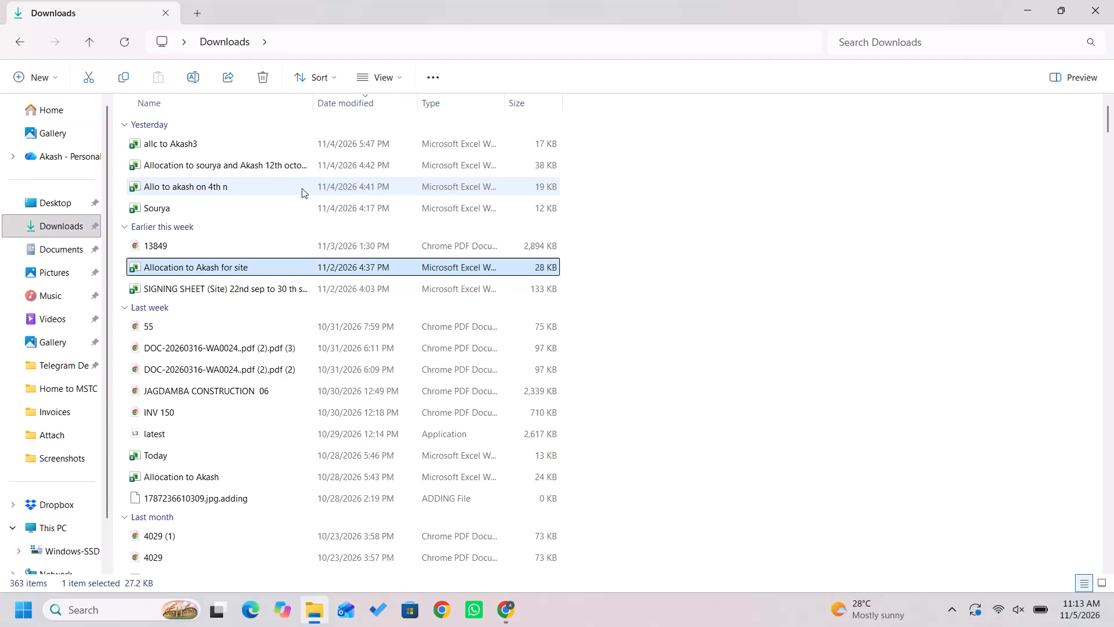
Open the workbook "Allo to akash on 4th n" from the Downloads folder.
double_click(291, 183)
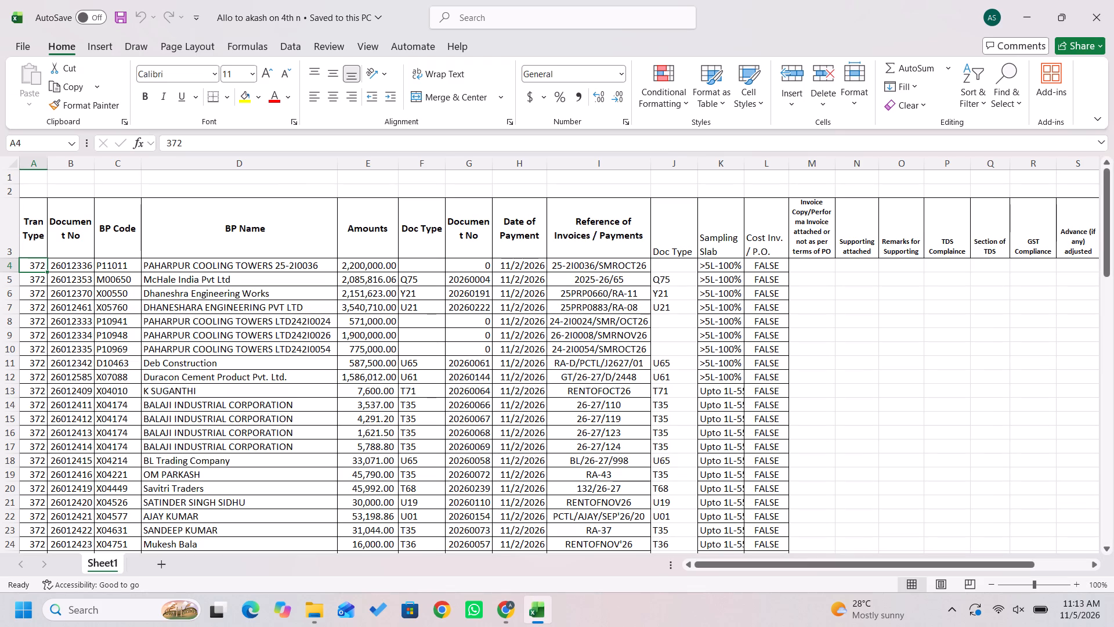
Add filters to the header row (row 3) of the payments table on Sheet1.
left_click(407, 227)
key("shift+space")
type("dff")
Examine the payment entries across the table's columns and the BP Name column down to its last record.
key("Right")
key("Left")
key("Left")
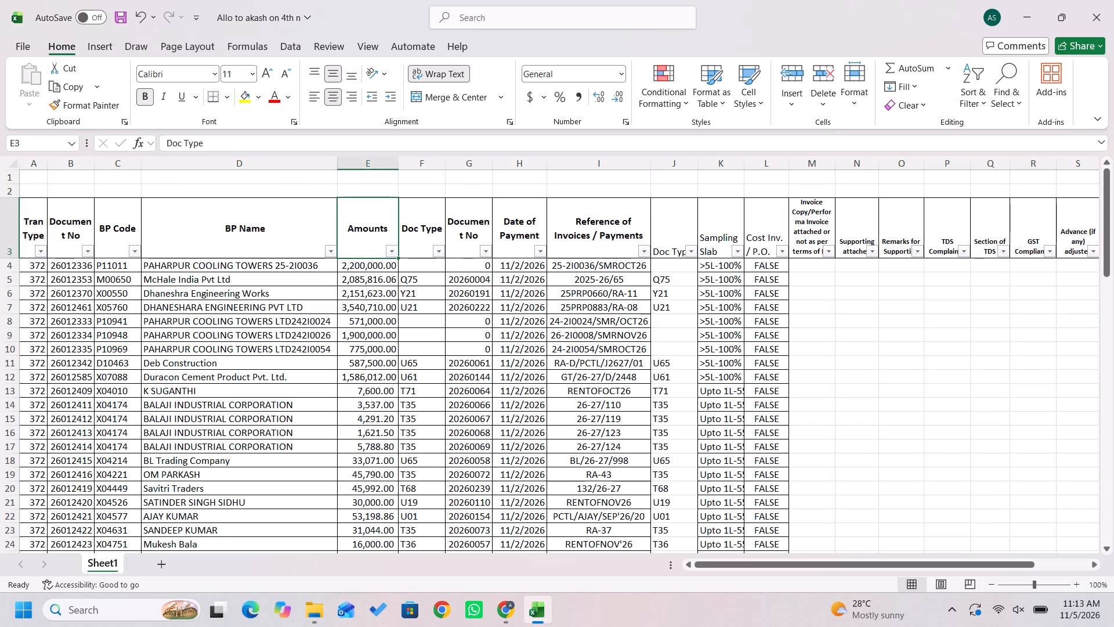
key("ctrl+Left")
key("Right")
key("Left")
key("Down")
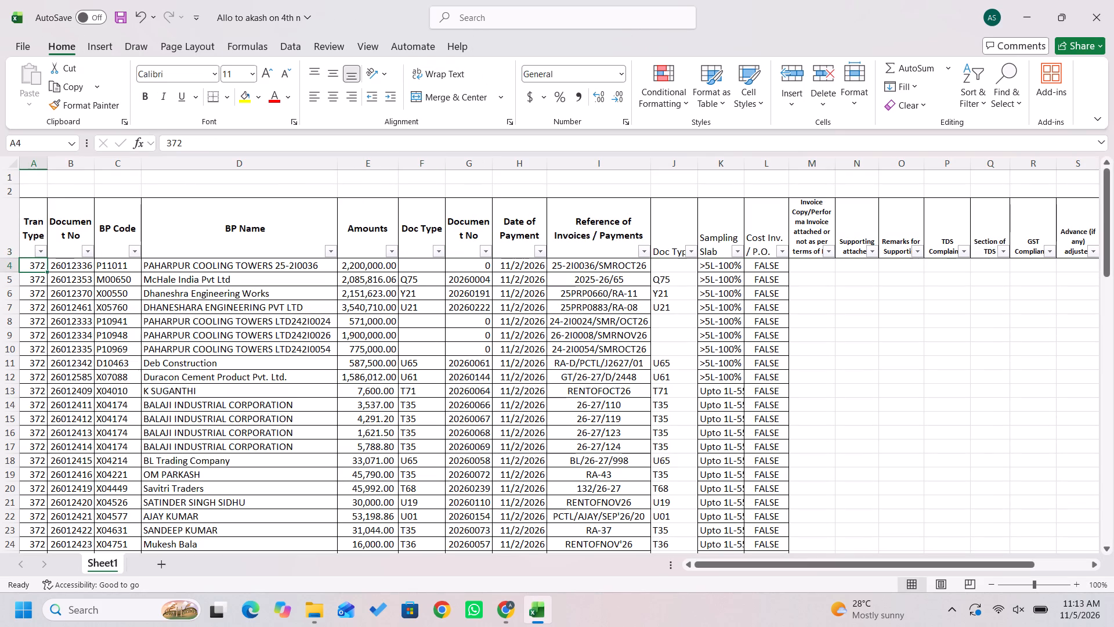
key("Right")
key("Right")
key("Right")
key("Right")
key("Right")
key("Right")
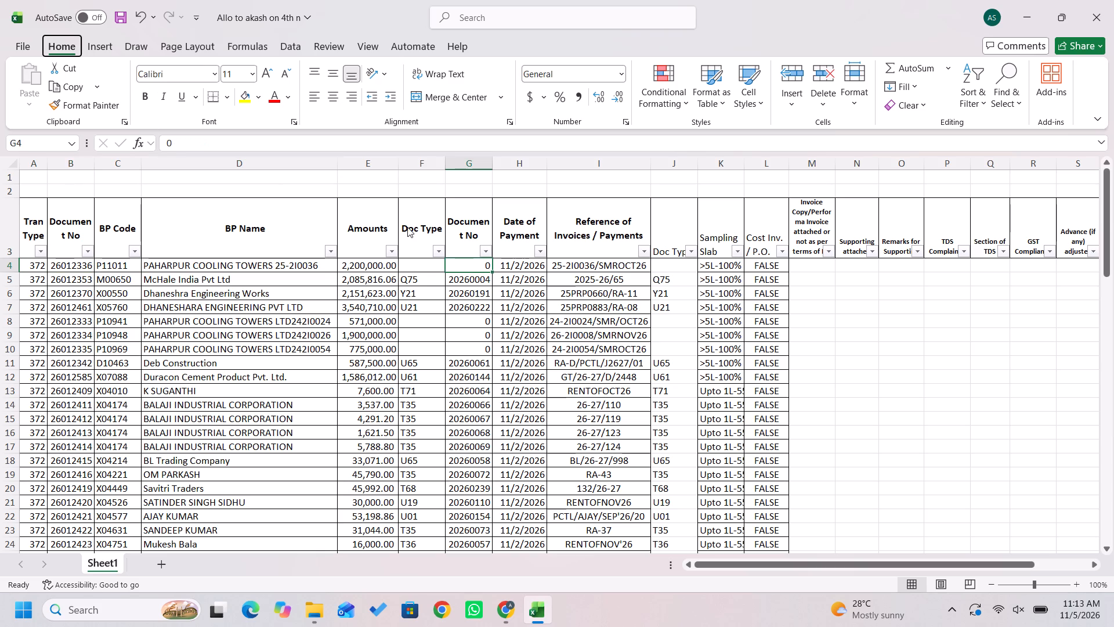
type("dfs")
key("Right")
key("Right")
key("Right")
key("Right")
key("Right")
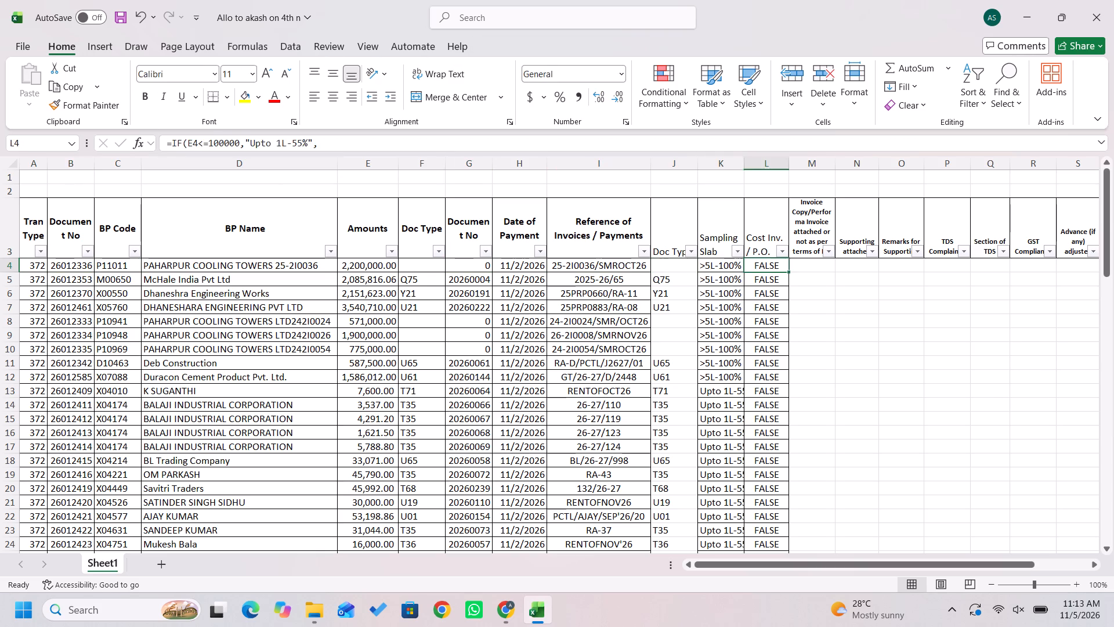
key("Right")
key("Left")
key("Left")
key("Left")
key("Left")
key("Left")
key("Left")
key("Right")
key("Left")
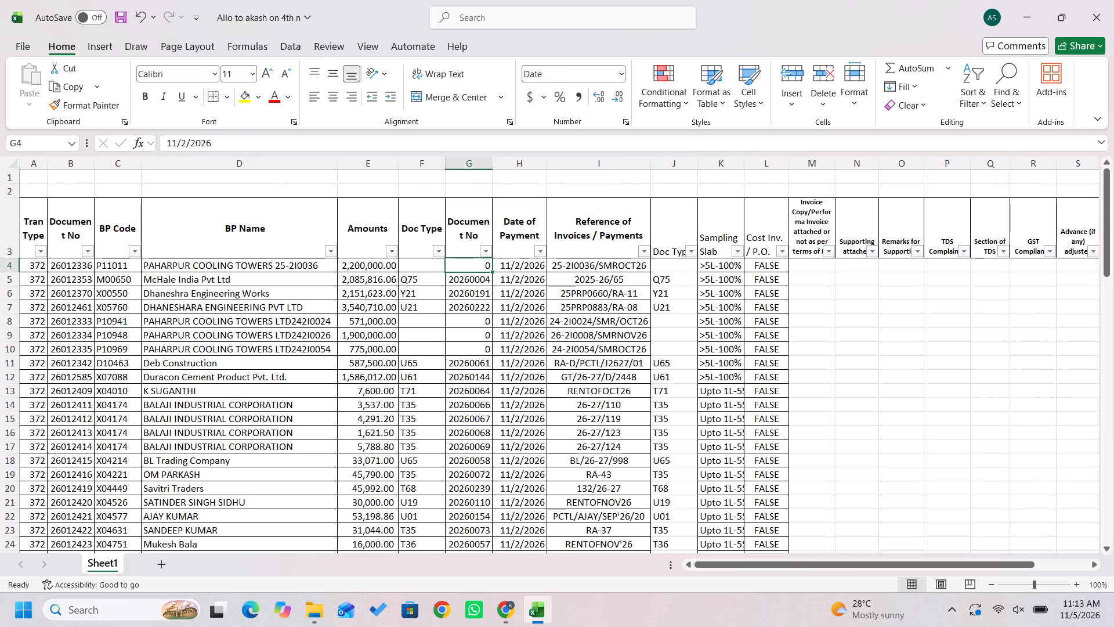
key("Left")
key("Left")
key("Left")
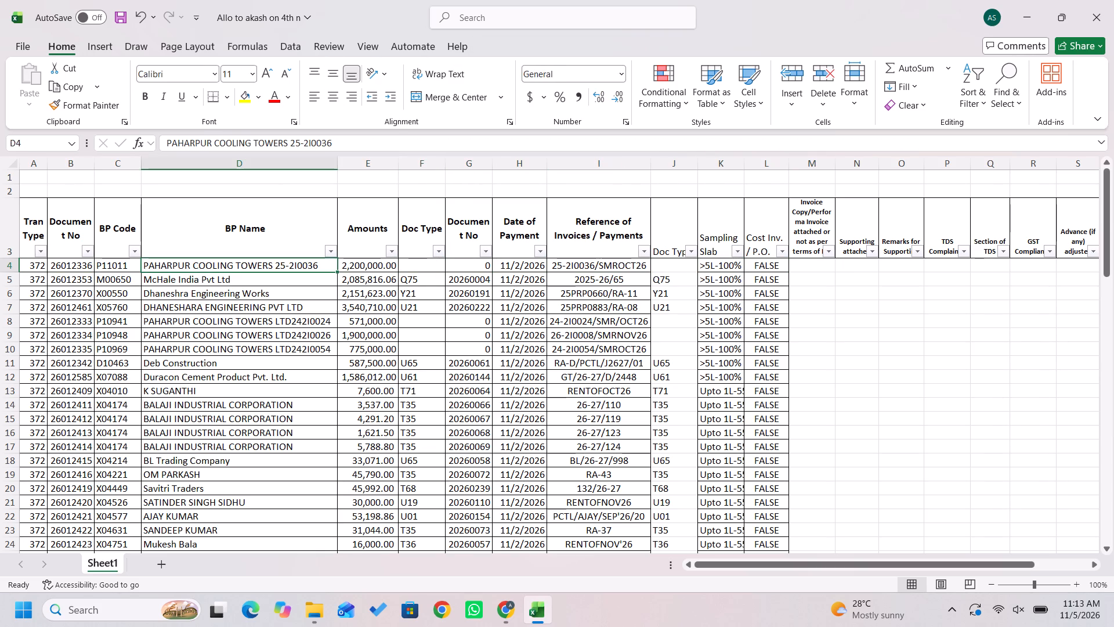
key("ctrl+shift+Down")
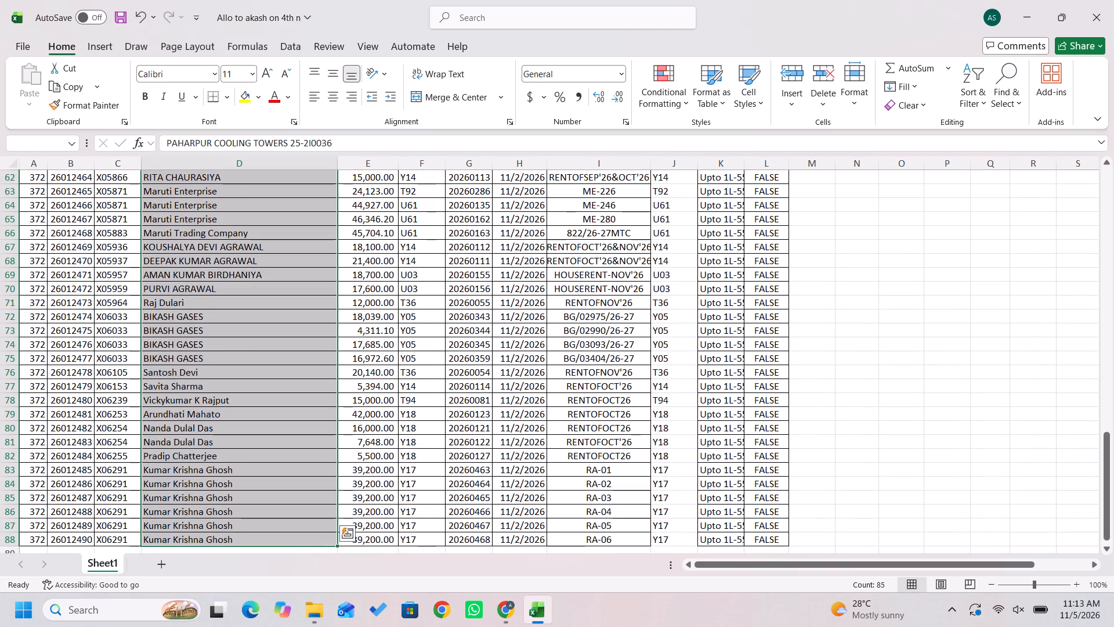
key("Up")
key("Up")
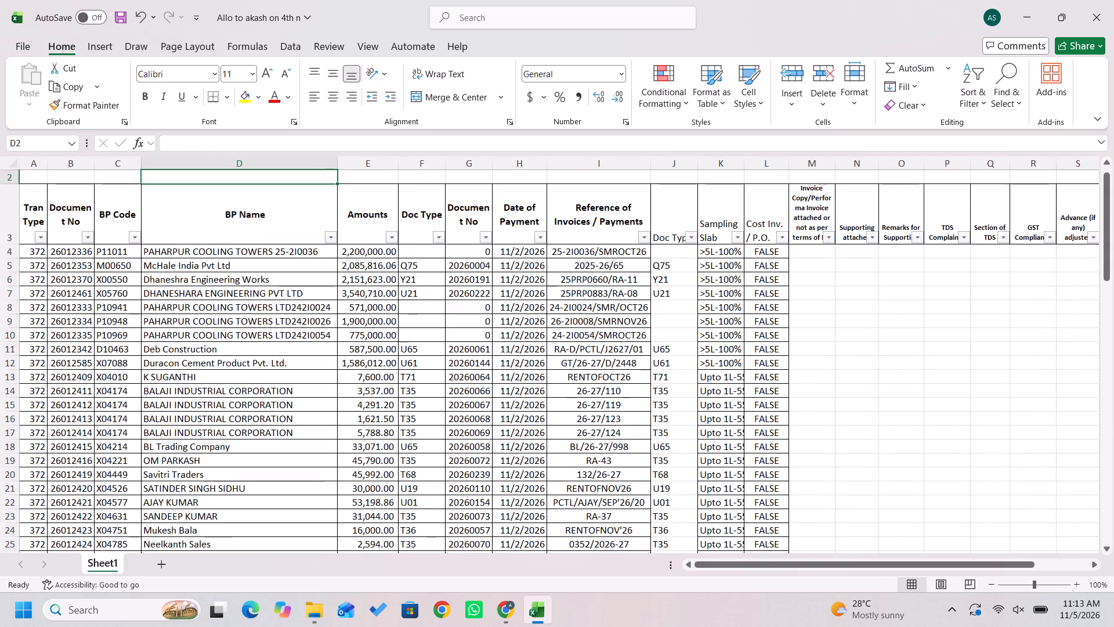
key("Down")
key("Down")
key("Right")
key("Right")
key("Right")
key("Right")
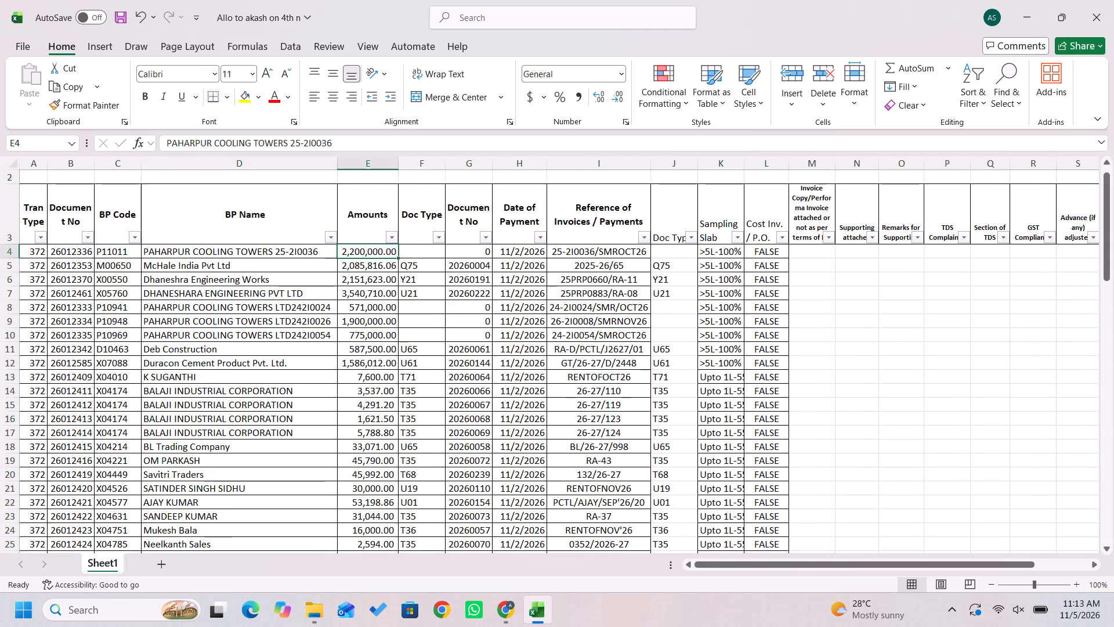
key("Right")
key("Right")
key("Right")
key("Right")
key("Up")
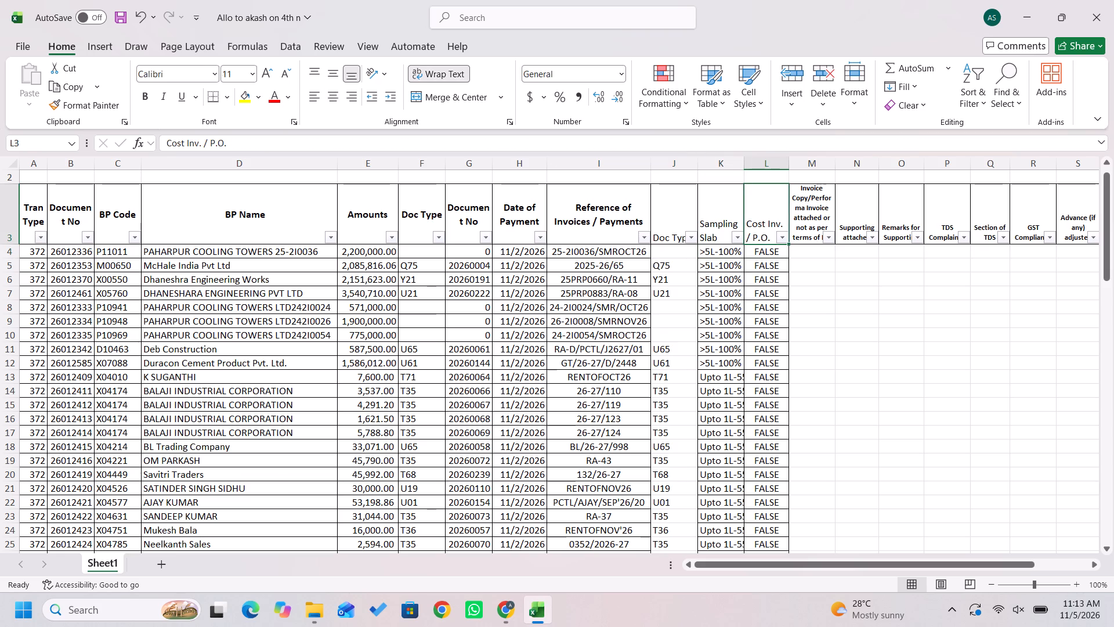
Examine the Auditor column at the far end of the table, from its header through its entries.
key("Right")
key("ctrl+Right")
key("Down")
key("Up")
key("Down")
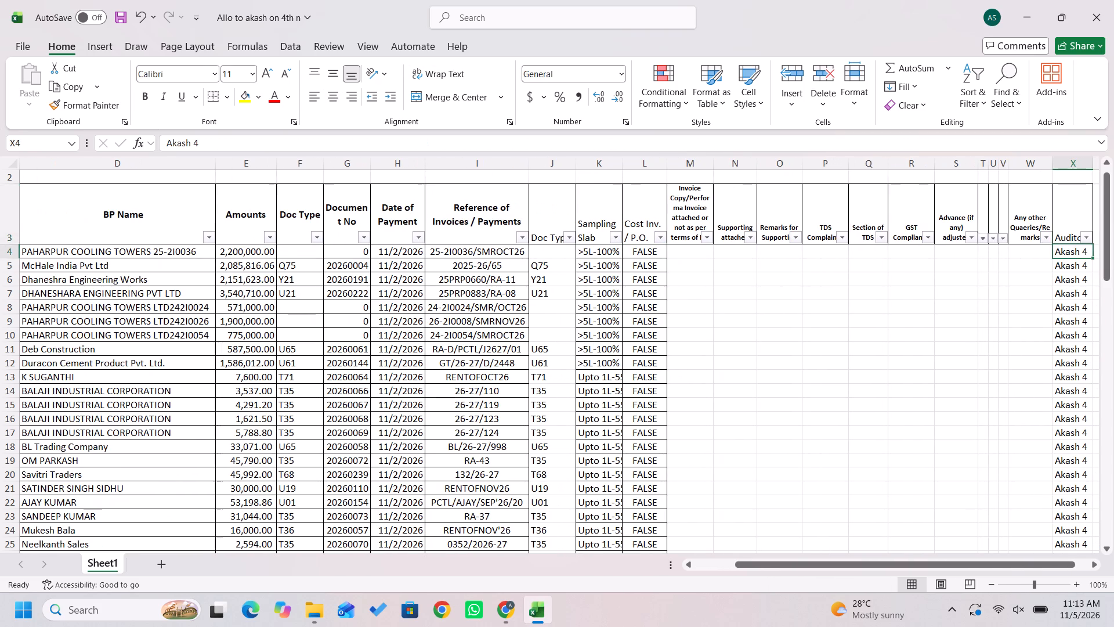
key("ctrl+Down")
key("Up")
key("ctrl+Up")
key("Down")
key("Up")
key("Up")
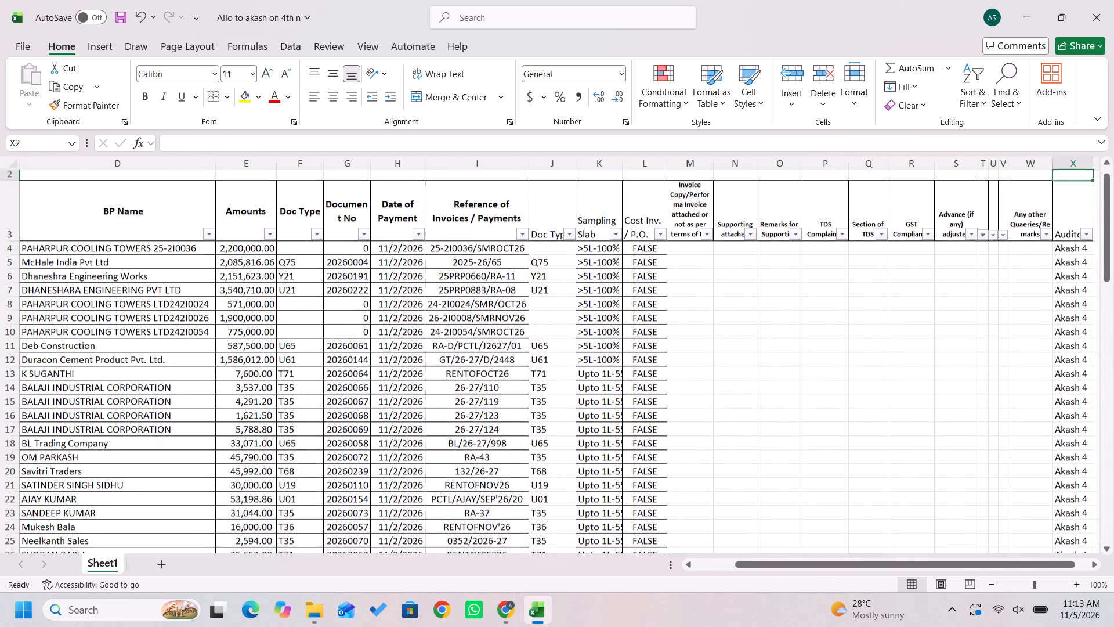
key("Up")
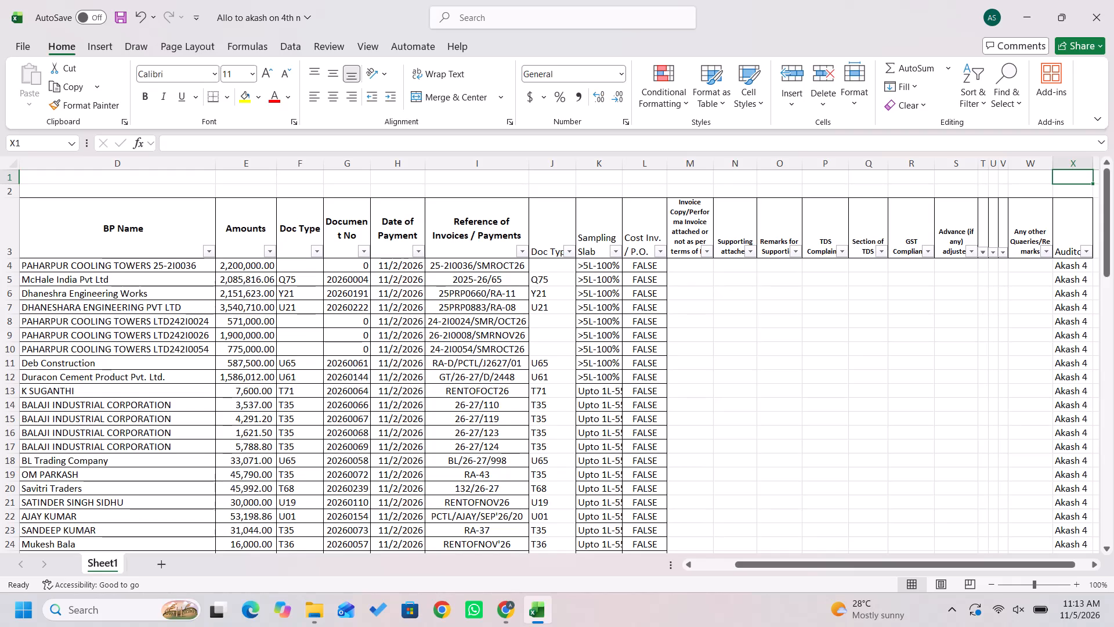
key("Up")
key("Up")
key("Up")
key("Up")
key("Up")
key("Down")
key("Down")
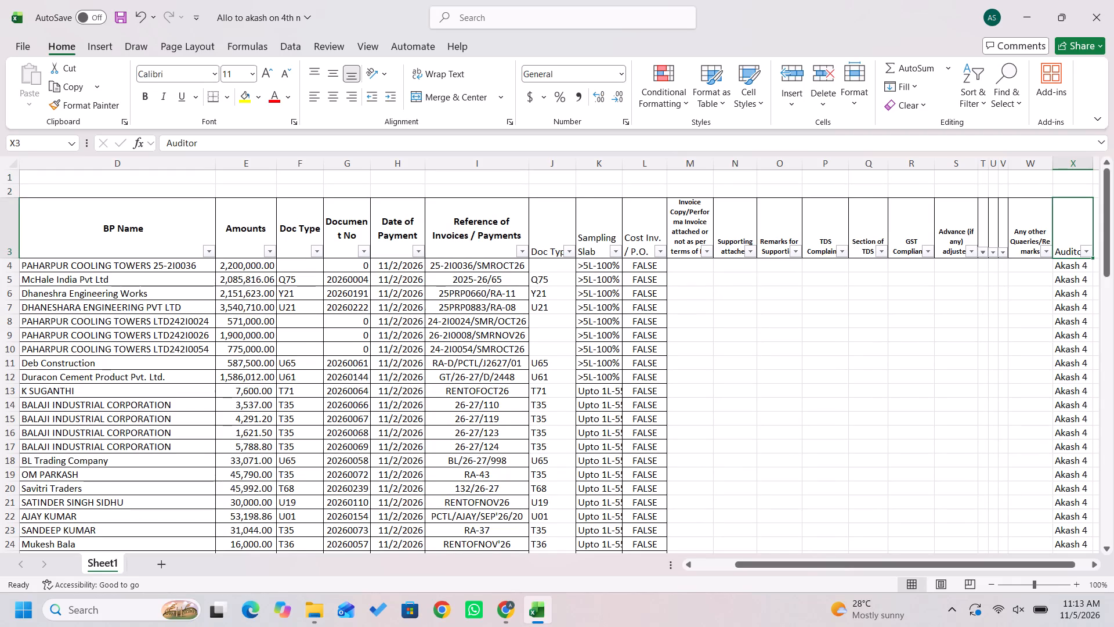
key("Down")
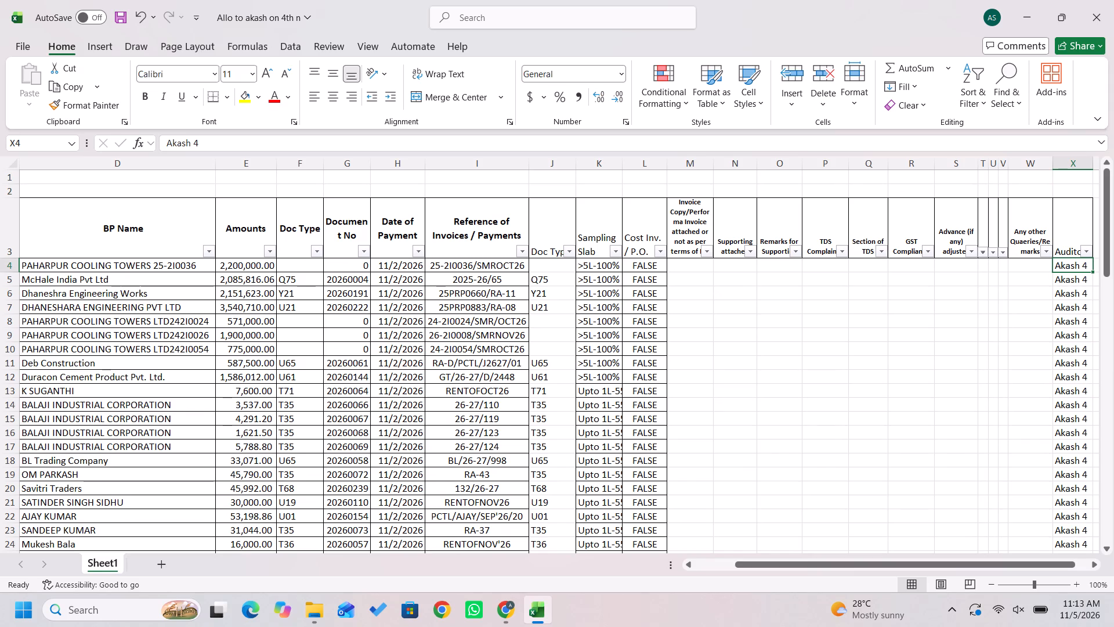
key("Up")
key("Up")
key("Down")
key("Down")
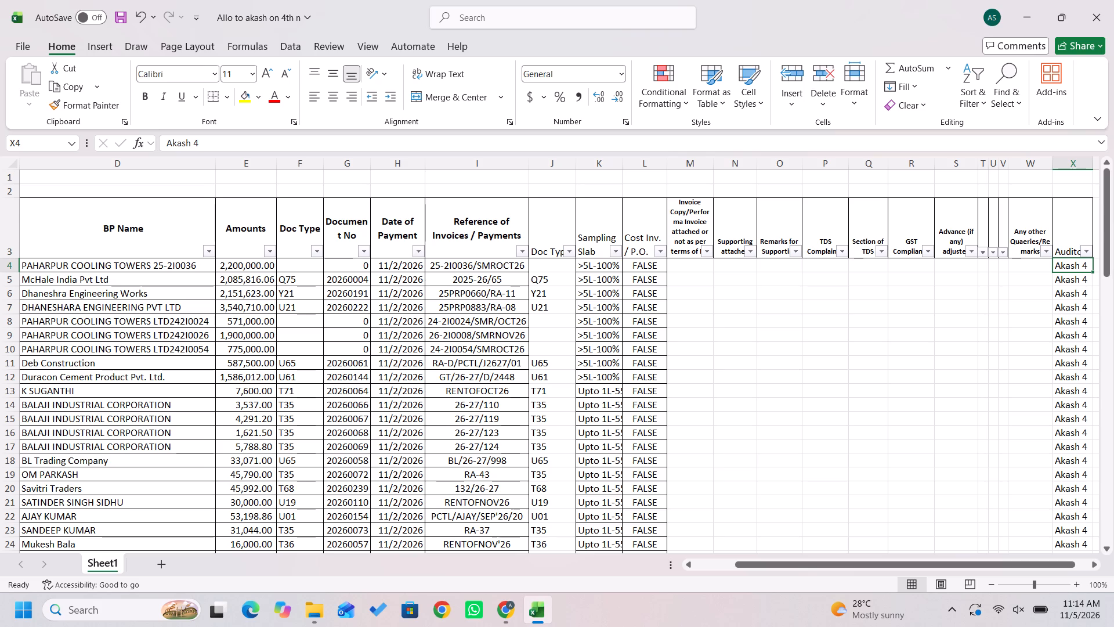
Filter the Sampling Slab column to only the >5L-100% records.
key("Up")
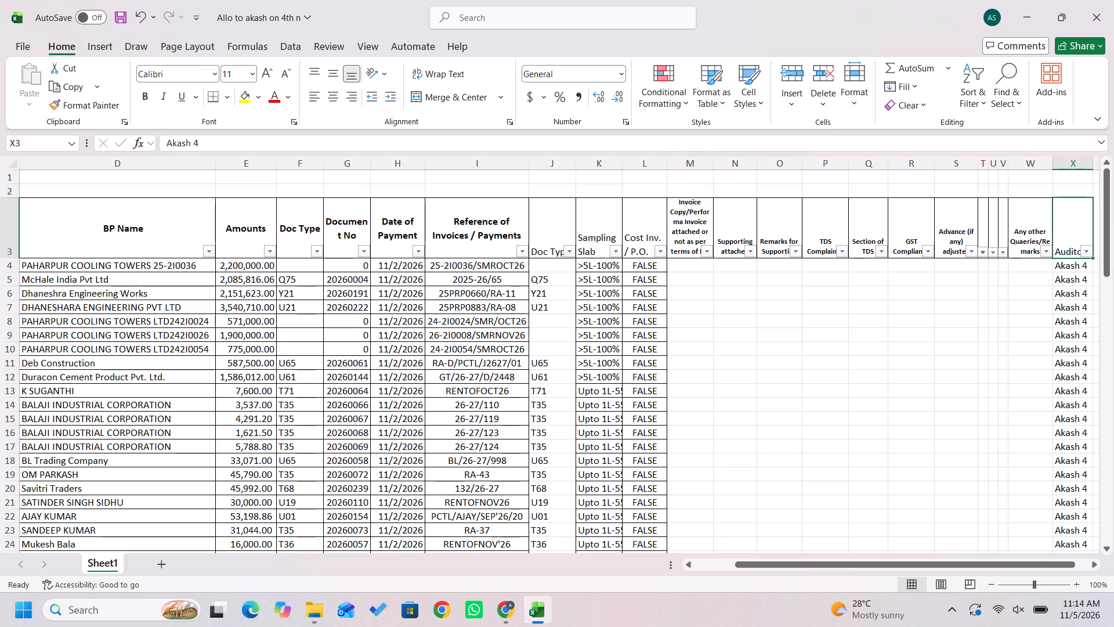
key("Left")
key("Left")
key("Left")
key("Left")
key("Left")
key("Left")
key("Left")
key("Left")
key("Left")
key("Left")
key("Left")
key("Left")
key("Left")
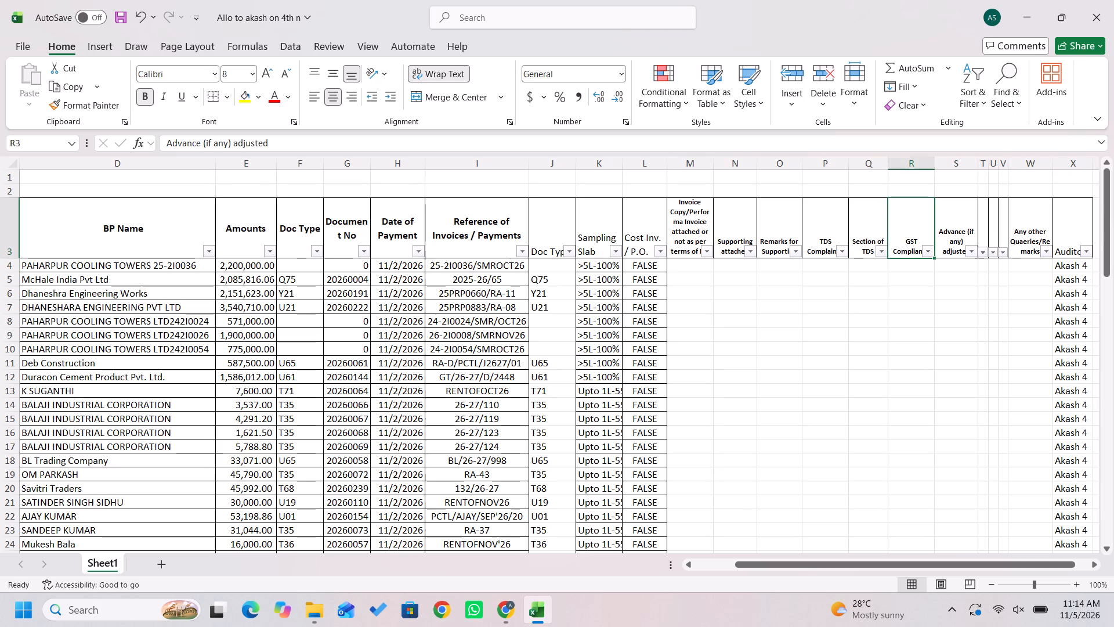
key("alt+Down")
key("Down")
key("Down")
key("Down")
key("Down")
key("Down")
key("Down")
key("Down")
key("Down")
key("Down")
key("Down")
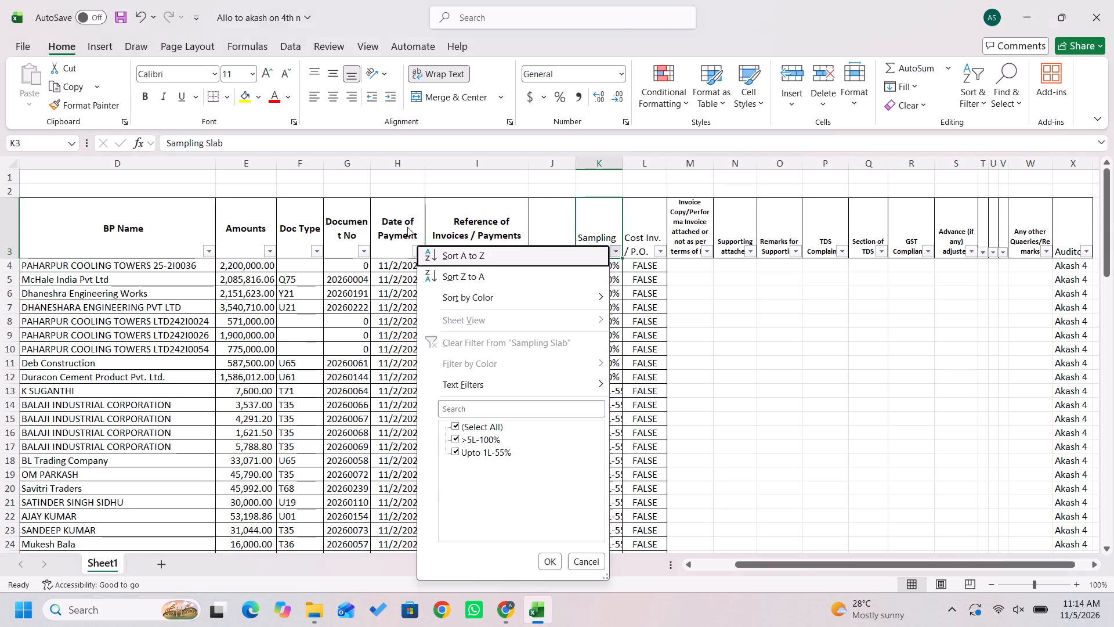
key("Up")
key("space")
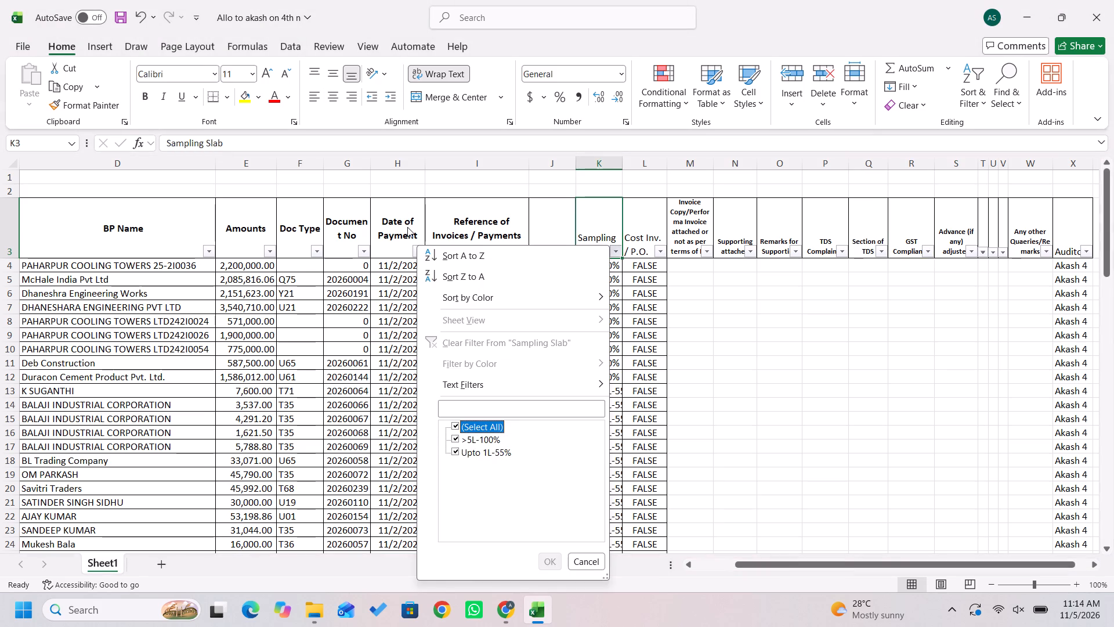
key("Down")
key("space")
key("Return")
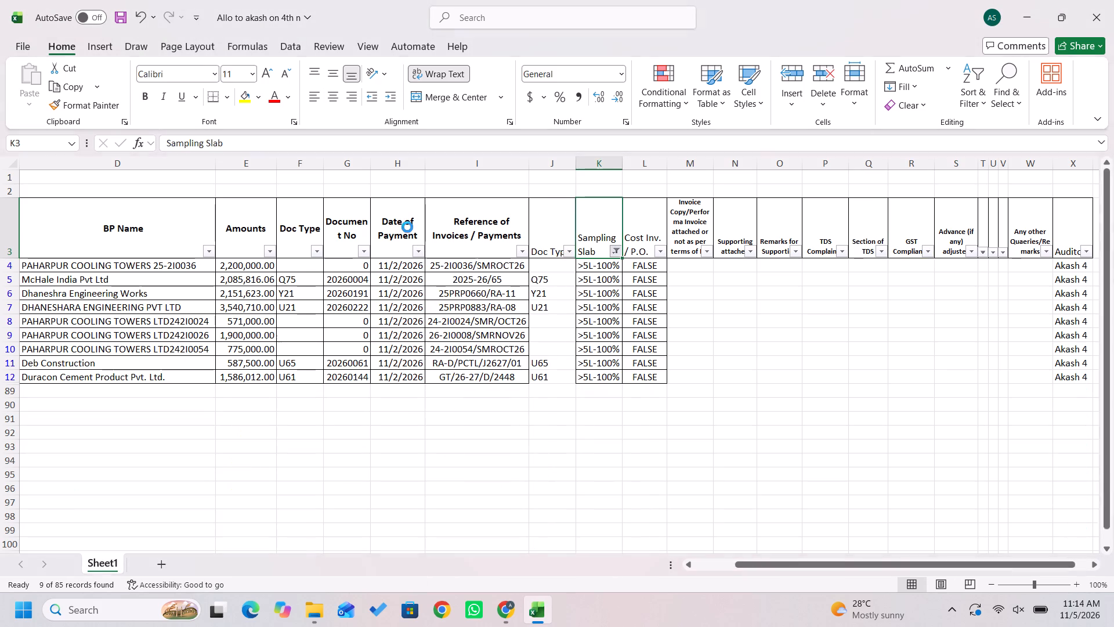
Enter NA in the invoice copy and Supporting attached columns for PAHARPUR COOLING TOWERS in row 4.
key("Down")
key("Right")
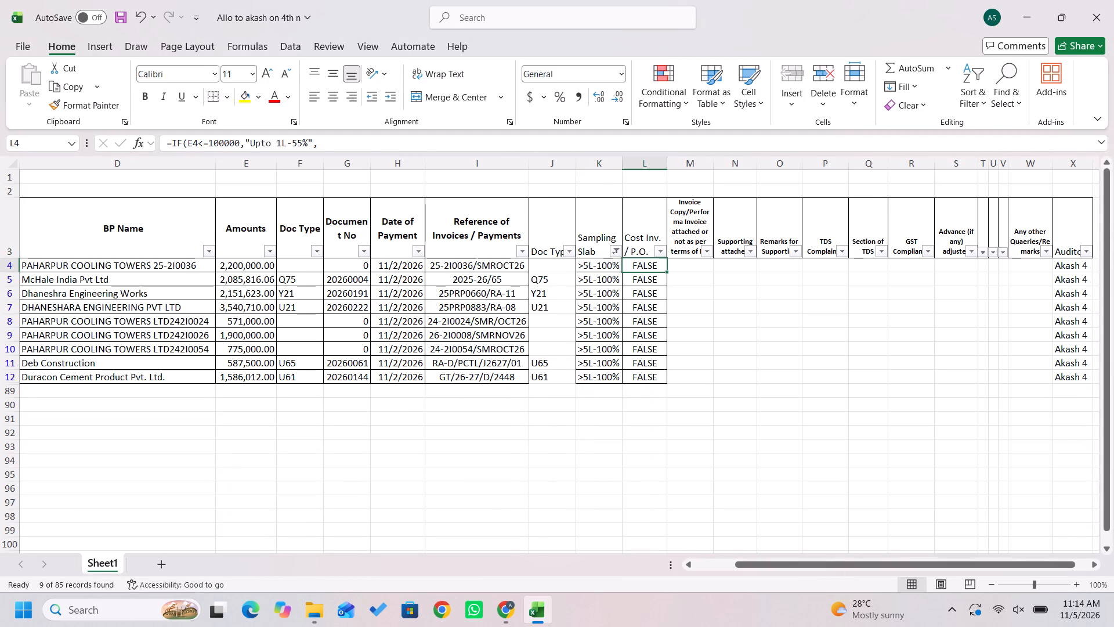
key("Left")
key("Left")
key("Left")
key("Left")
key("Left")
key("Left")
key("Left")
key("Left")
key("Left")
key("Left")
key("Left")
key("Left")
key("Left")
key("Left")
key("Left")
key("Left")
key("Left")
key("Left")
key("Left")
key("Left")
key("Left")
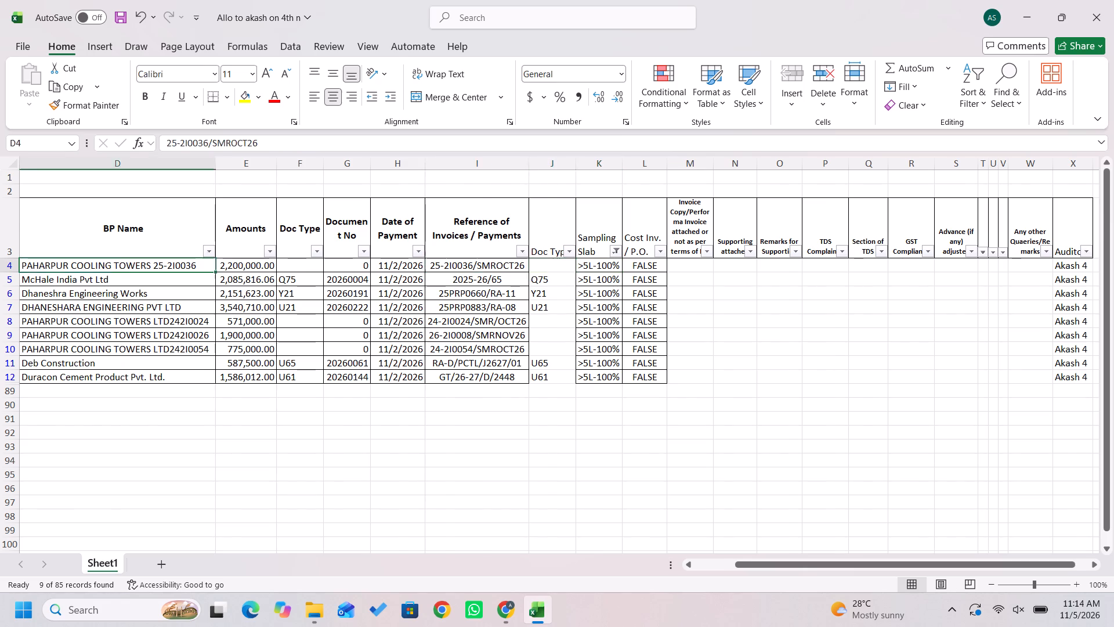
key("Right")
key("Right")
key("Right")
key("Right")
key("Right")
key("Right")
key("Right")
key("Right")
key("Right")
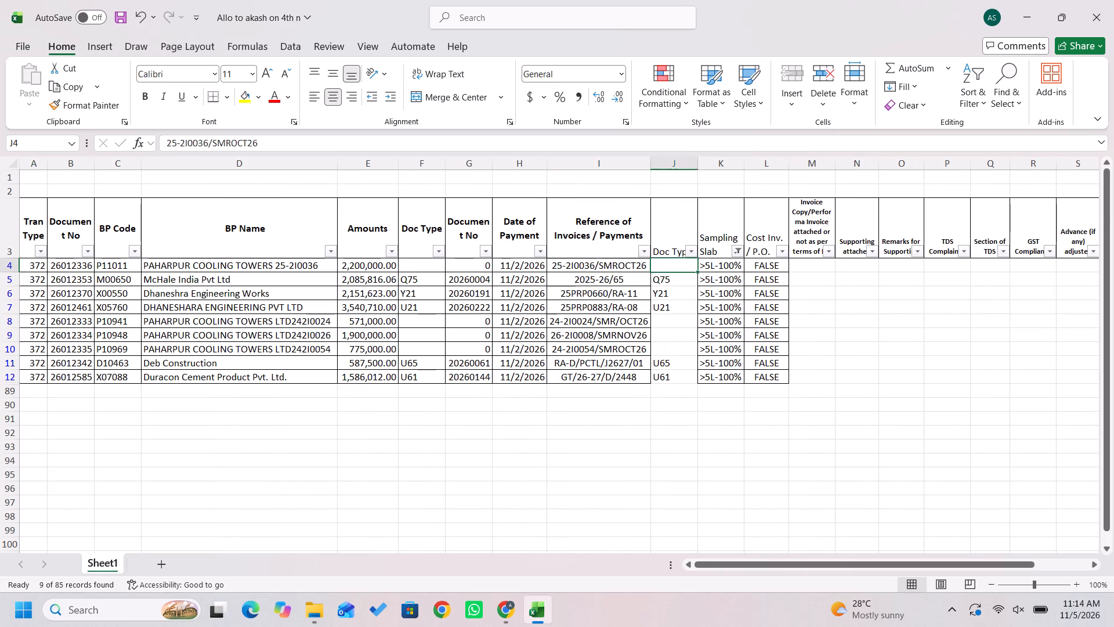
key("Right")
key("Right")
key("Right")
type("NA")
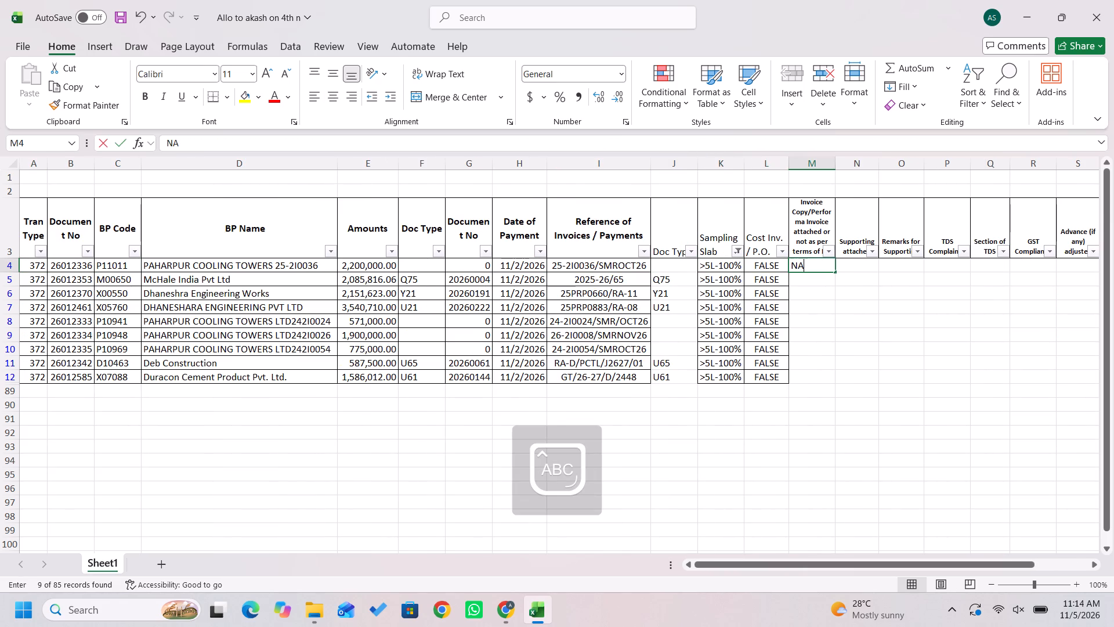
key("Right")
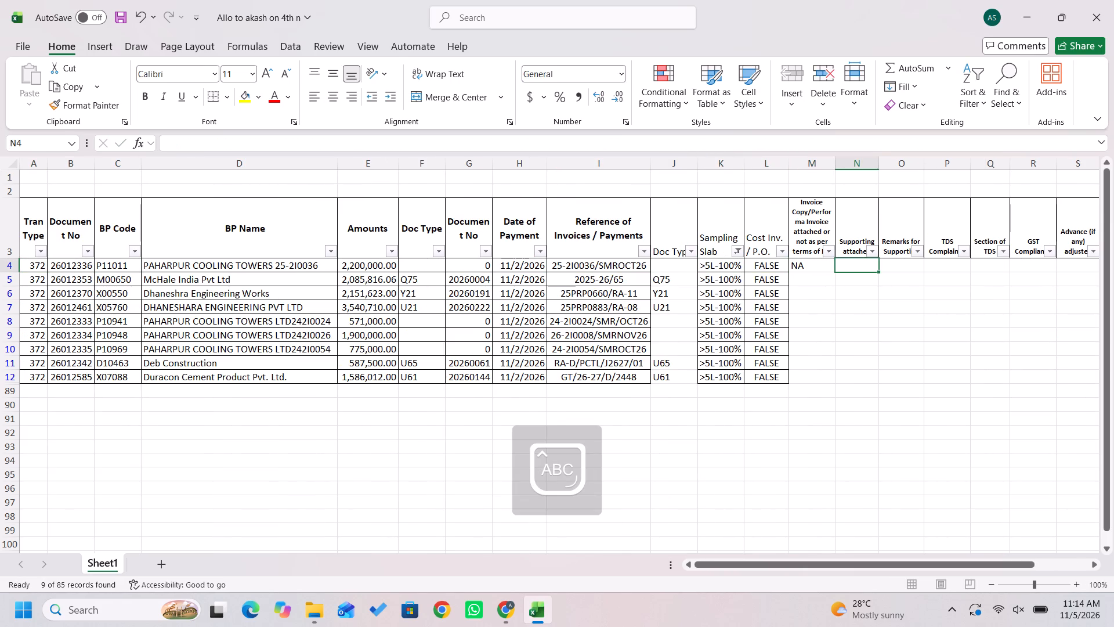
type("NA")
key("Right")
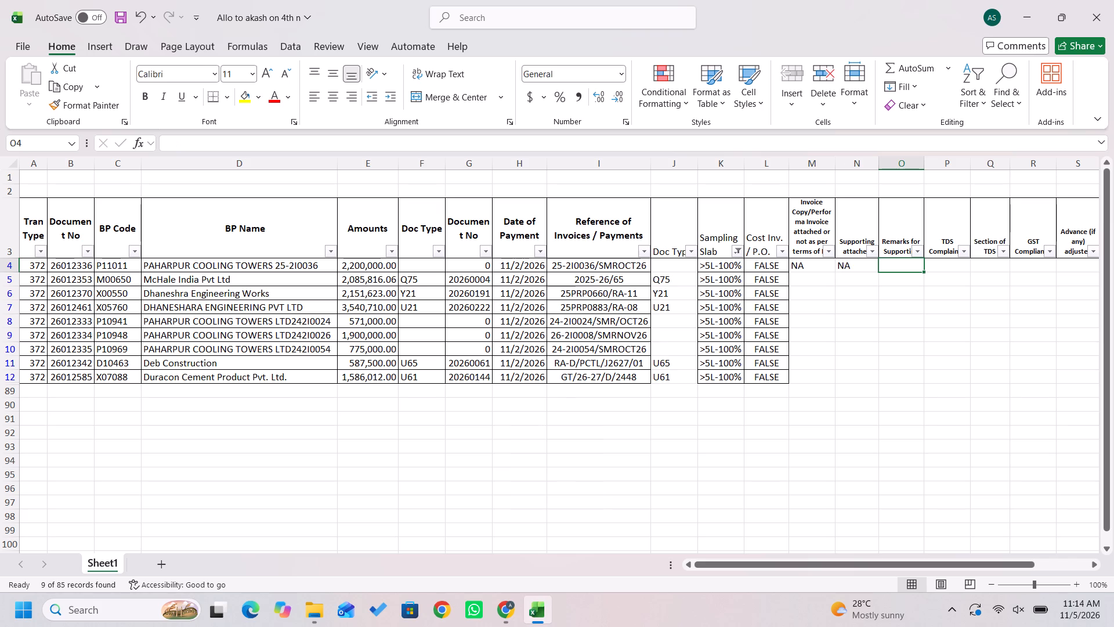
Enter NA in row 4's TDS compliance, Section of TDS and GST compliance columns, leaving Remarks for Supporting blank.
key("Right")
type("NA")
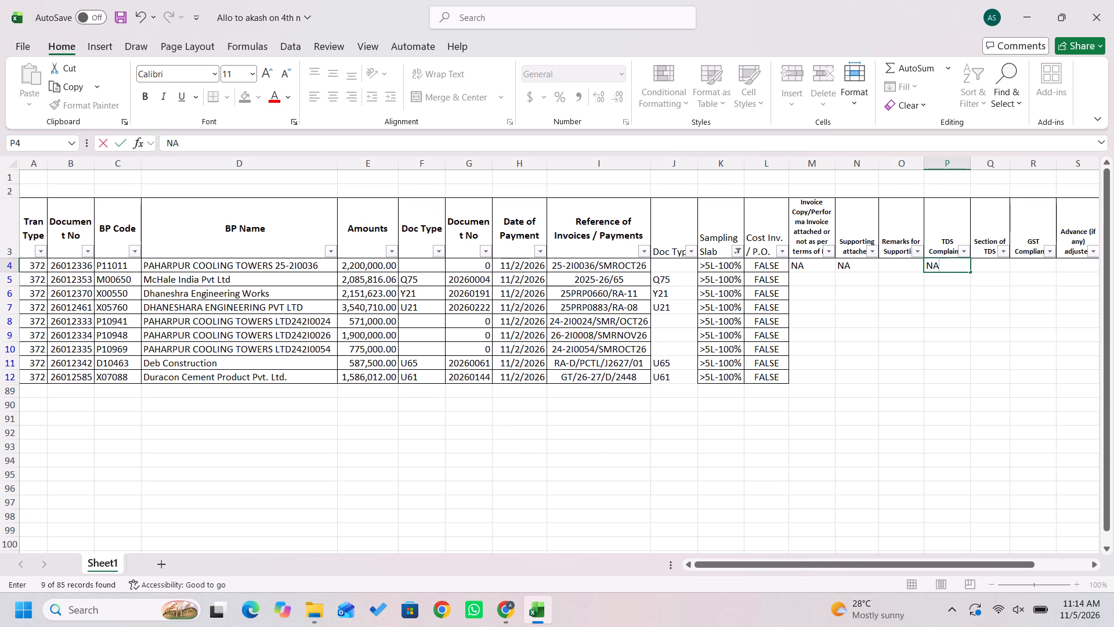
key("Right")
type("NA")
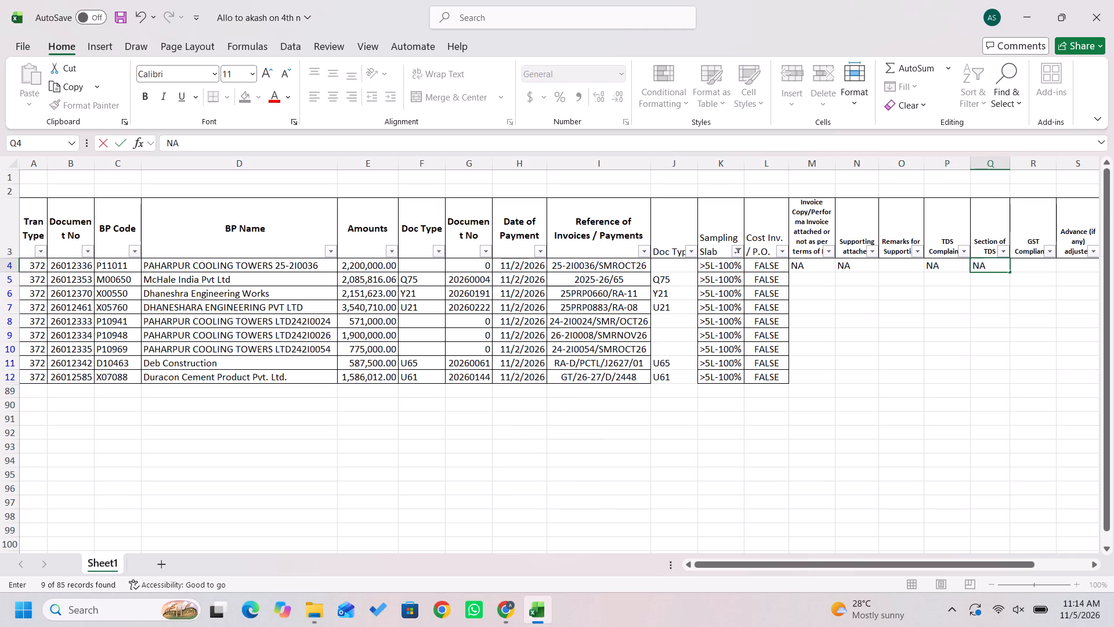
key("Right")
type("NA")
key("Right")
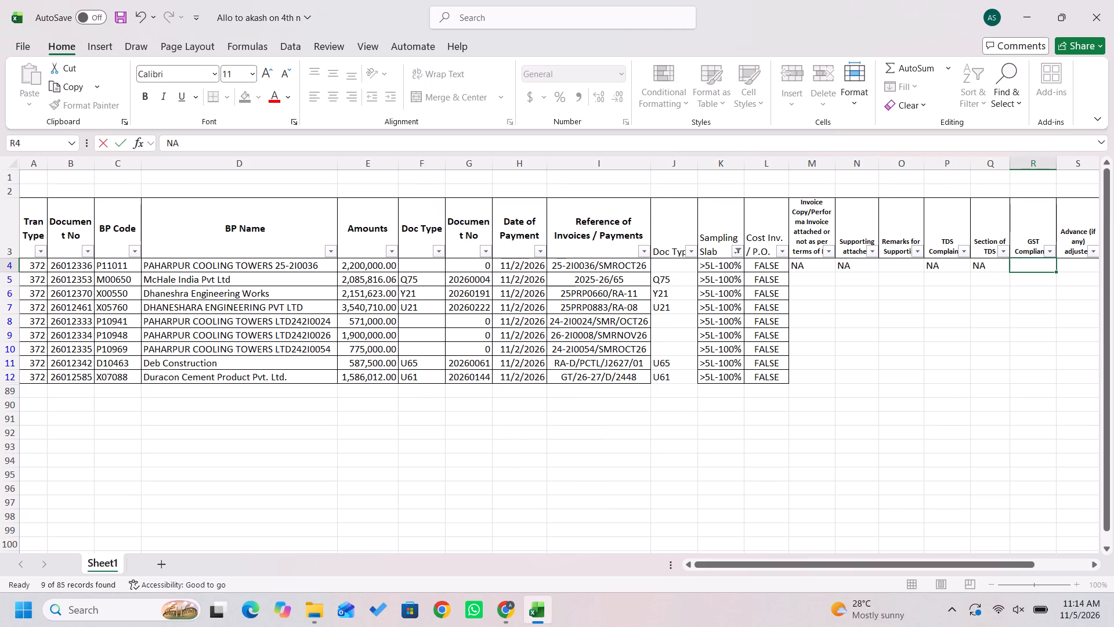
key("Left")
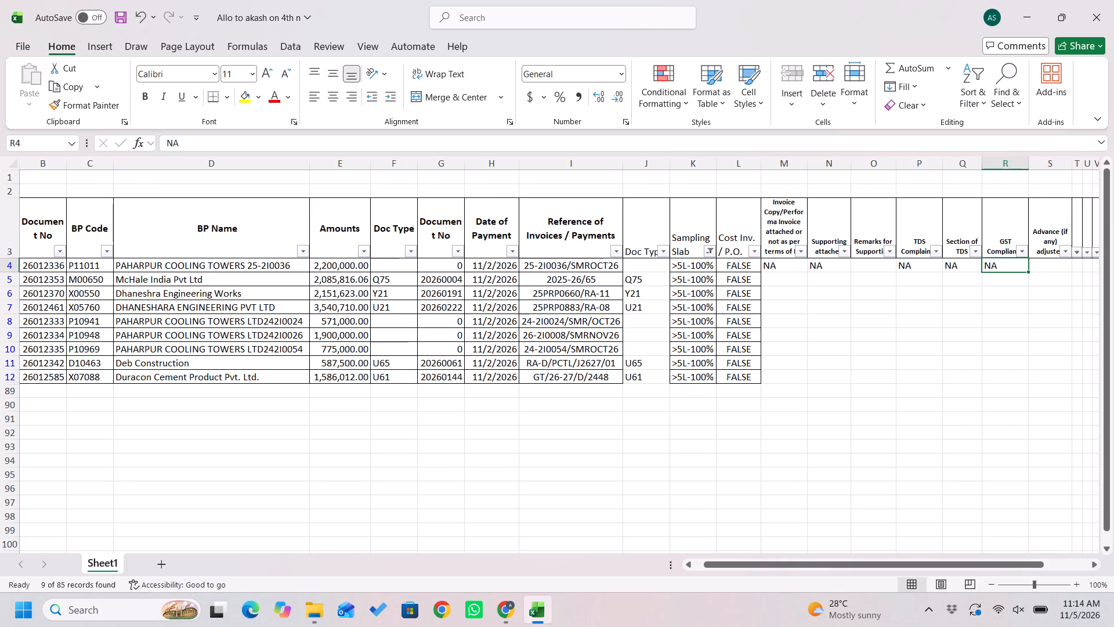
Review the McHale India Pvt Ltd record in row 5, from its identifying columns across to the Advance adjusted column.
key("Down")
key("Left")
key("Left")
key("Left")
key("Left")
key("Left")
key("Left")
key("Left")
key("Left")
key("Left")
key("Left")
key("Left")
key("Left")
key("Left")
key("Left")
key("Left")
key("Left")
key("Left")
key("Left")
key("Left")
key("Left")
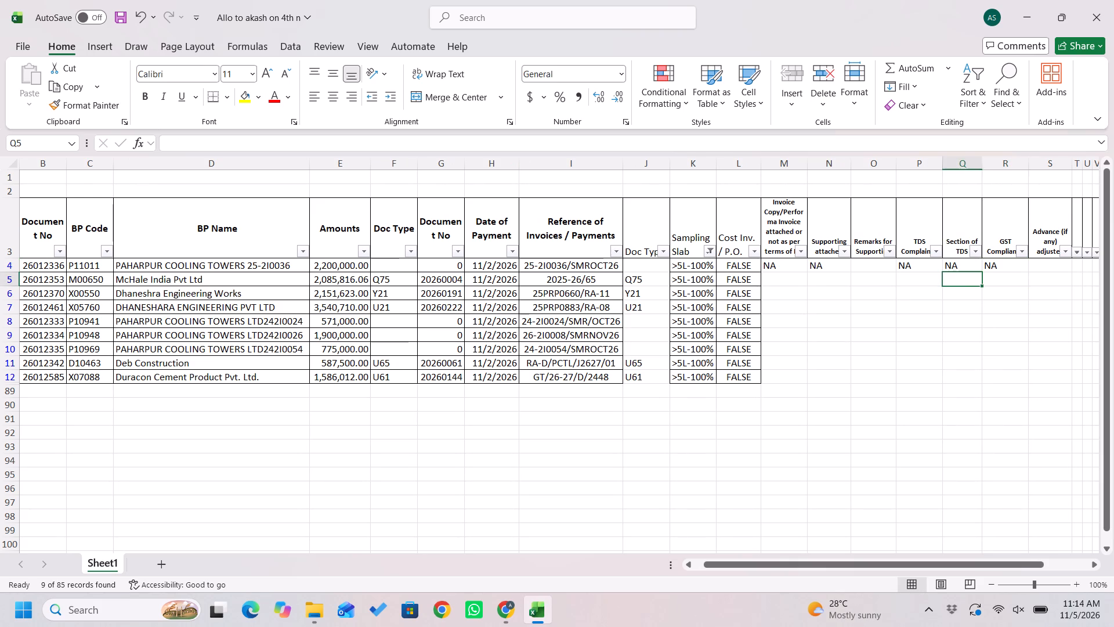
key("Right")
key("Right")
key("Right")
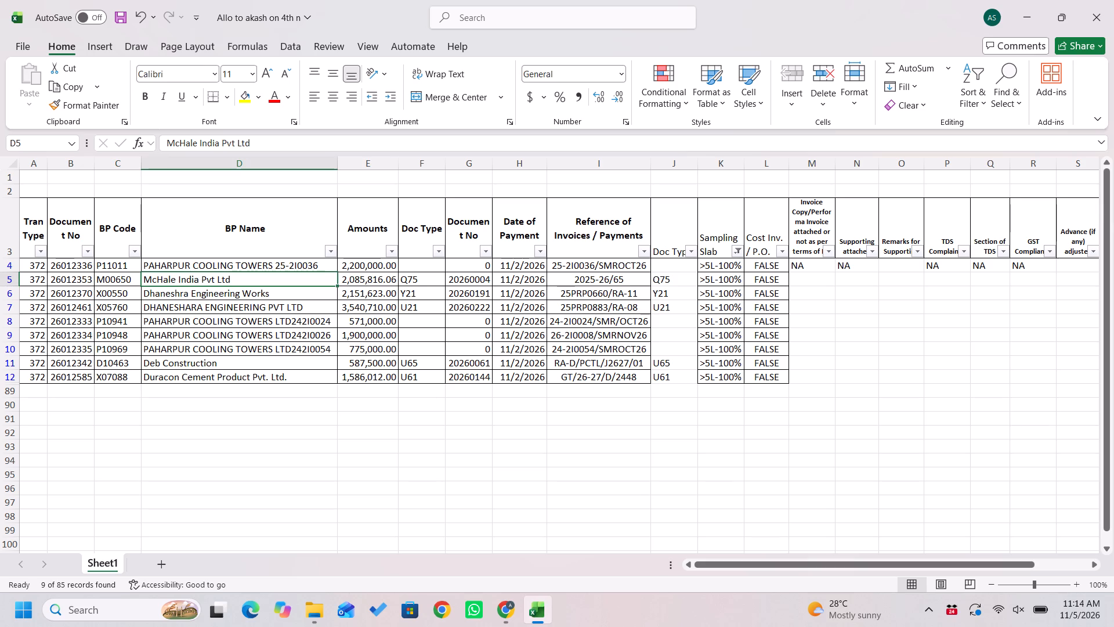
key("Right")
key("Right")
key("Right")
key("Right")
key("Right")
key("Right")
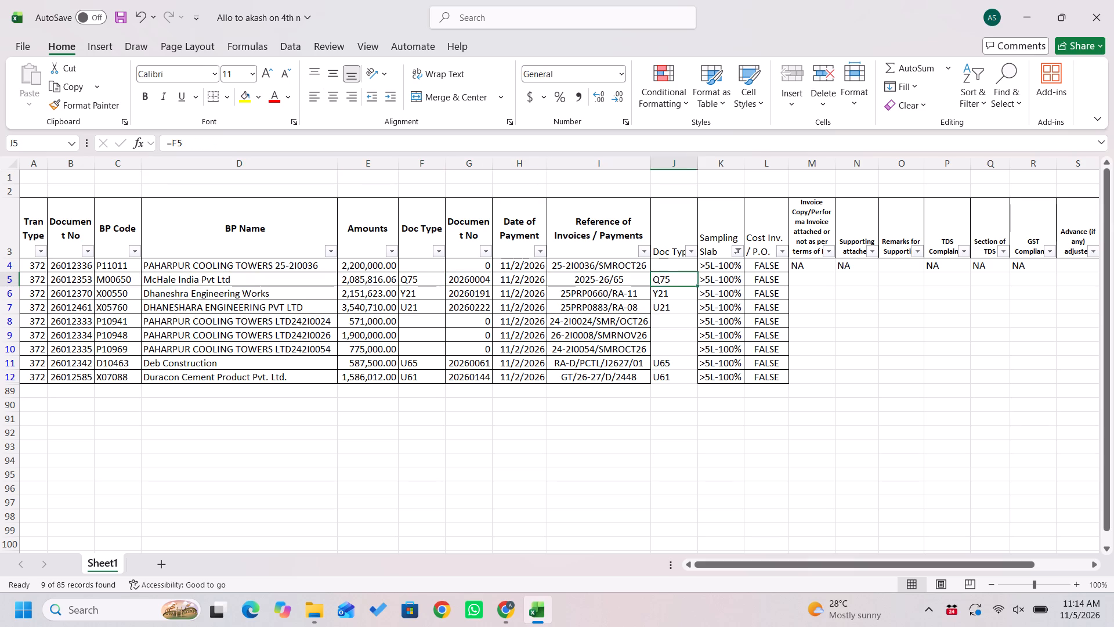
key("Right")
key("Right")
key("Right")
key("Right")
key("Right")
key("Right")
key("Right")
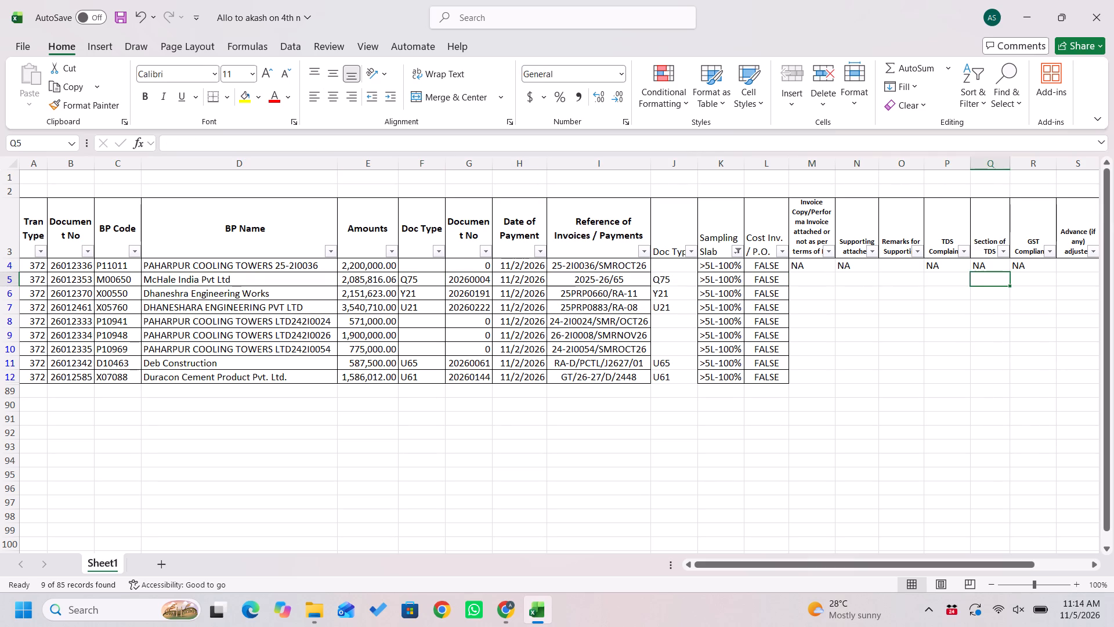
key("Right")
key("Right")
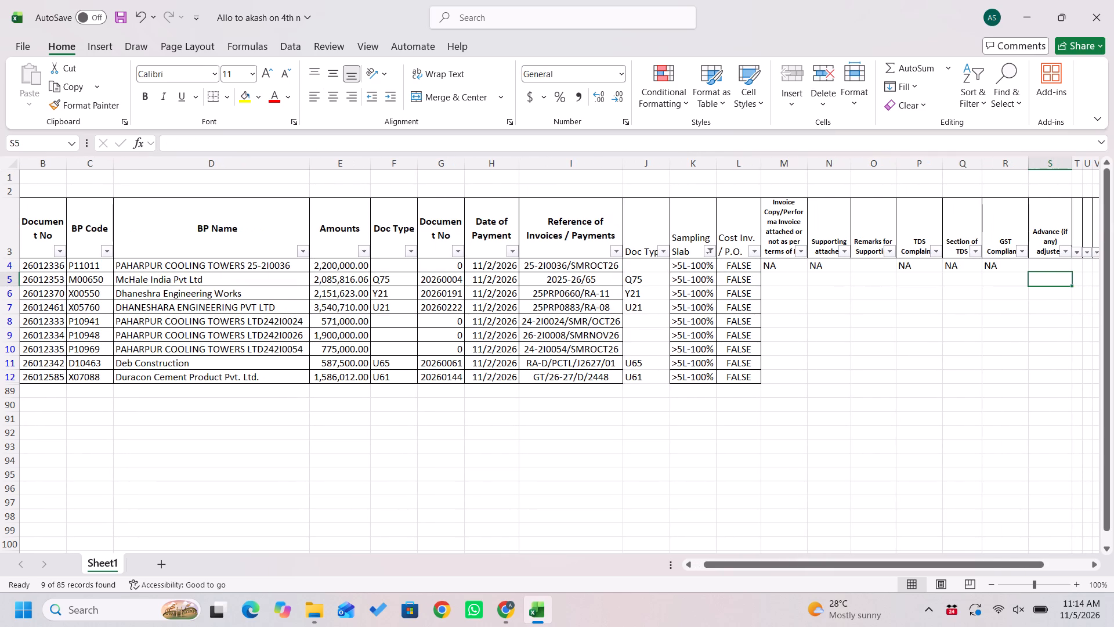
Examine the document number, BP code, BP name and amount of the McHale India Pvt Ltd record in row 5.
key("Left")
key("Left")
key("Left")
key("Left")
key("Left")
key("Left")
key("Left")
key("Left")
key("Left")
key("Left")
key("Left")
key("Left")
key("Left")
key("Left")
key("Left")
key("Left")
key("Left")
key("Left")
key("Left")
key("Left")
key("Right")
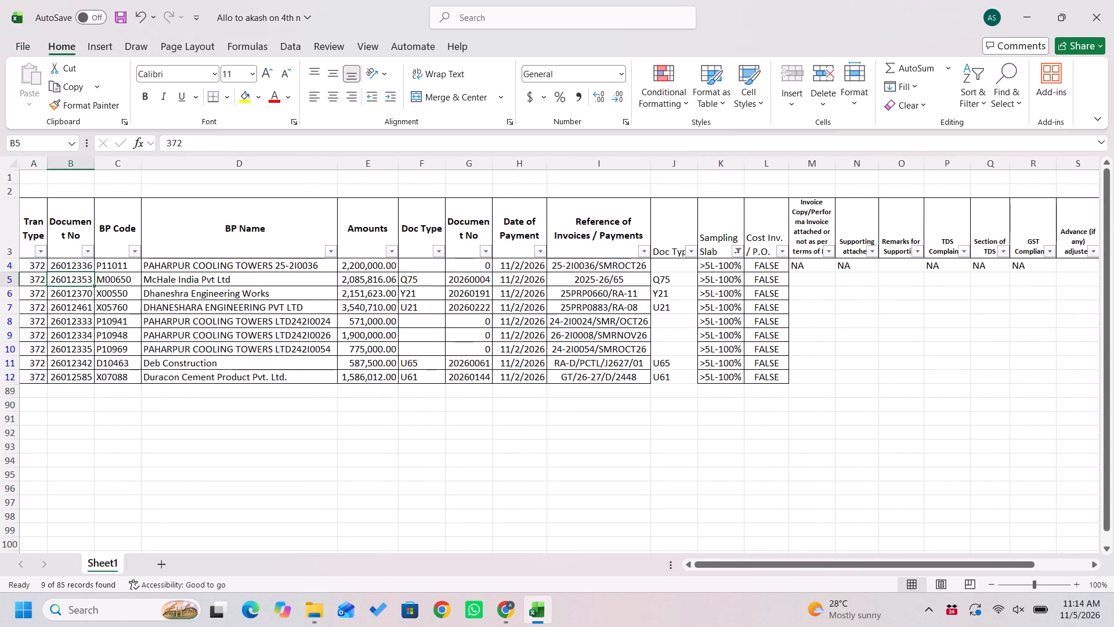
key("Right")
key("Right")
key("Right")
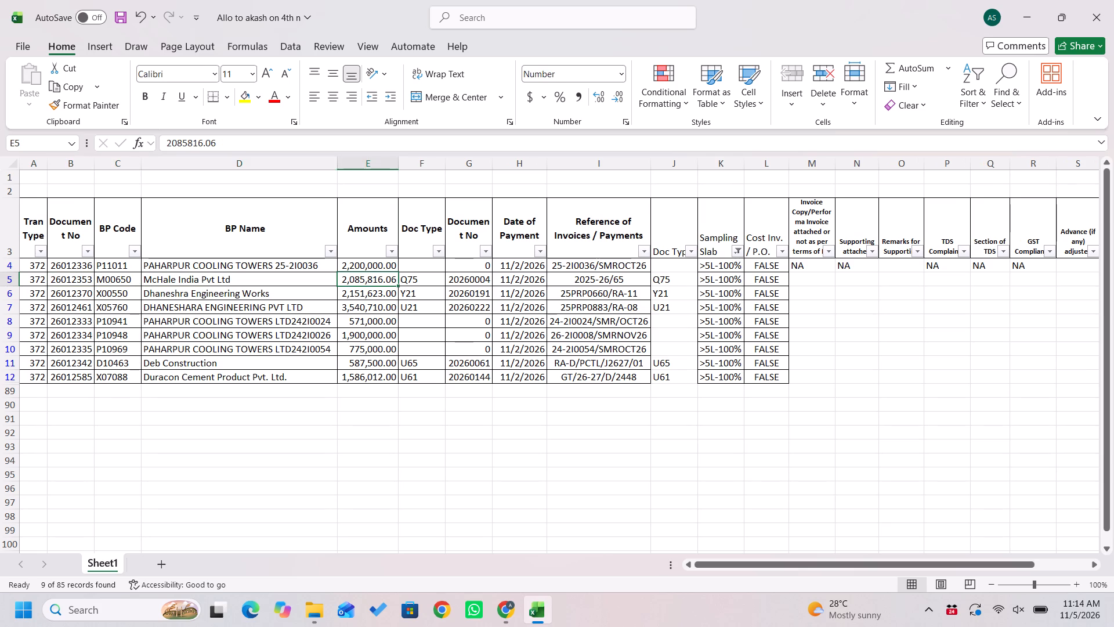
key("Left")
key("Left")
key("Left")
key("Left")
key("Left")
key("Left")
key("Left")
key("Left")
key("Left")
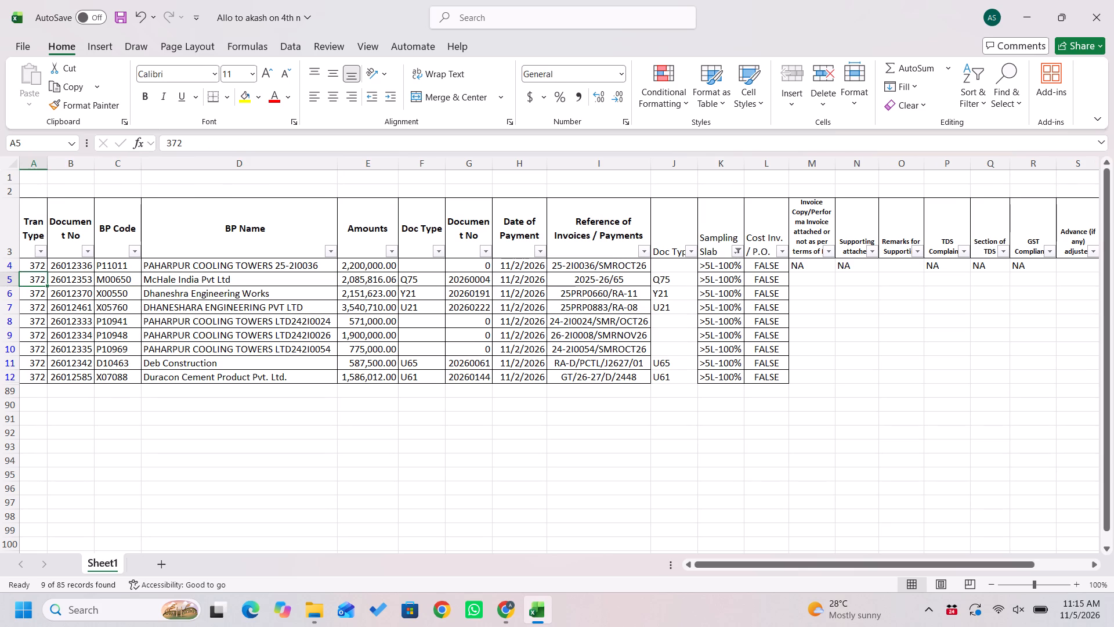
key("Right")
key("Right")
key("Right")
key("Right")
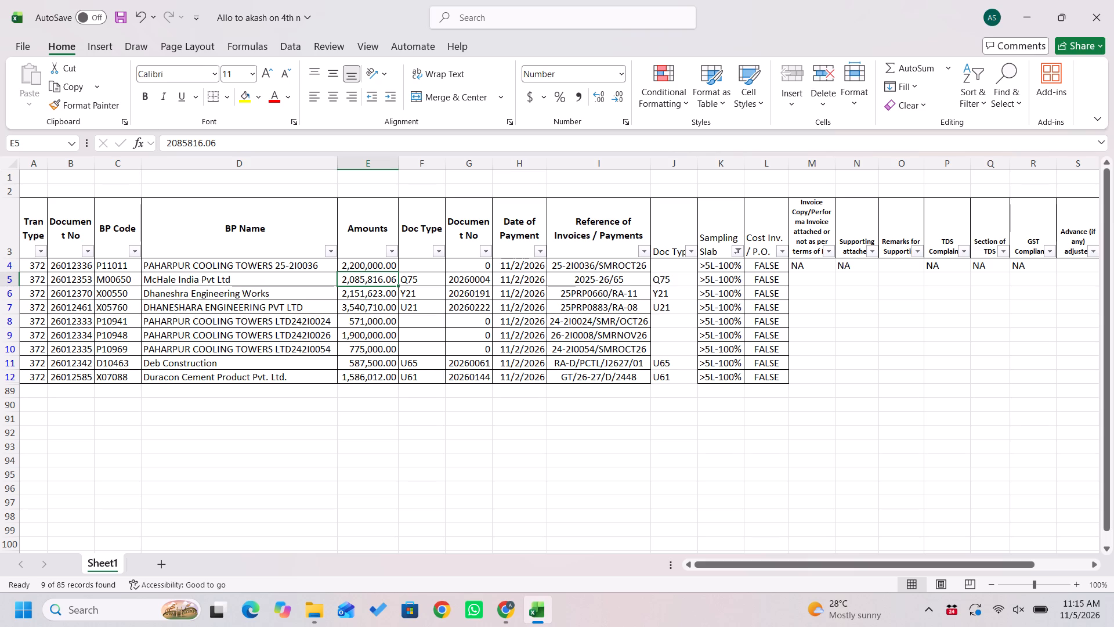
key("Down")
key("Up")
key("Right")
key("Left")
Check the combined Amounts of the filtered records from row 5 down to the last one.
key("shift+Down")
key("shift+Down")
key("shift+Down")
key("shift+Down")
key("shift+Down")
key("shift+Down")
key("shift+Down")
key("shift+Down")
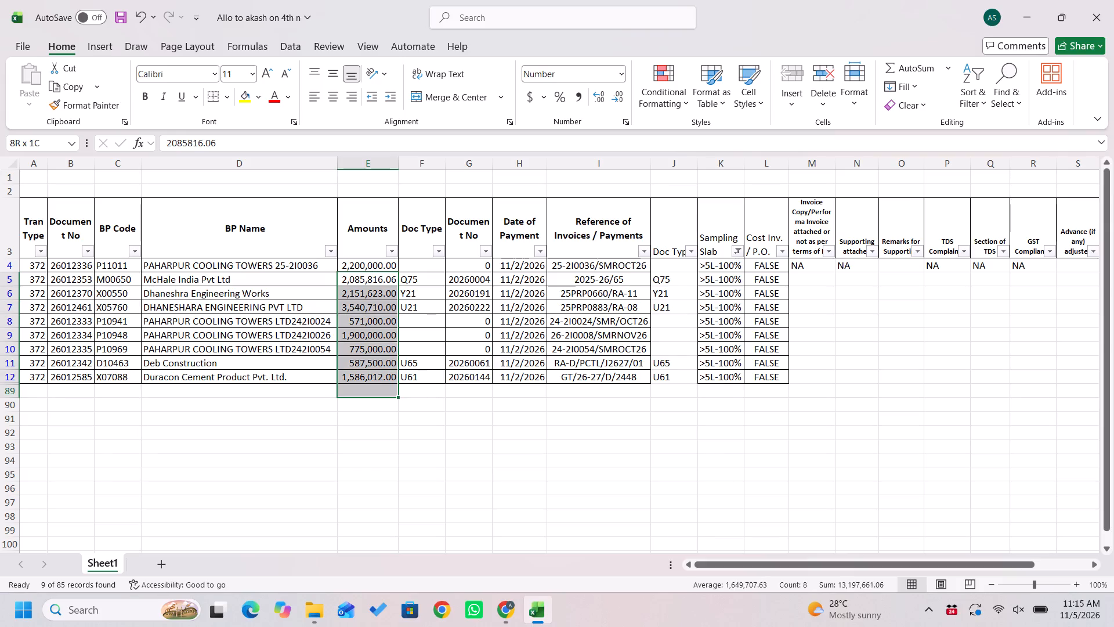
key("shift+Up")
key("Up")
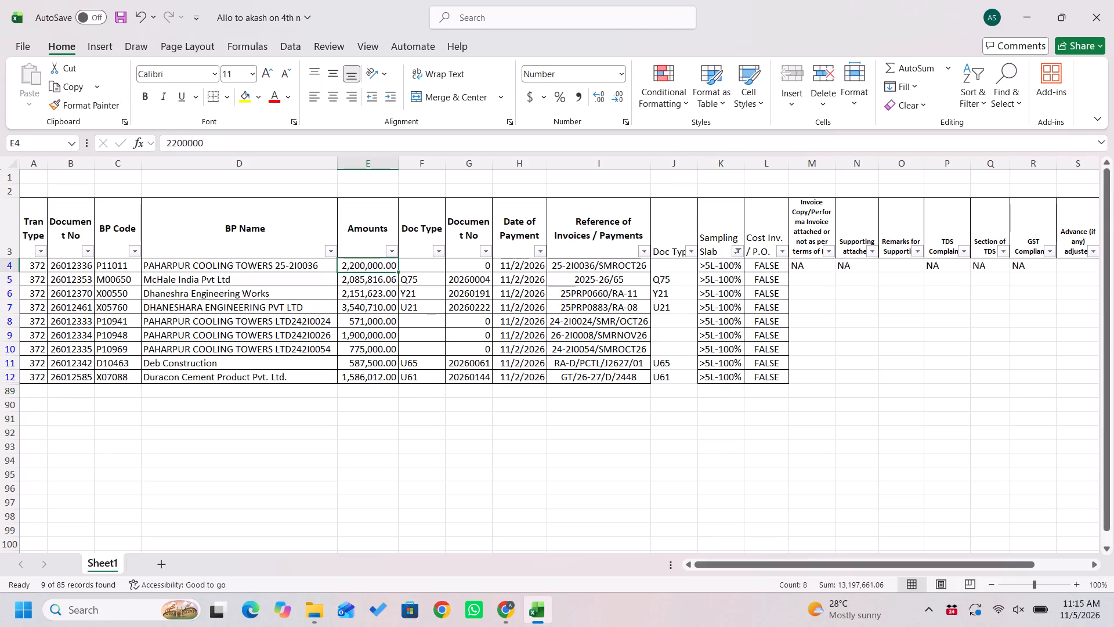
Recheck row 5's payment details from Amounts through Sampling Slab, and return to its BP Code.
key("Down")
key("Right")
key("Right")
key("Right")
key("Right")
key("Right")
key("Right")
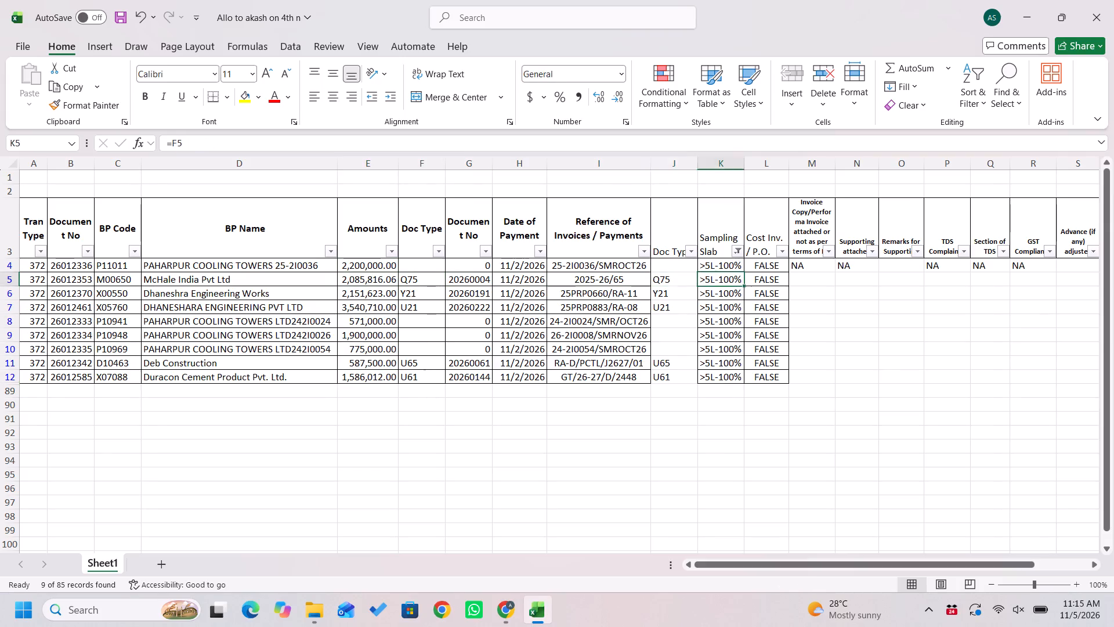
key("Left")
key("Left")
key("Left")
key("Left")
key("Left")
key("Left")
key("Left")
key("Left")
key("alt+Tab")
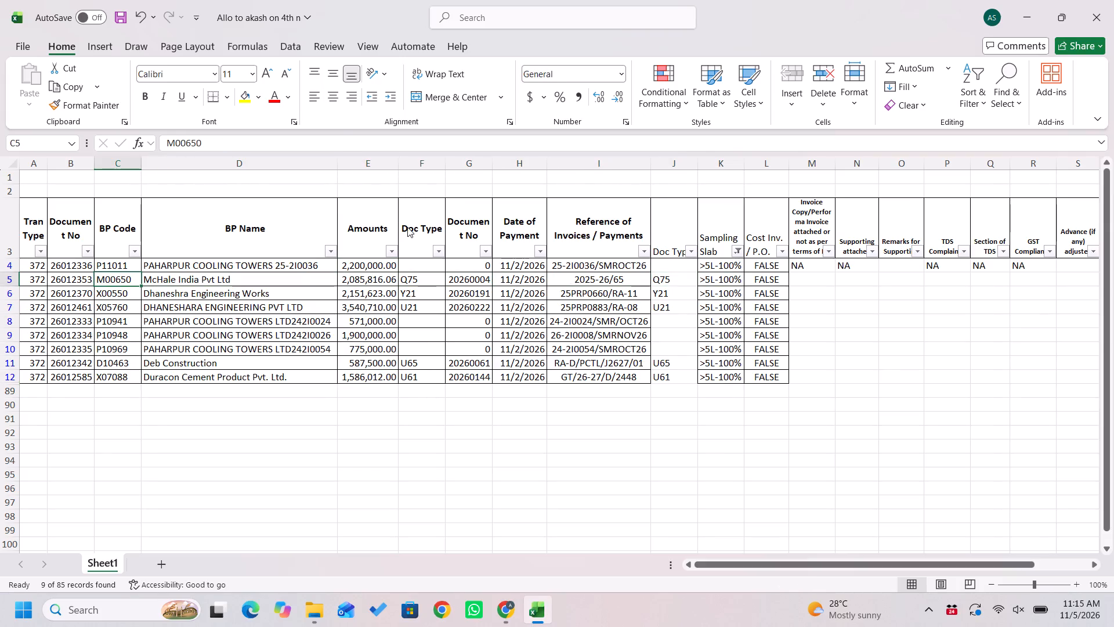
key("alt+Tab")
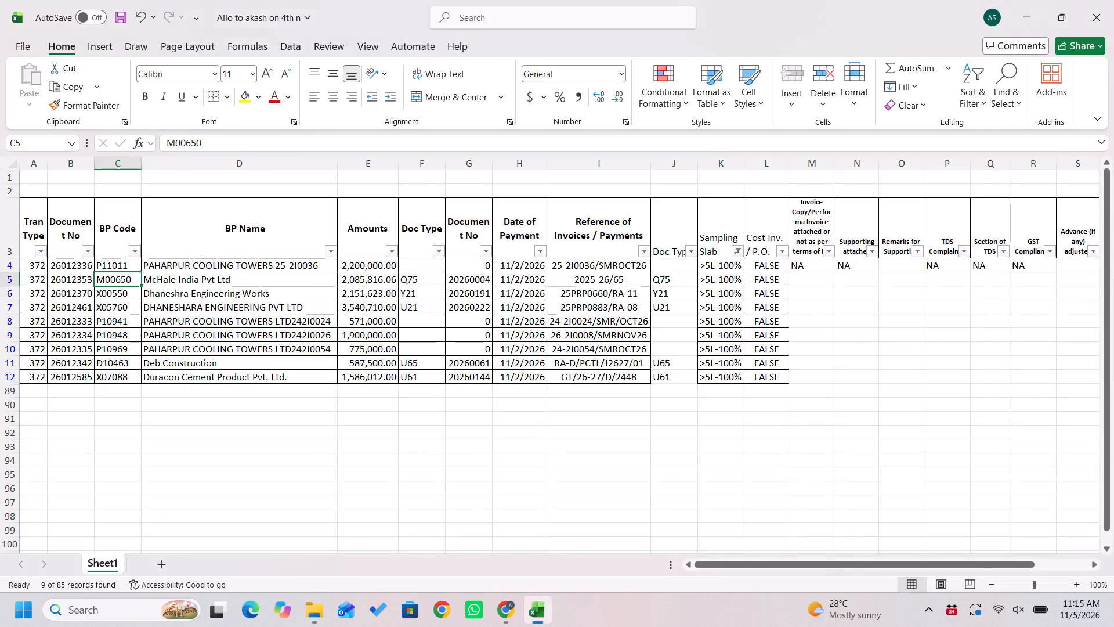
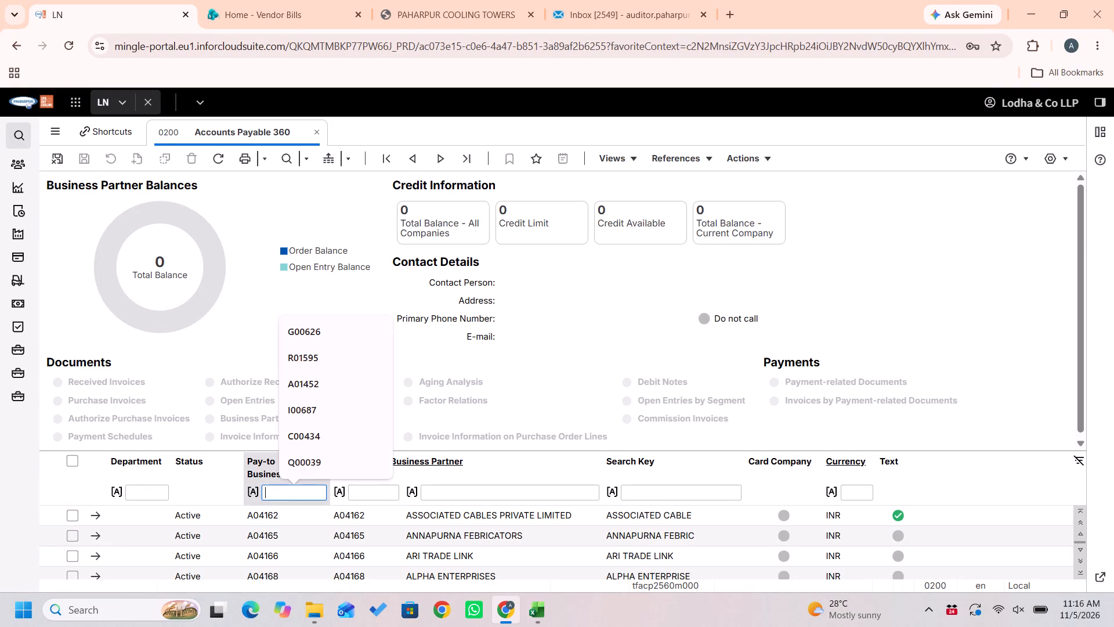
Copy McHale India Pvt Ltd's BP Code from the Excel sheet and filter LN's Accounts Payable 360 list by Pay-to Business Partner M00650.
key("alt+Tab")
key("Right")
key("Left")
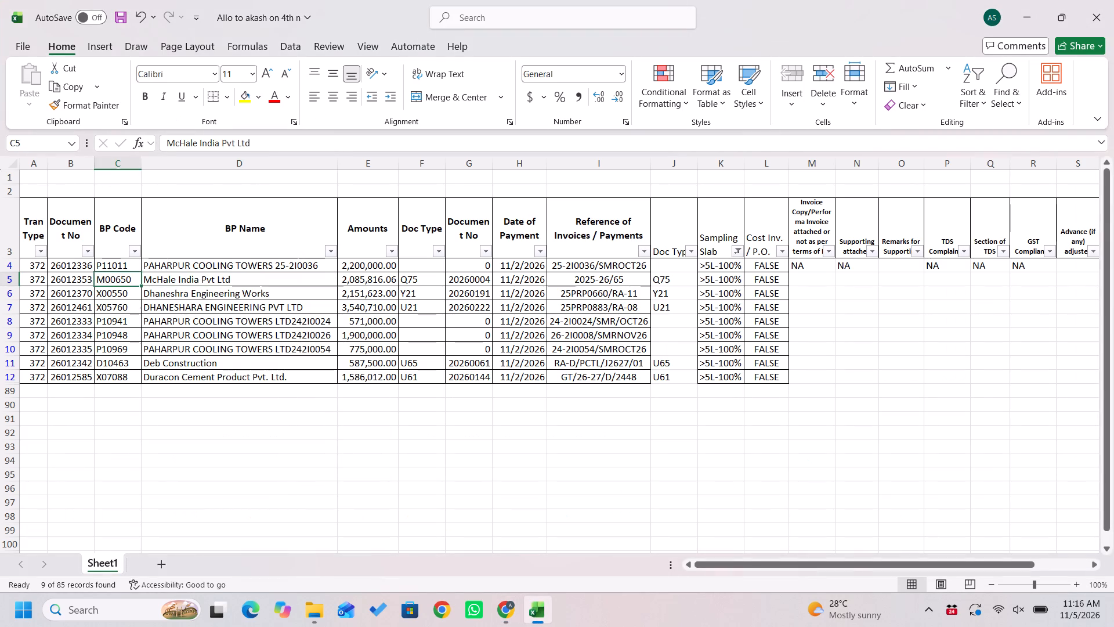
key("ctrl+c")
key("alt+Tab")
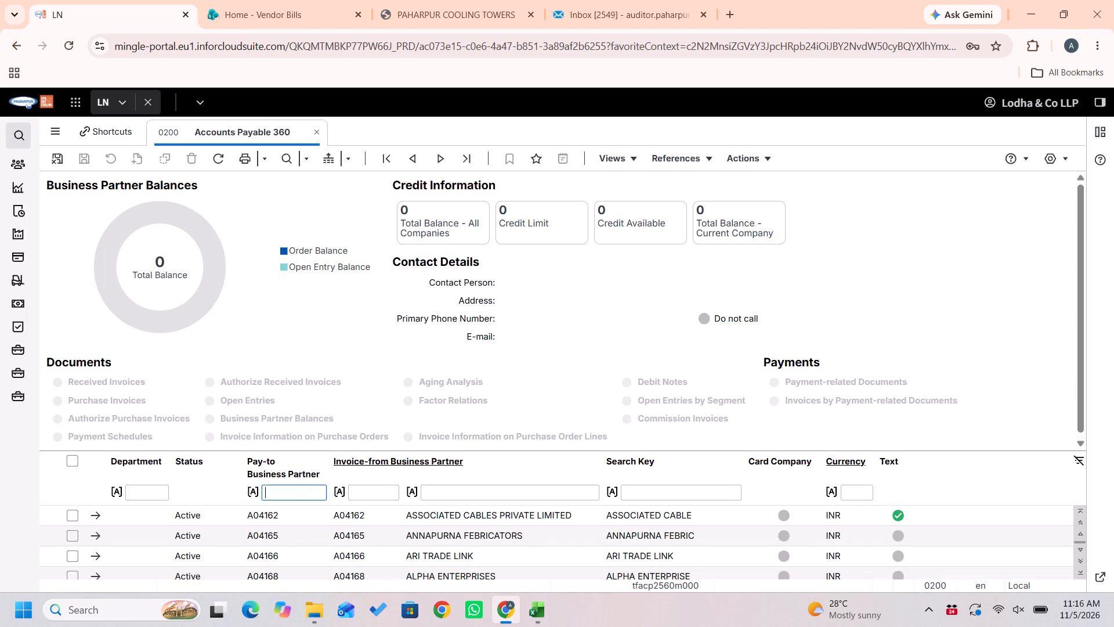
key("ctrl+v")
key("Return")
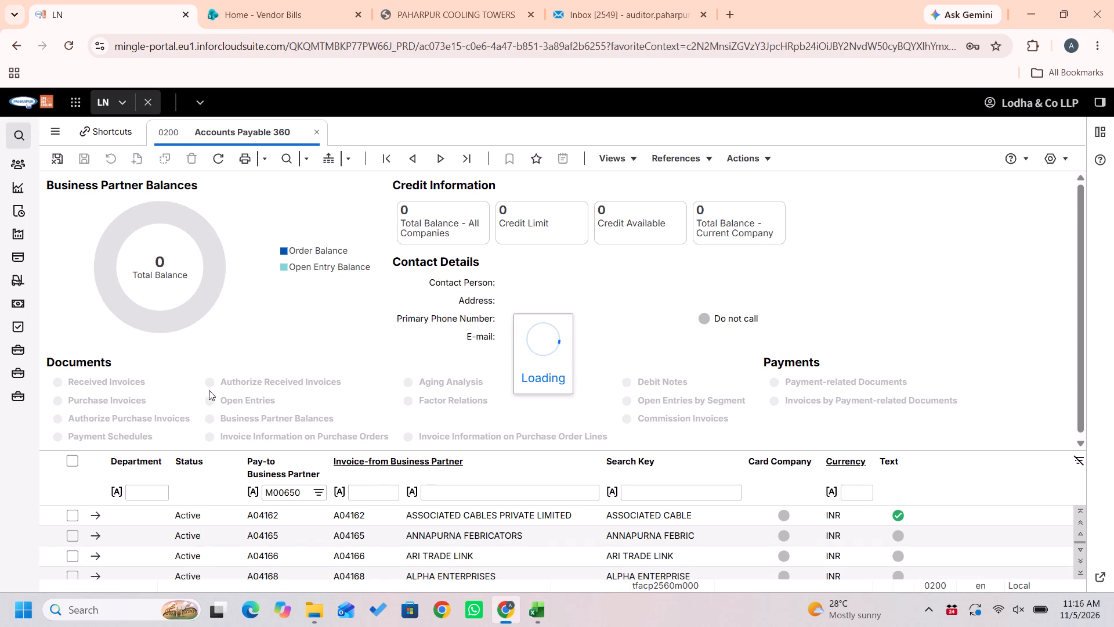
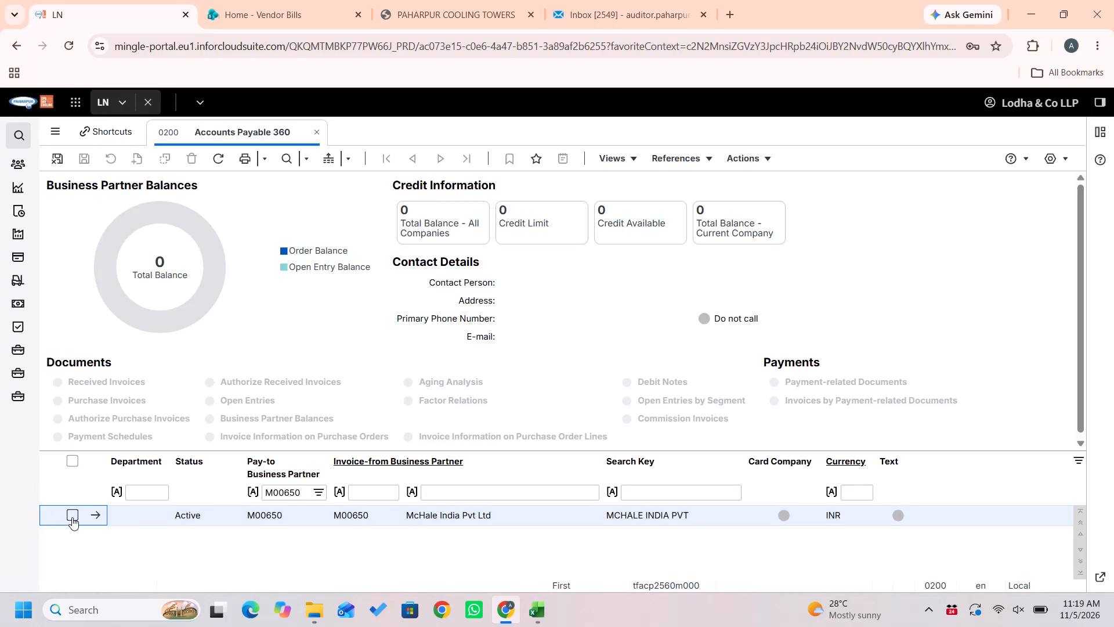
Open the Open Entries of McHale India Pvt Ltd from Accounts Payable 360.
left_click(72, 517)
left_click(244, 402)
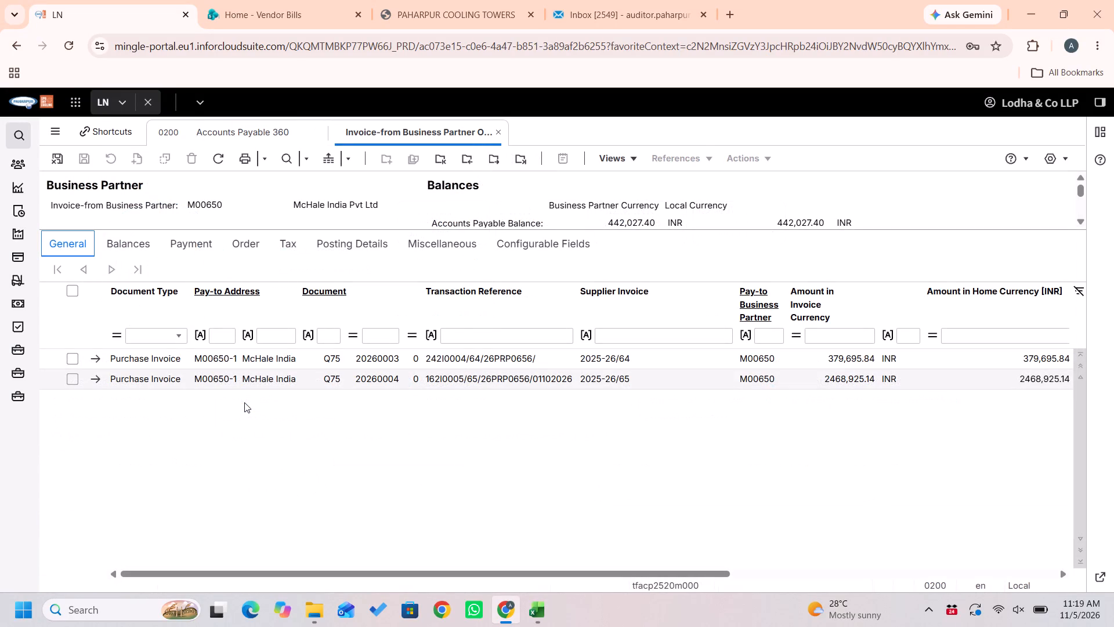
Switch to the Excel sheet and review the payment and document details in McHale India Pvt Ltd's row 5.
key("alt+Tab")
key("Right")
key("Right")
key("Right")
key("Right")
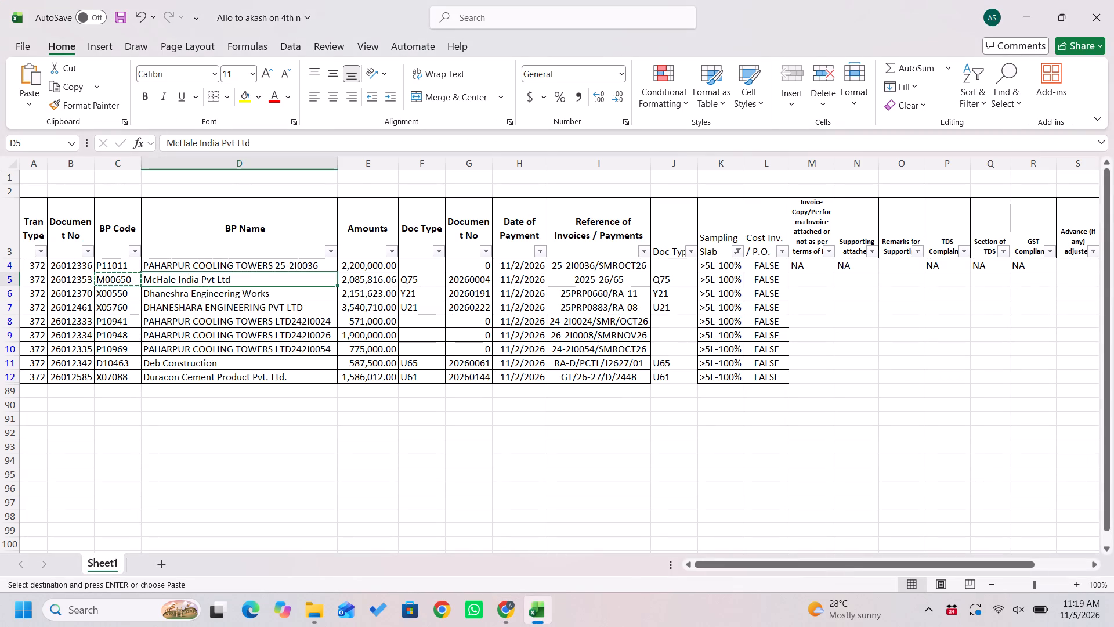
key("Right")
key("Right")
key("Right")
key("Right")
key("Right")
key("Right")
key("Left")
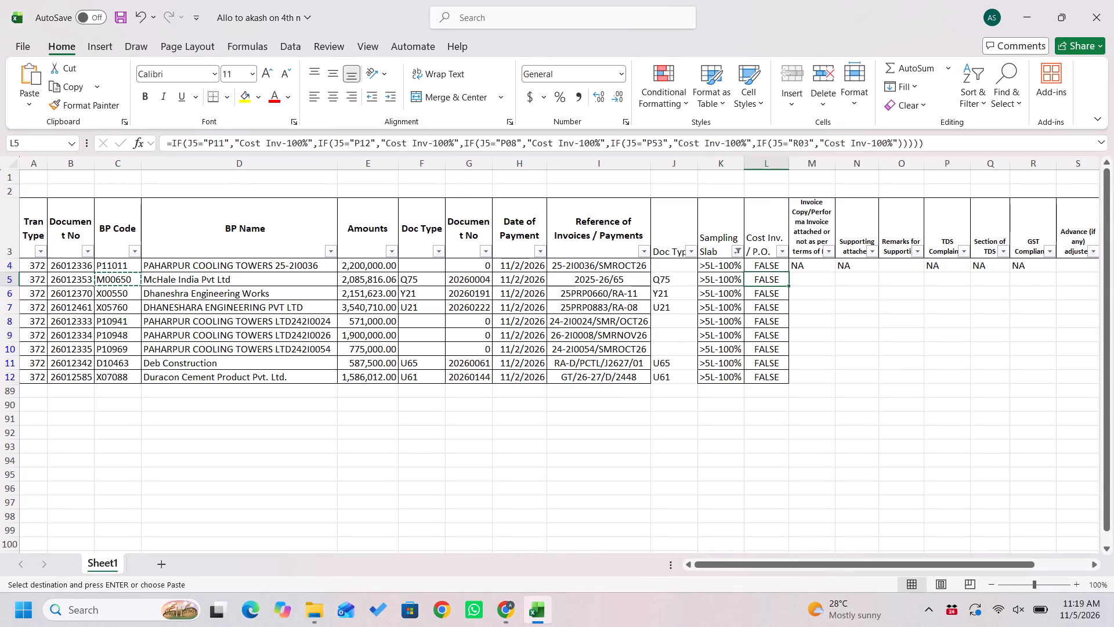
key("Left")
key("Left")
key("Left")
key("Left")
key("Left")
key("Left")
key("Left")
key("Left")
key("Right")
key("Right")
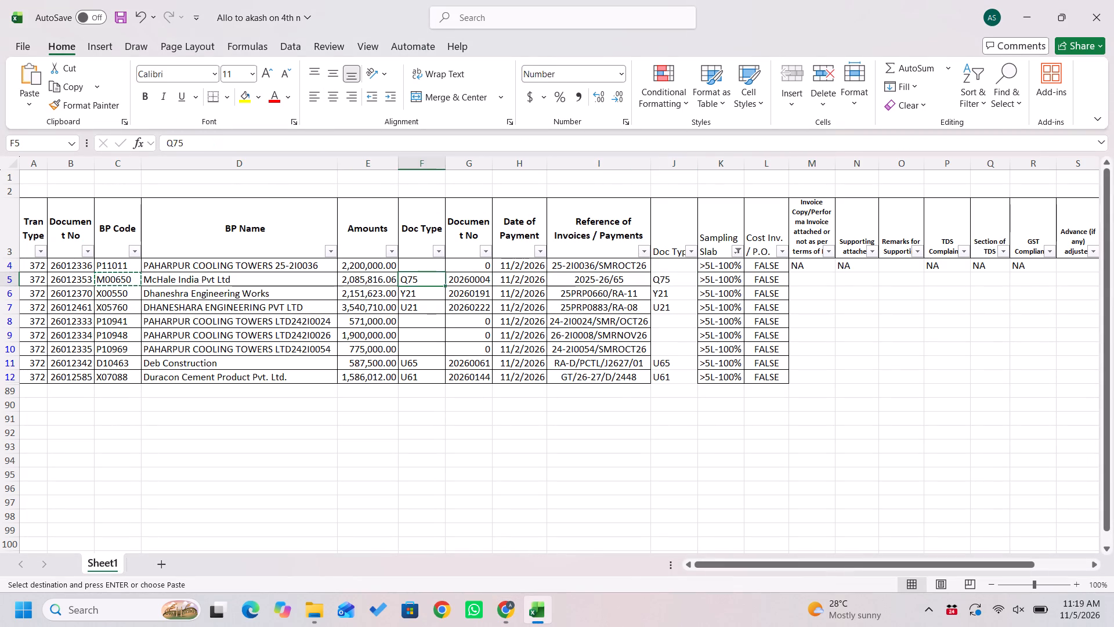
key("Right")
key("Left")
key("Left")
key("Left")
key("Left")
key("Escape")
Copy row 5's invoice reference 2025-26/65 from Excel and filter LN's open entries by that Supplier Invoice.
key("Right")
key("Right")
key("Right")
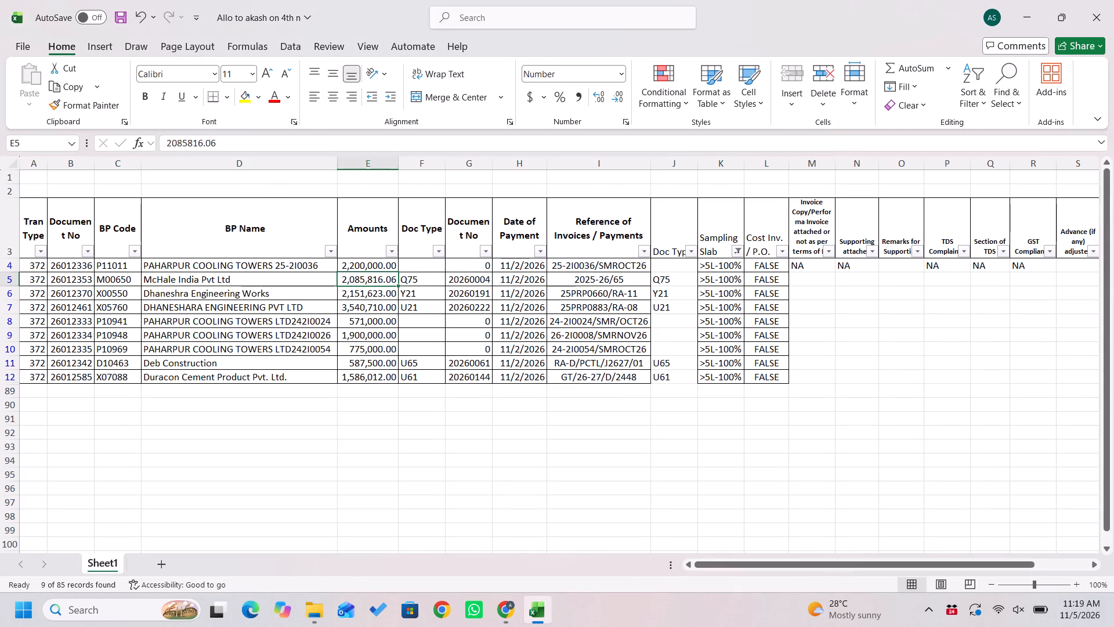
key("Right")
key("Right")
key("Right")
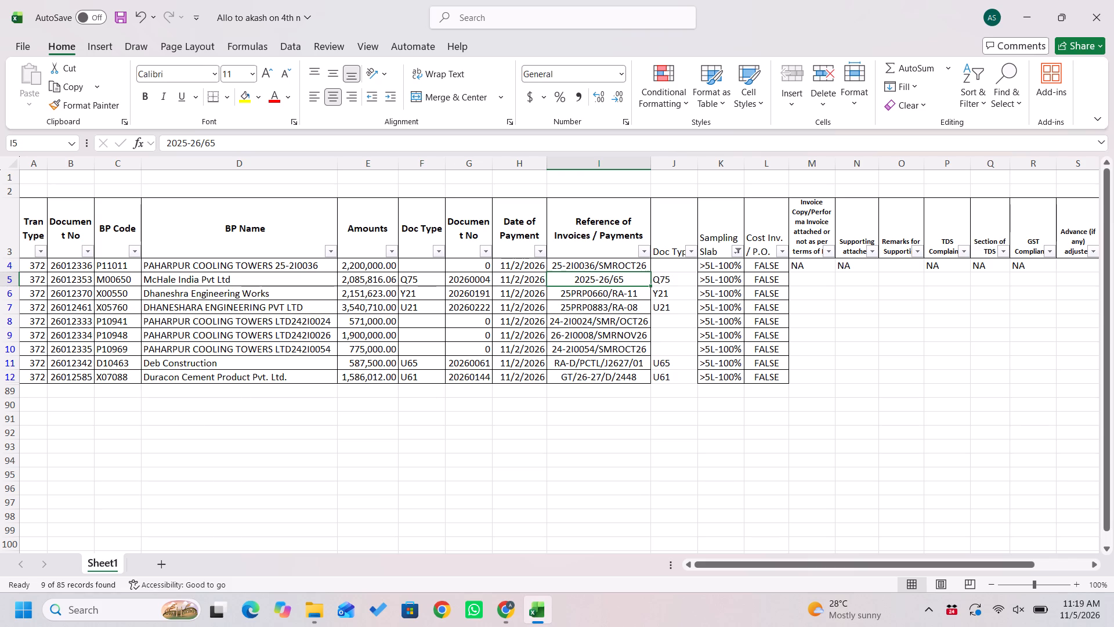
key("ctrl+c")
key("alt+Tab")
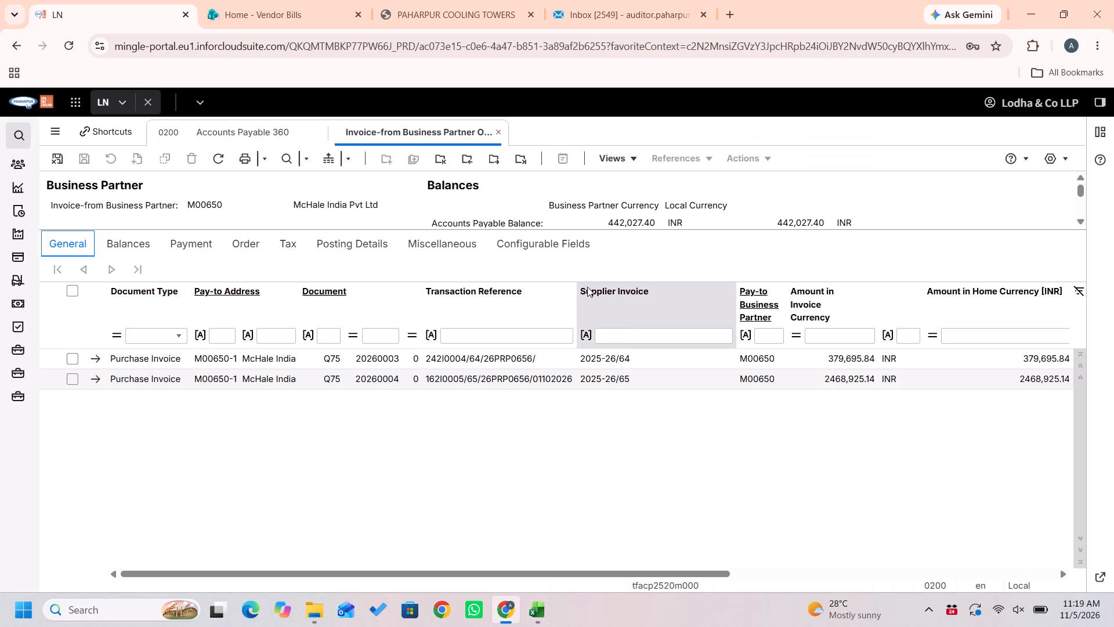
left_click(634, 341)
key("ctrl+v")
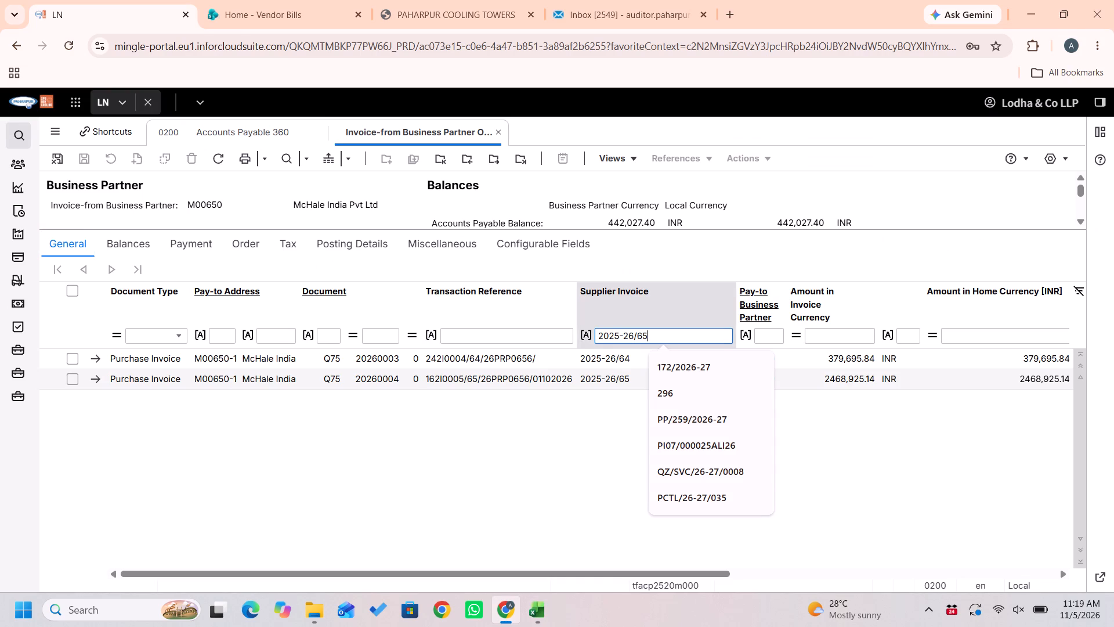
key("Return")
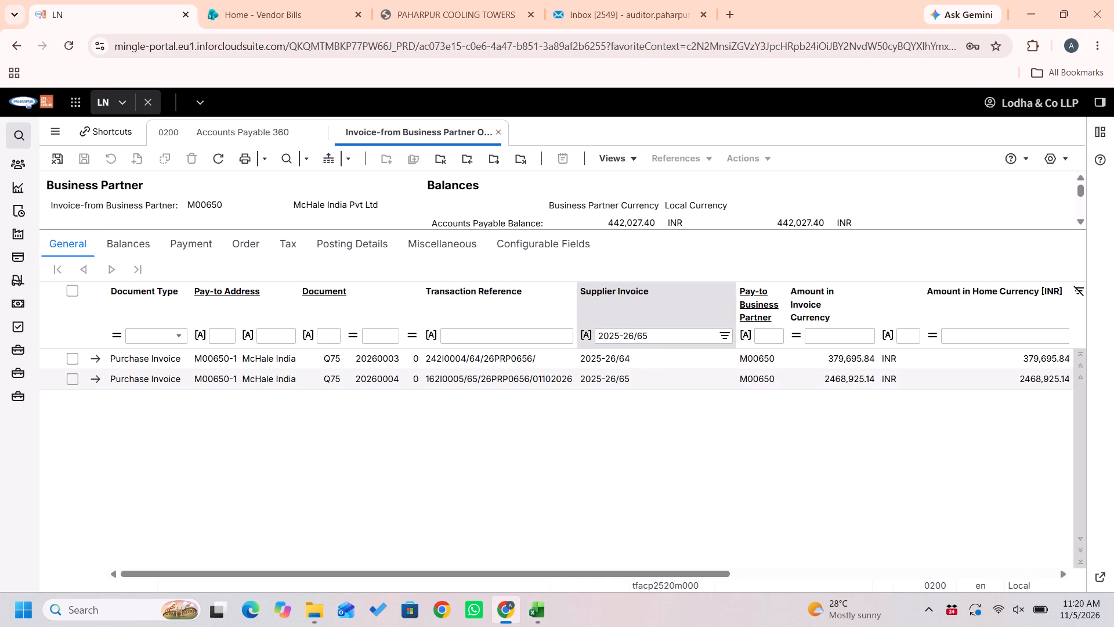
Open the Document History transaction lines for the purchase invoice 2025-26/65.
left_click(73, 359)
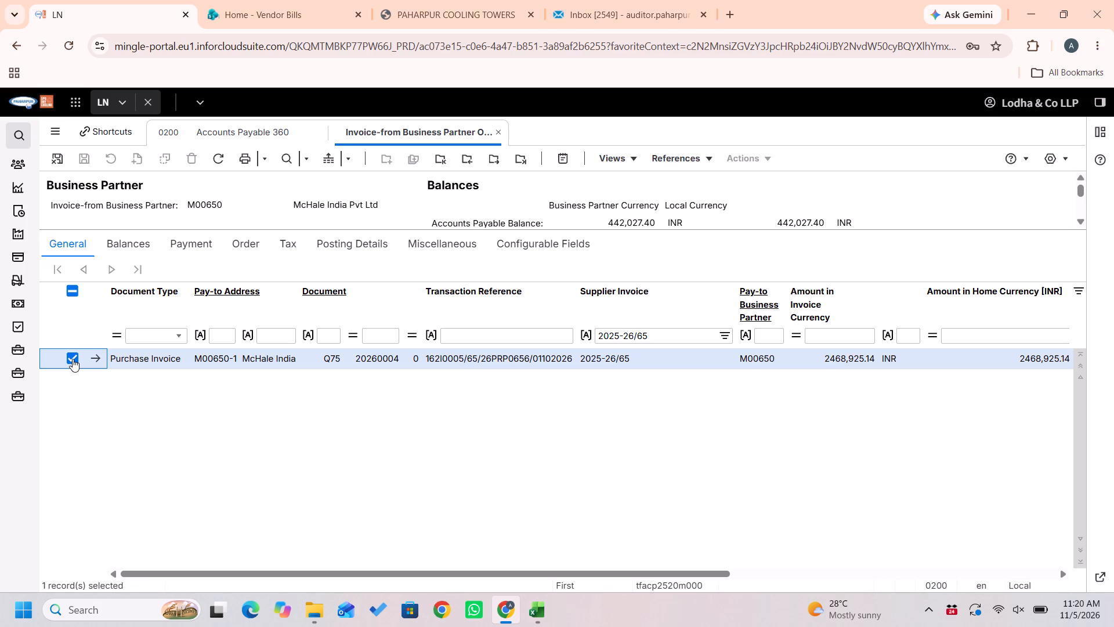
key("shift+g")
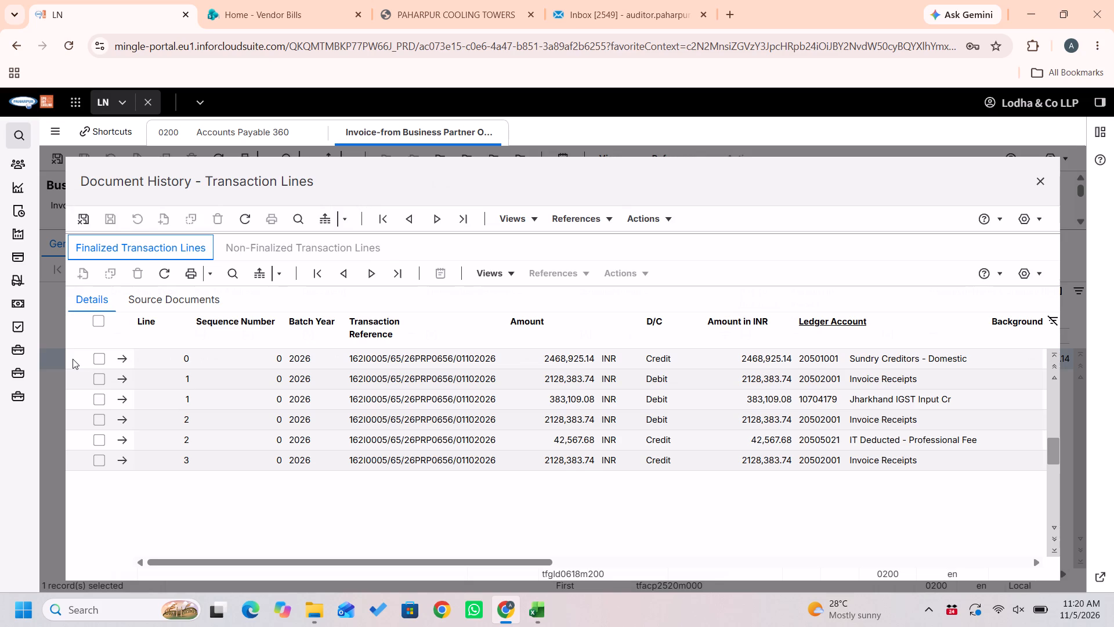
In the Excel sheet's row 5, enter YES for TDS compliance, 194J as the TDS section and YES for GST compliance.
key("alt+Tab")
key("Right")
key("Right")
key("Right")
key("Right")
key("Right")
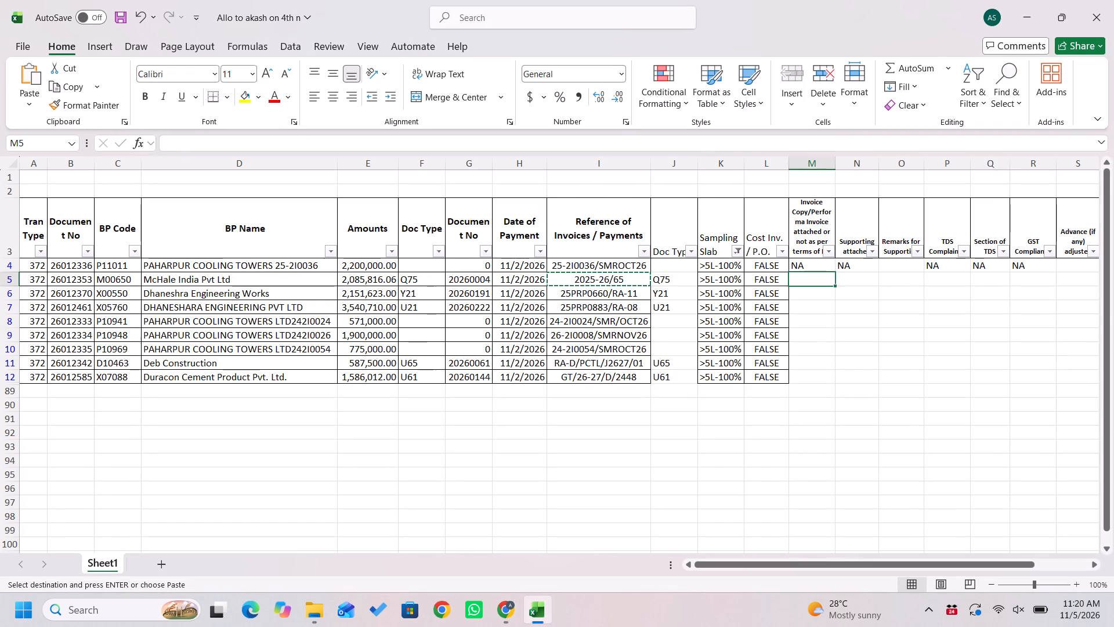
key("Left")
key("Right")
key("Right")
key("Right")
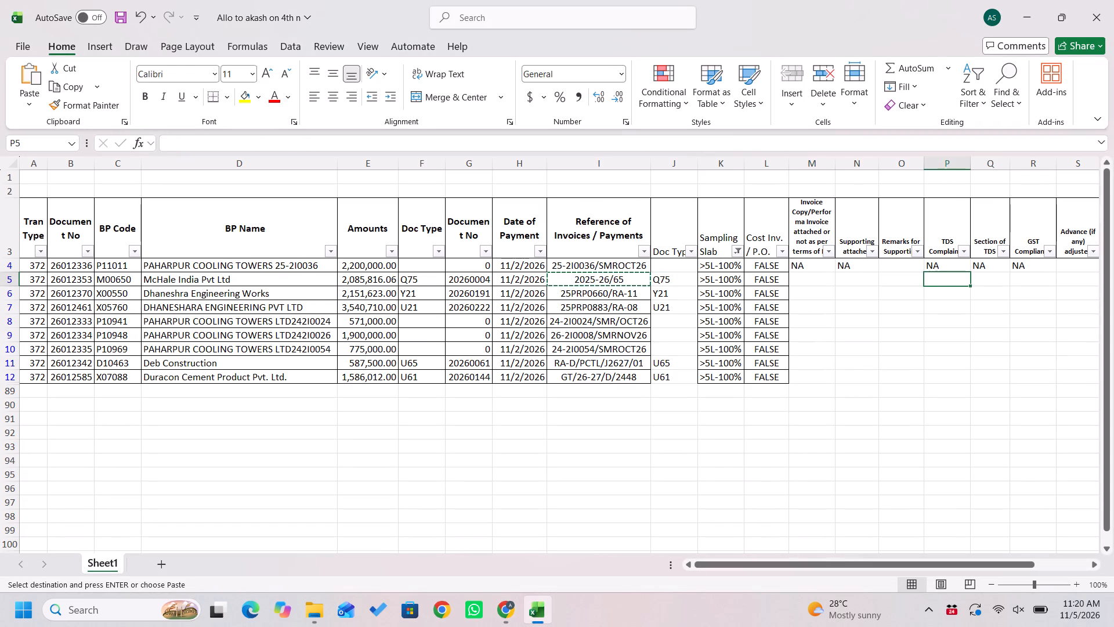
key("y")
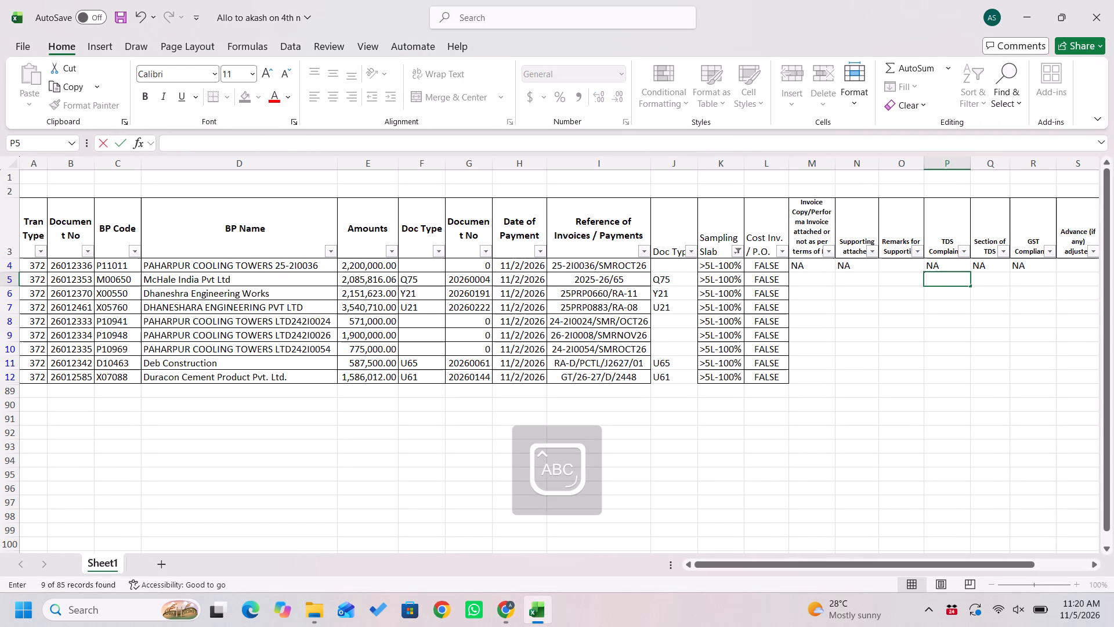
type("YES")
key("Right")
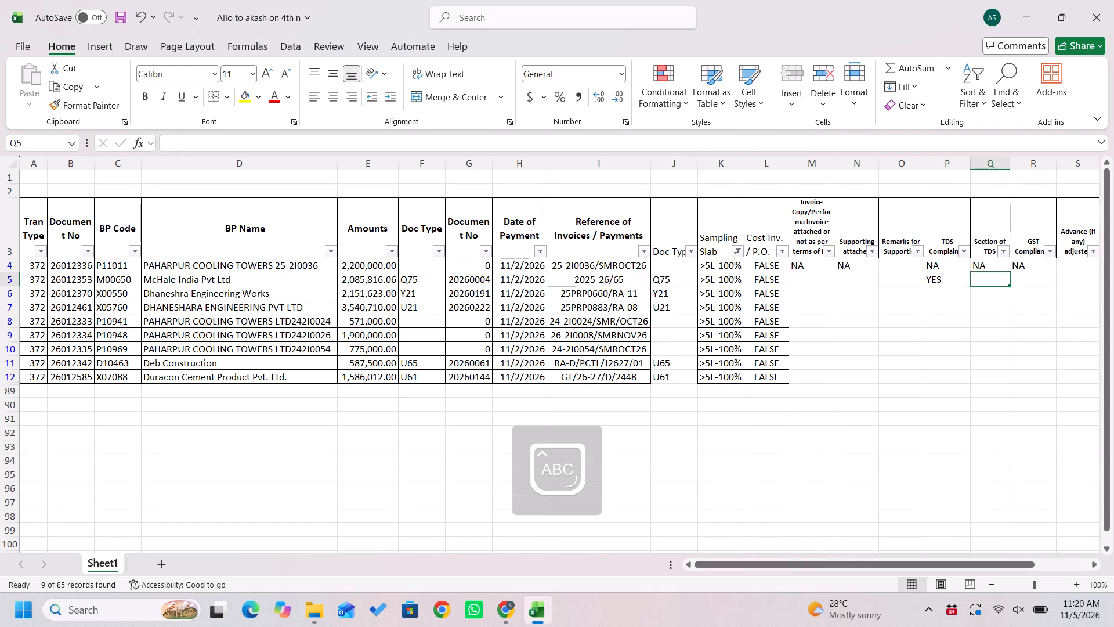
type("194J")
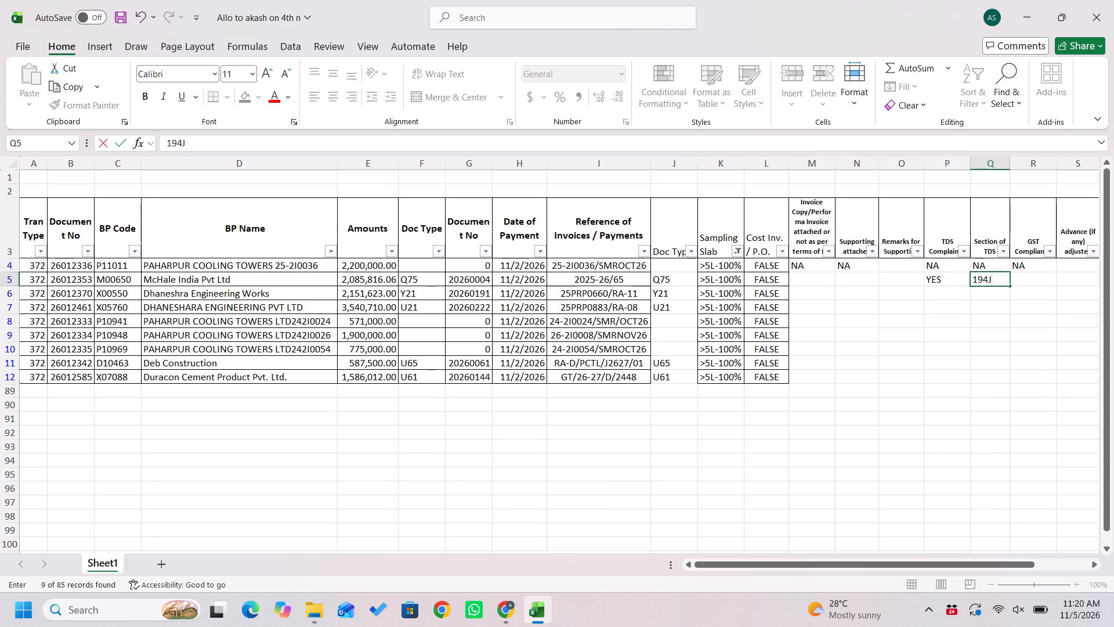
key("Right")
type("YES")
key("Down")
Review McHale India Pvt Ltd's row 5 across the check columns, document details and invoice reference.
key("Left")
key("Left")
key("Up")
key("Left")
key("Left")
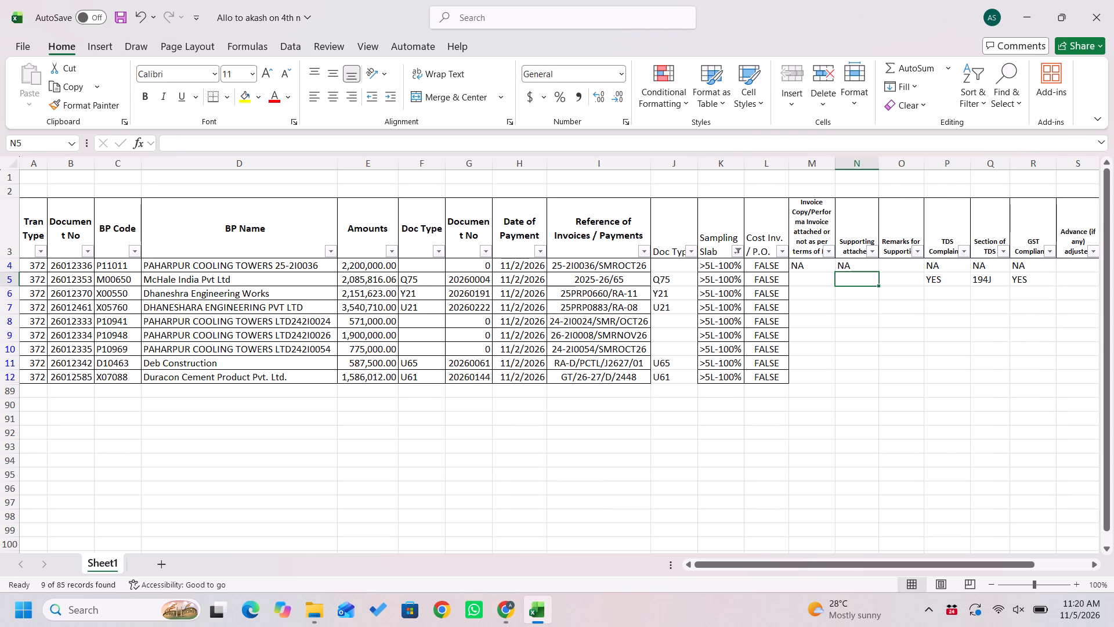
key("Left")
key("Left")
key("Left")
key("Left")
key("Left")
key("Left")
key("Left")
key("Left")
key("Left")
key("Left")
key("Left")
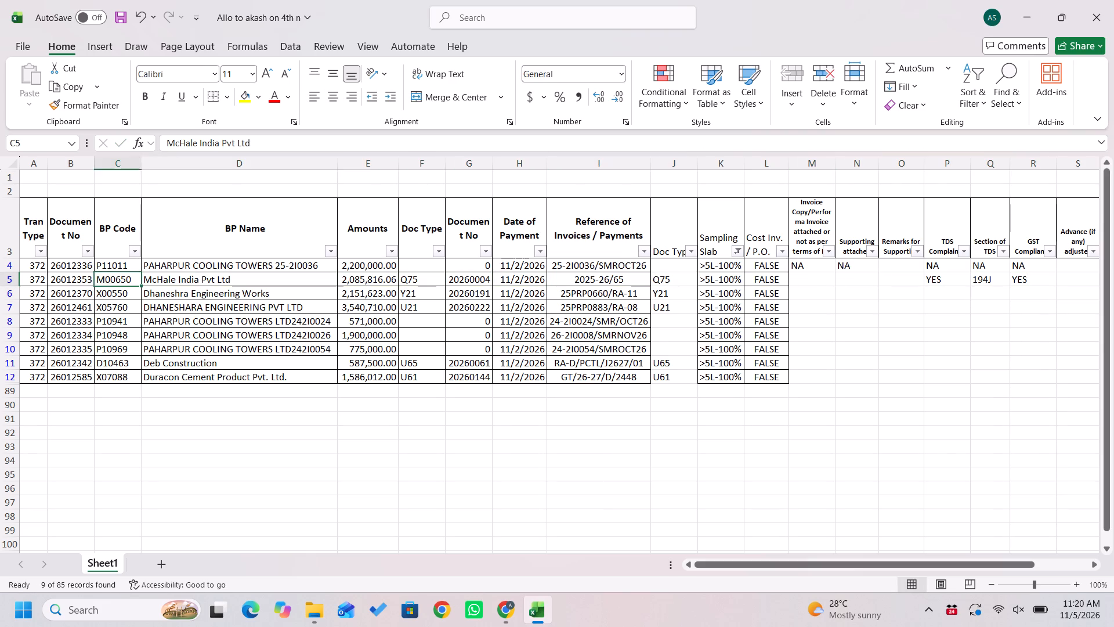
key("Left")
key("Right")
key("Right")
key("Right")
key("Right")
key("Right")
key("Right")
key("Right")
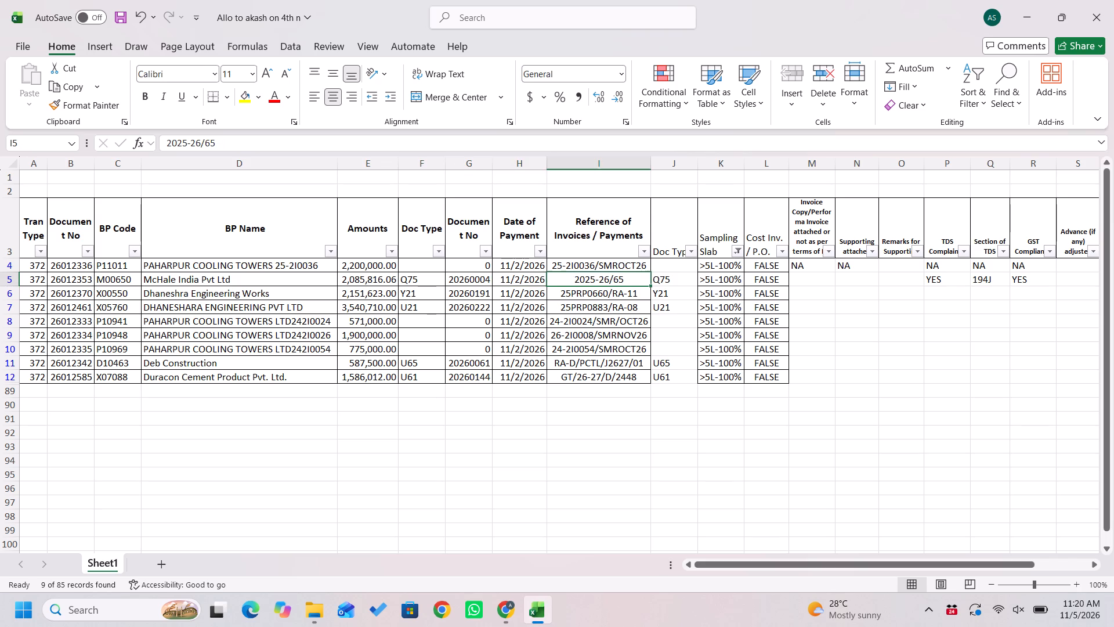
key("Escape")
key("alt+Tab")
key("Escape")
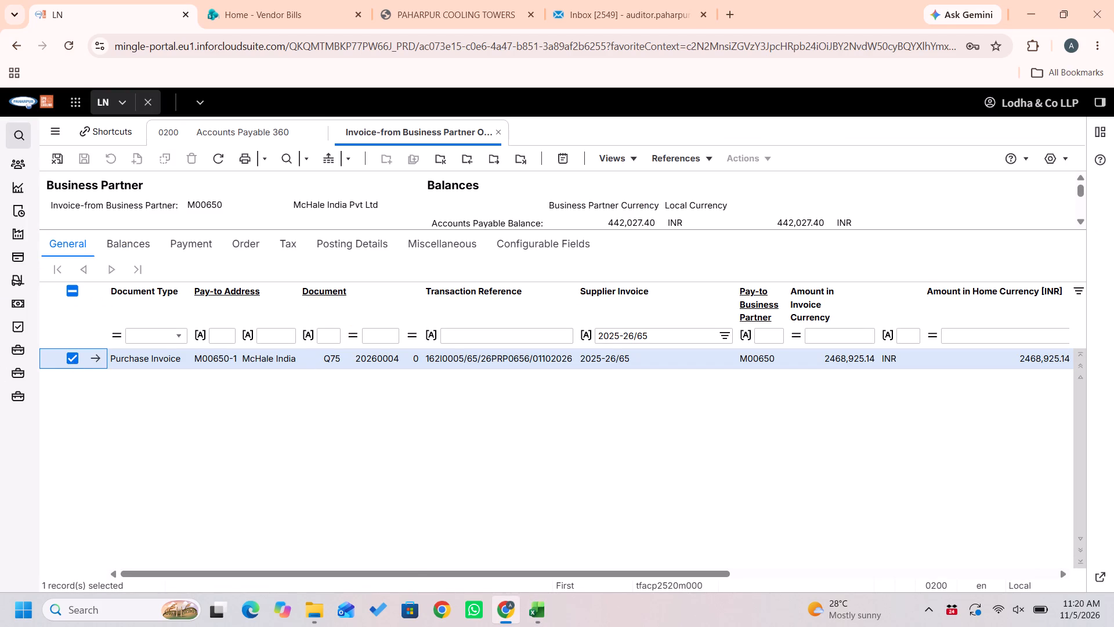
left_click_drag(320, 360, 408, 361)
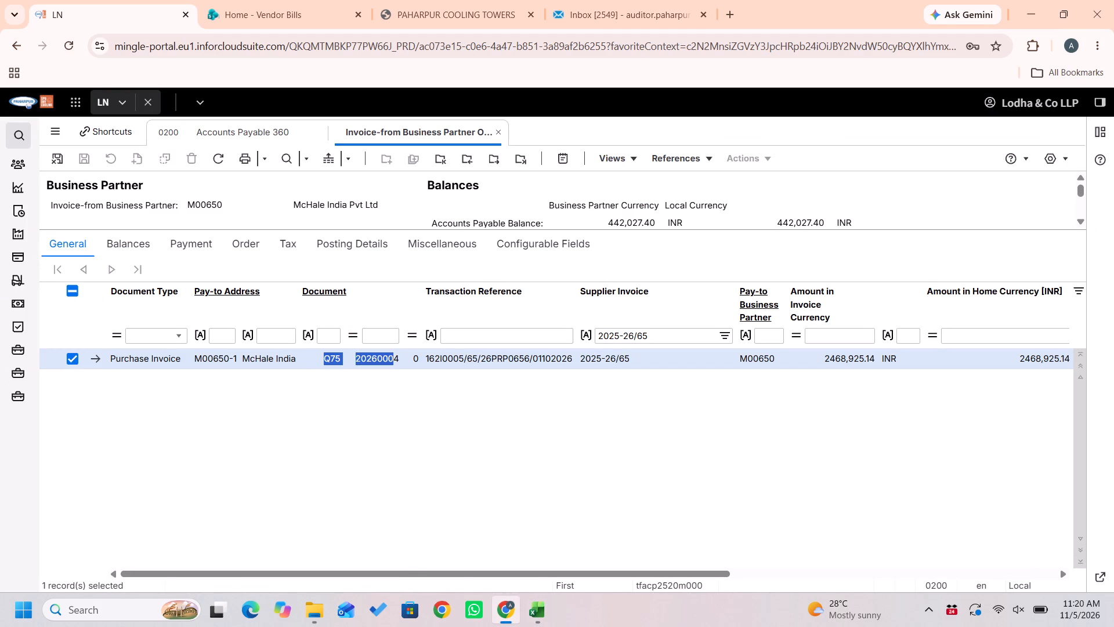
key("ctrl+c")
left_click(252, 0)
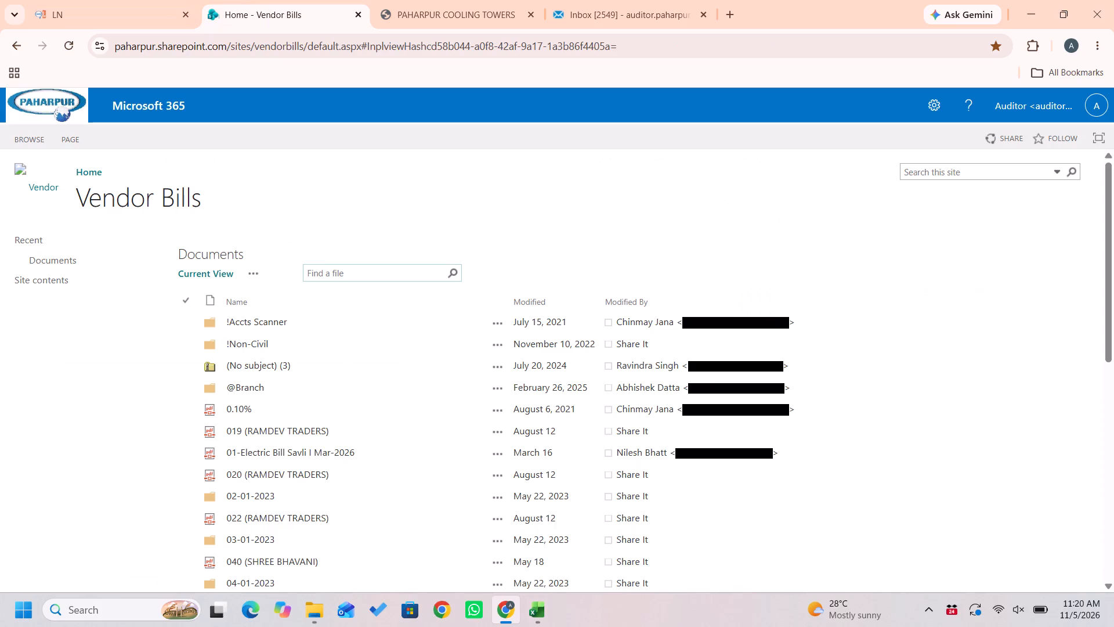
left_click(354, 274)
key("ctrl+v")
key("ctrl+Left")
key("BackSpace")
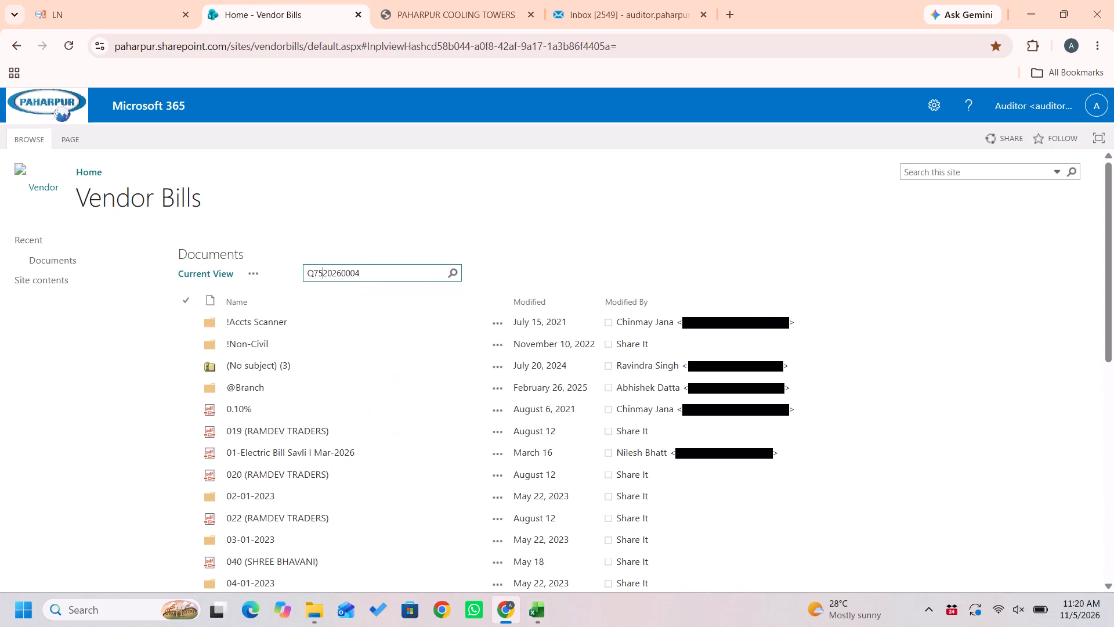
key("Return")
key("Return")
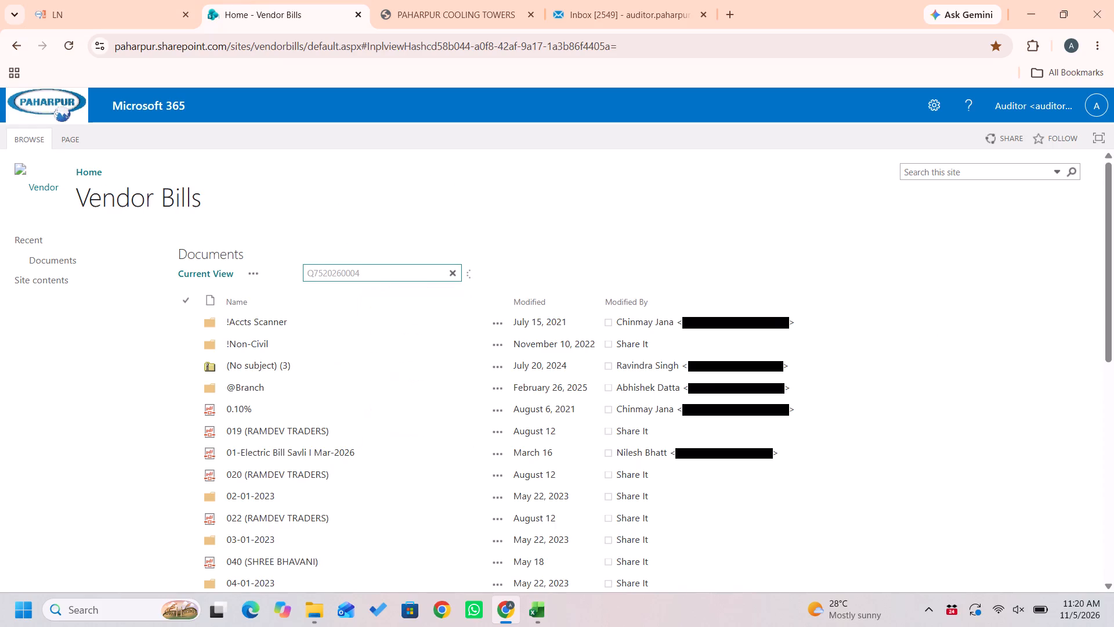
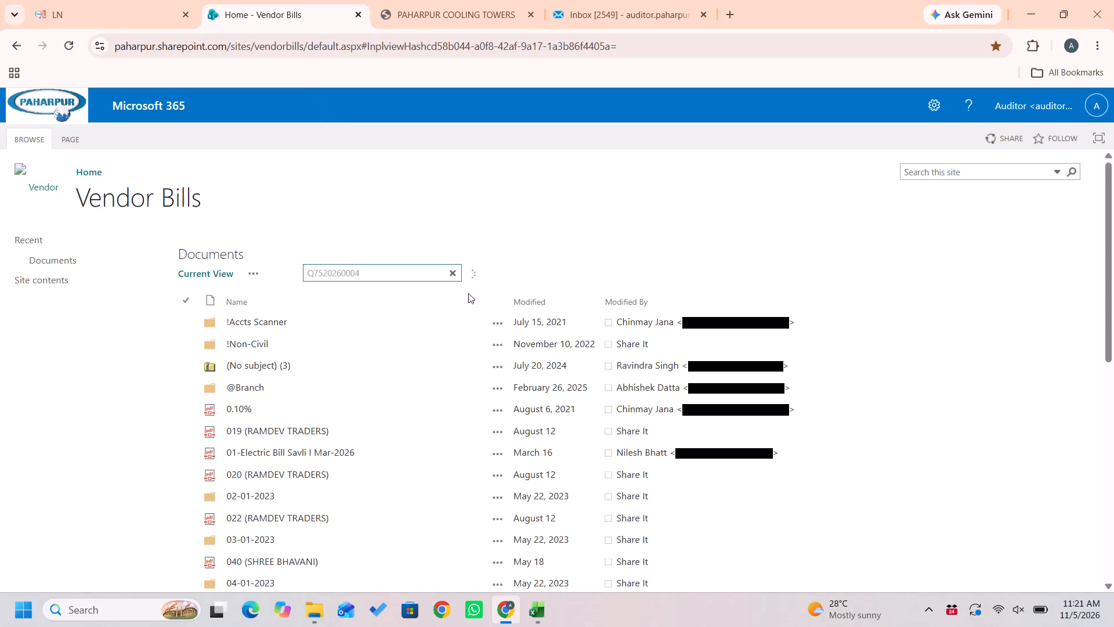
left_click(450, 275)
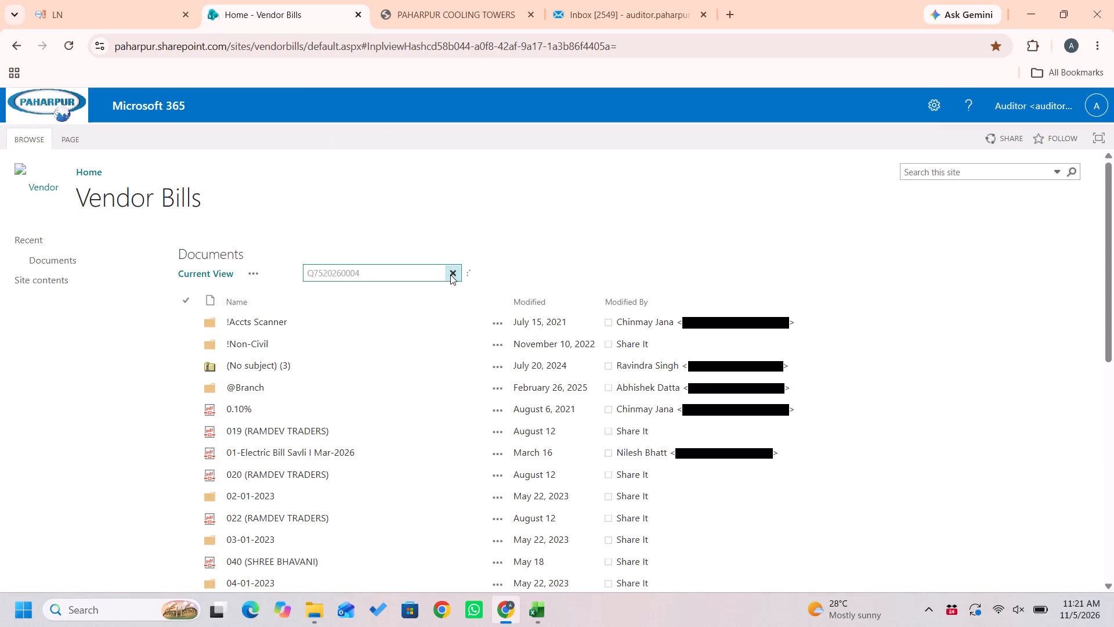
left_click(450, 275)
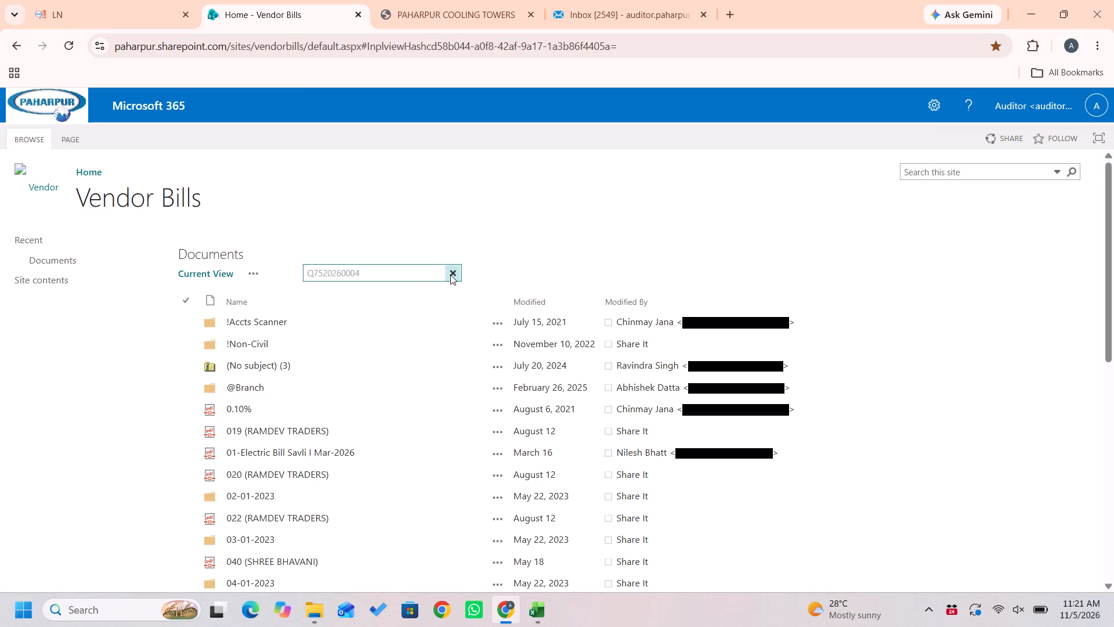
left_click(450, 275)
Copy the BP name McHale India Pvt Ltd from row 5 of the Excel sheet and switch to the PCTL supplier documents page in Chrome.
key("alt+Tab")
key("Right")
key("Left")
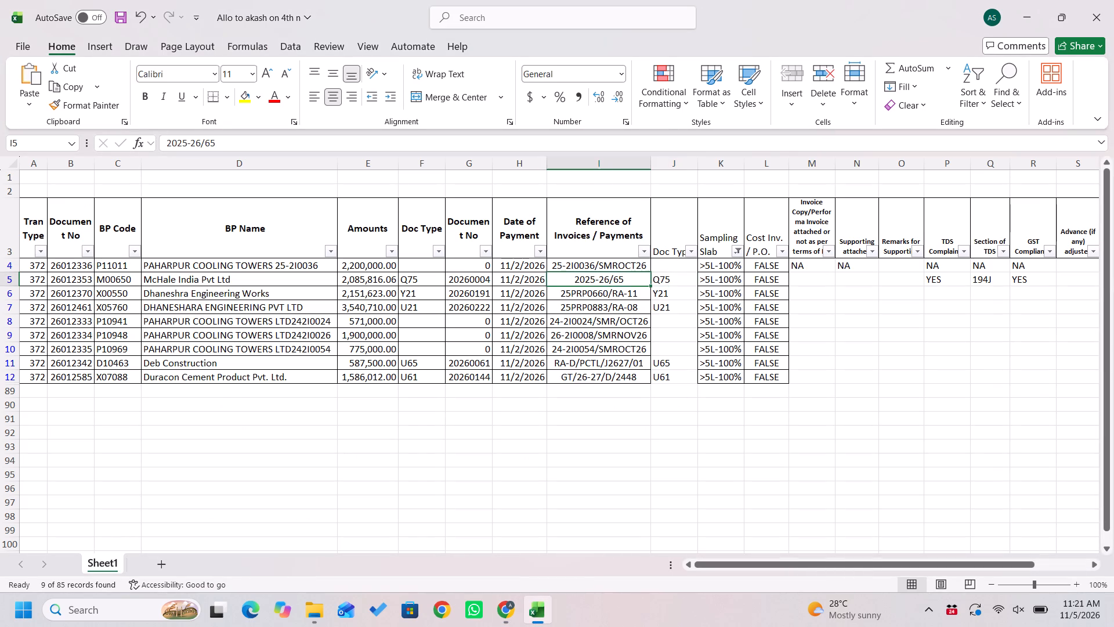
key("Left")
key("Left")
key("Left")
key("Left")
key("Left")
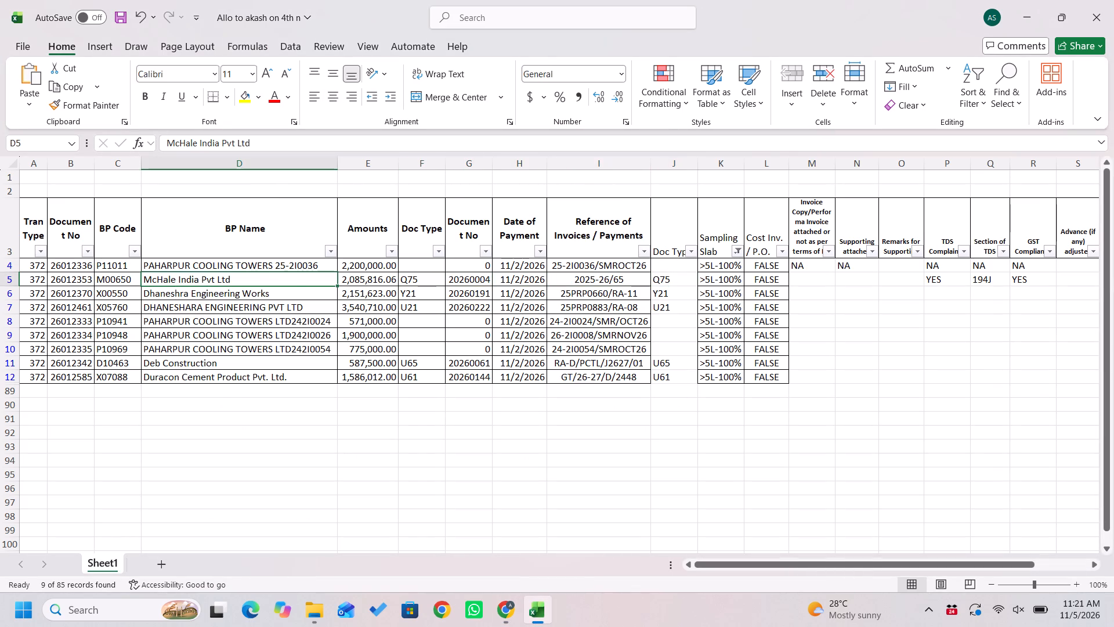
key("ctrl+c")
key("alt+Tab")
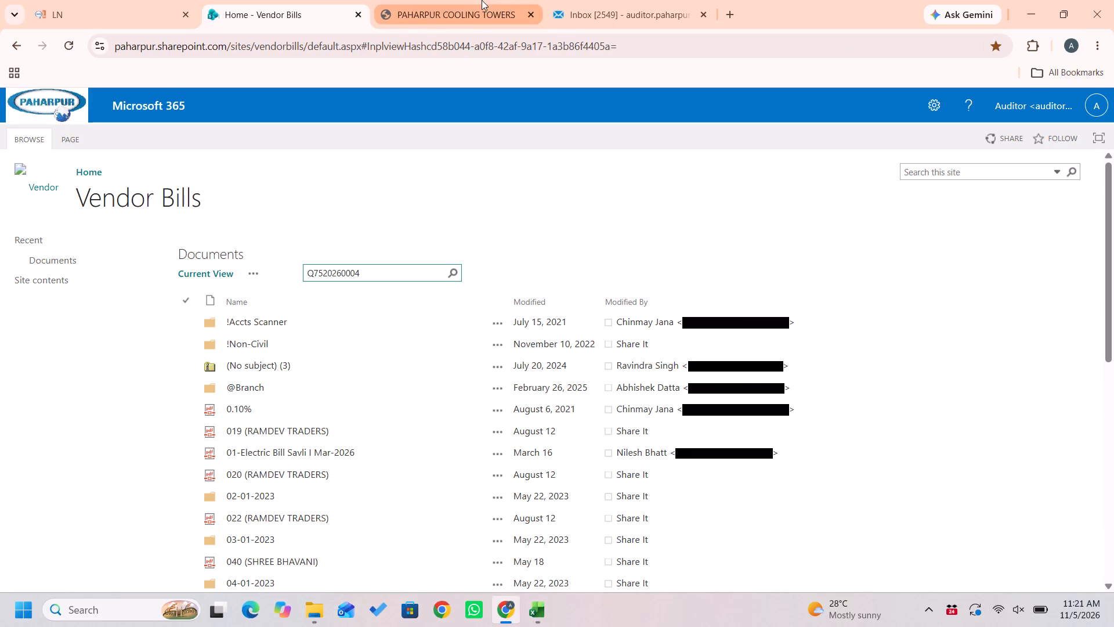
left_click(482, 0)
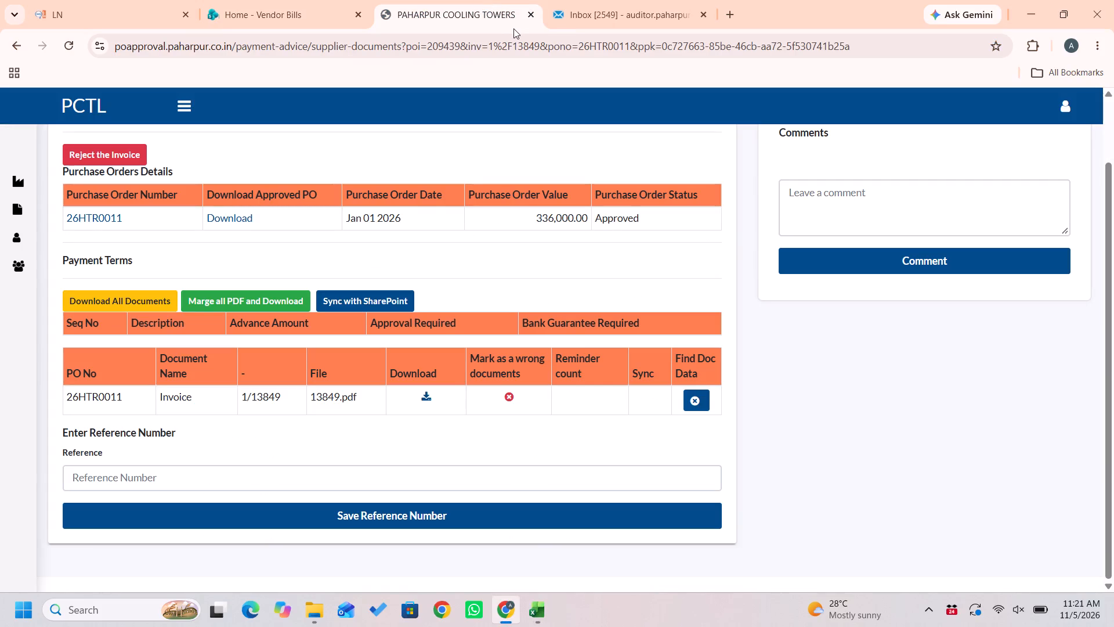
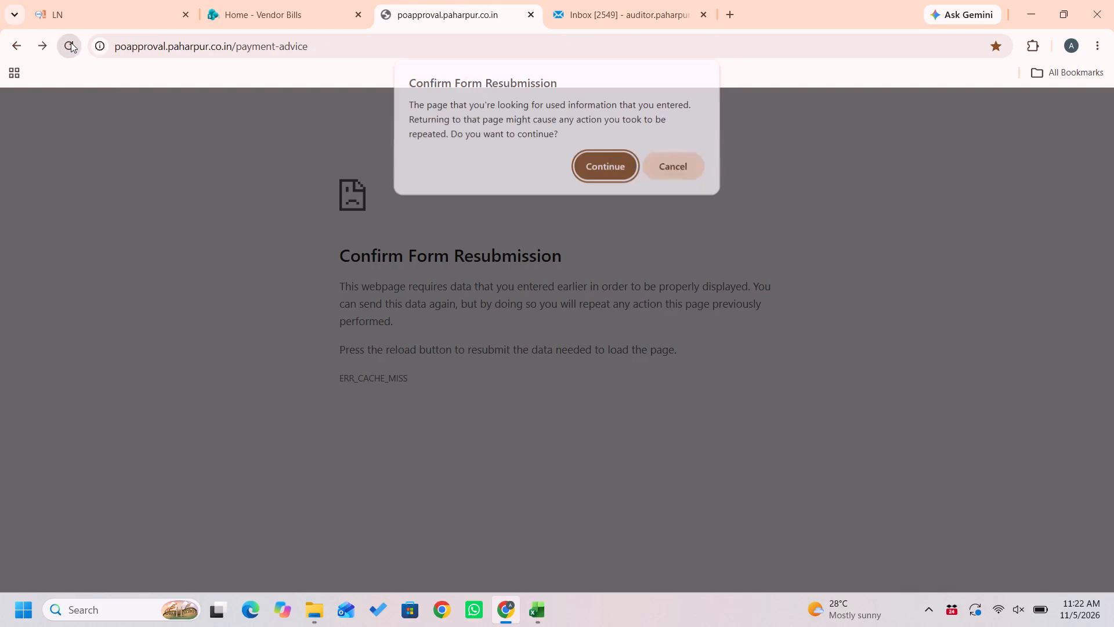
Reload the Supplier Invoice page and search for supplier McHale India Pvt Ltd with invoice number 2025-26/65, copied from row 5 of the Excel sheet.
left_click(605, 163)
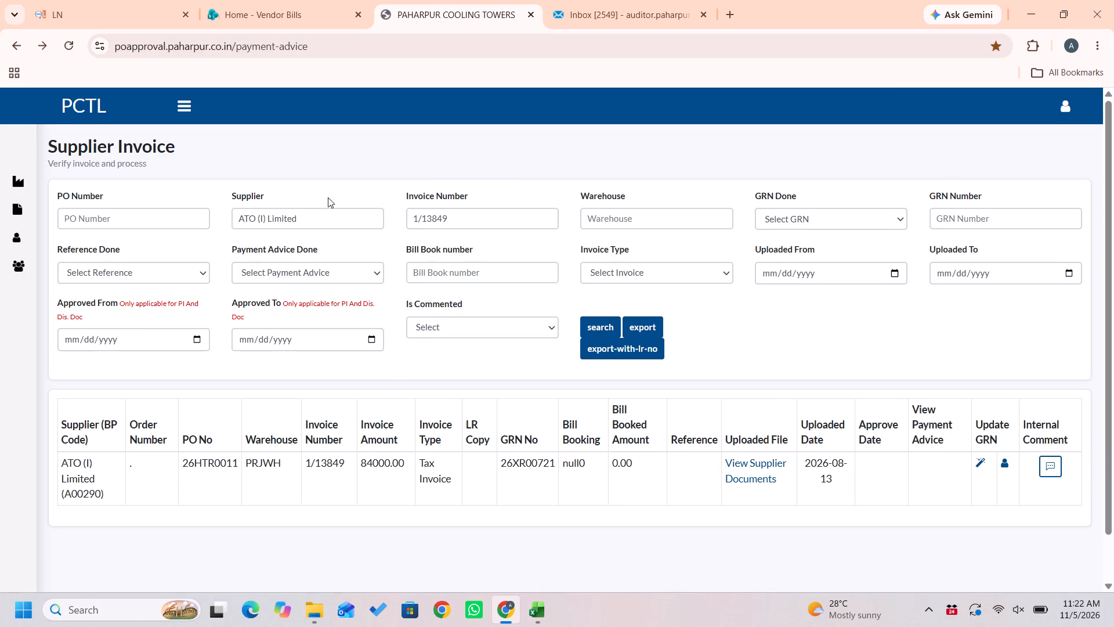
left_click(352, 216)
key("ctrl+a")
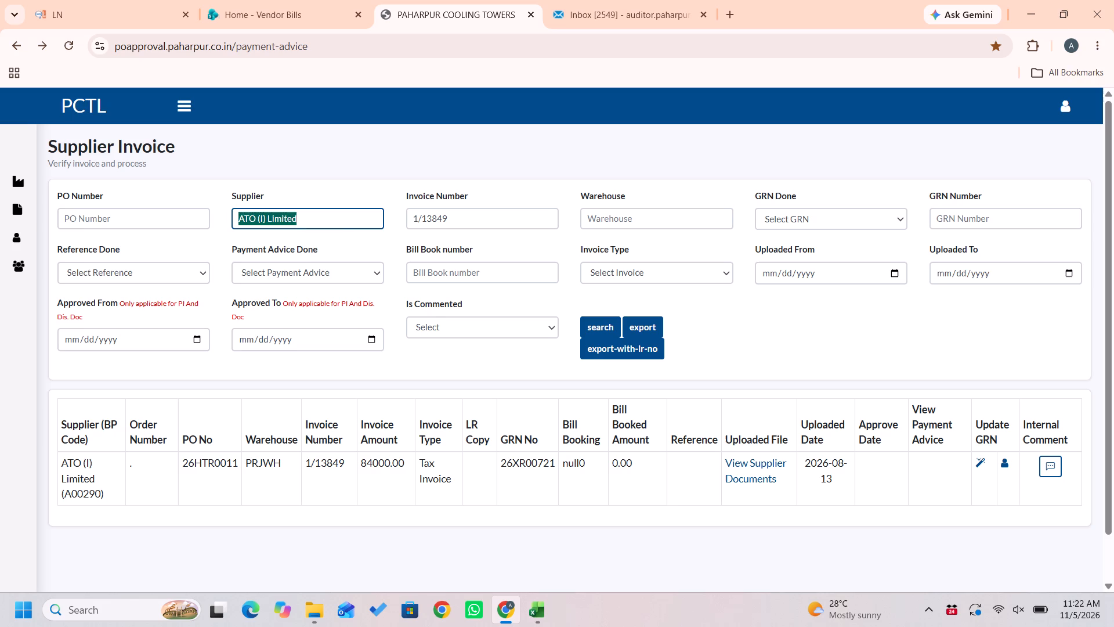
key("ctrl+v")
left_click(521, 218)
key("alt+Tab")
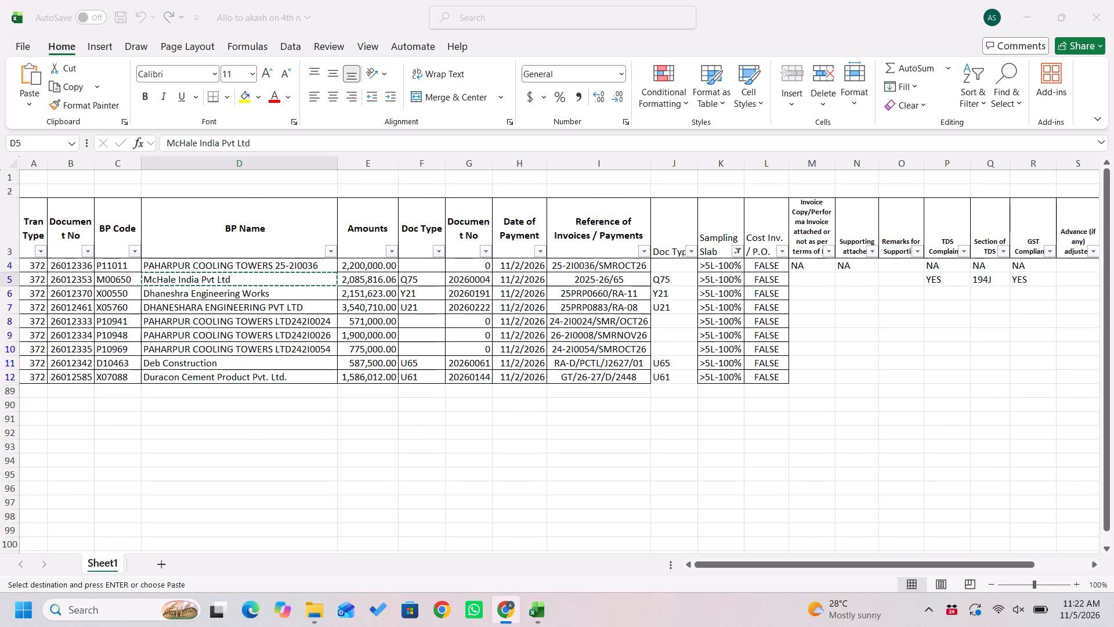
key("Right")
key("Right")
key("Right")
key("Right")
key("Right")
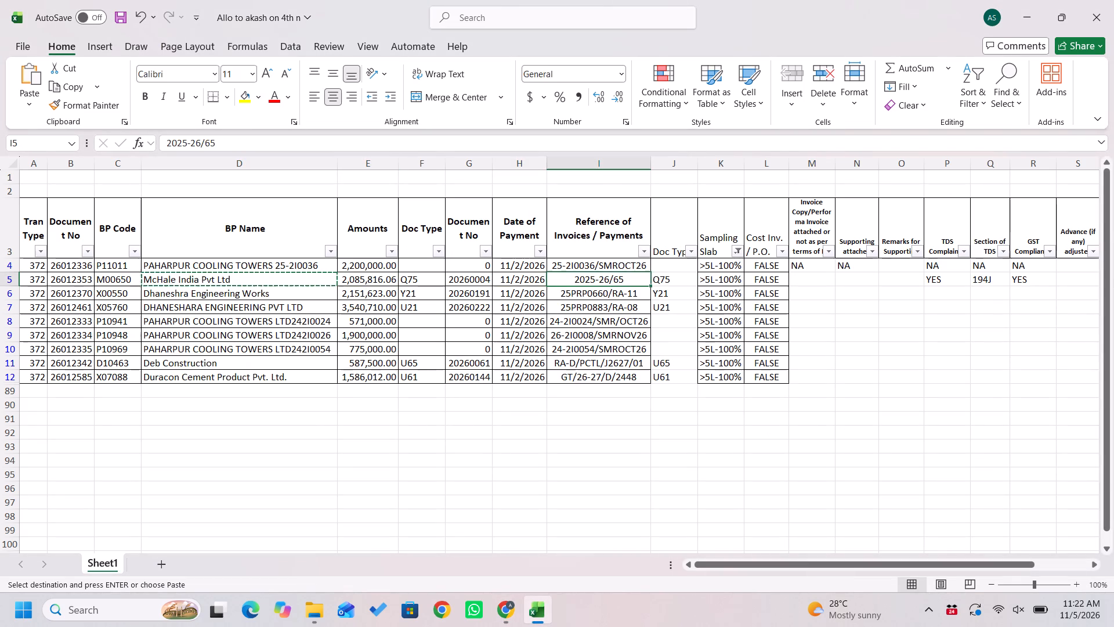
key("ctrl+c")
key("alt+Tab")
key("ctrl+a")
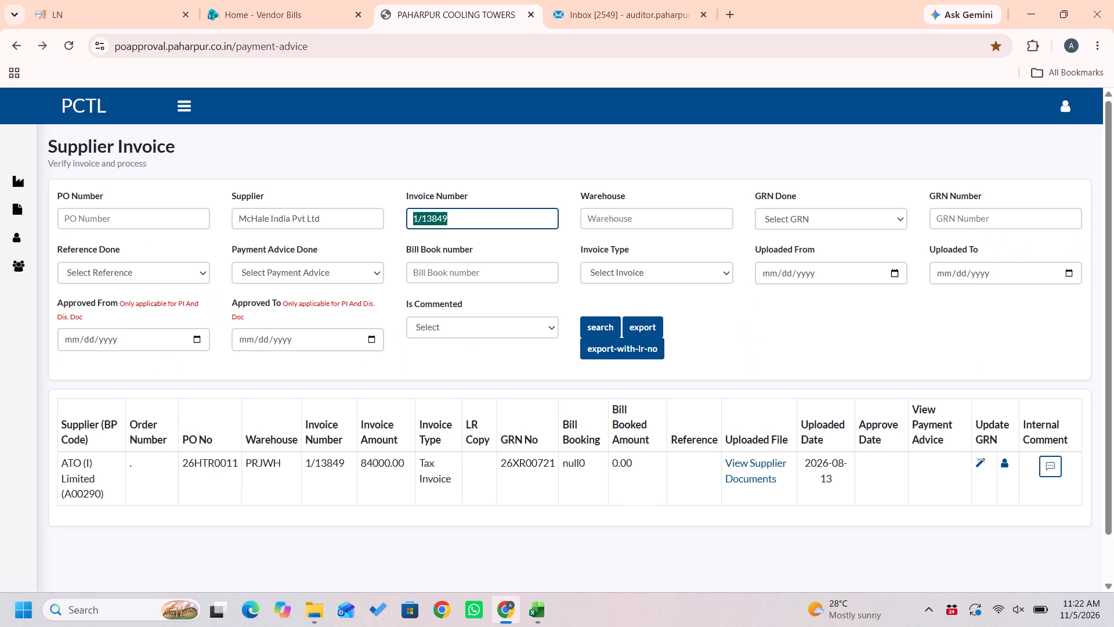
key("ctrl+v")
key("Return")
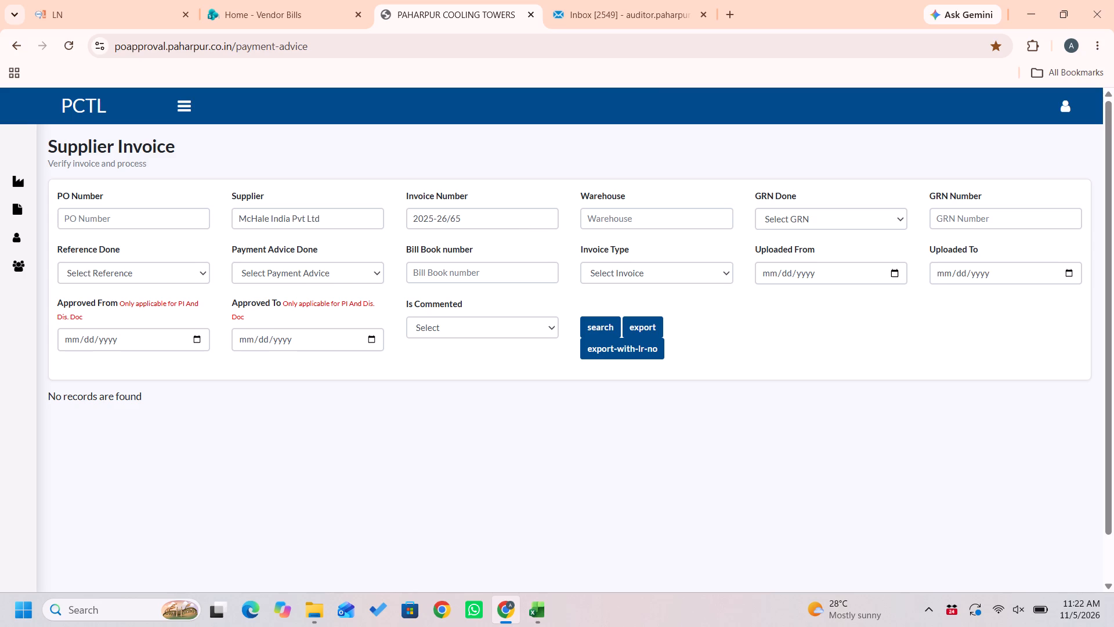
Clear the invoice number filter and search the supplier invoices by McHale India Pvt Ltd alone.
left_click(493, 221)
key("BackSpace")
key("BackSpace")
key("BackSpace")
key("BackSpace")
key("BackSpace")
key("BackSpace")
key("BackSpace")
key("BackSpace")
key("BackSpace")
key("BackSpace")
key("BackSpace")
key("BackSpace")
key("BackSpace")
key("BackSpace")
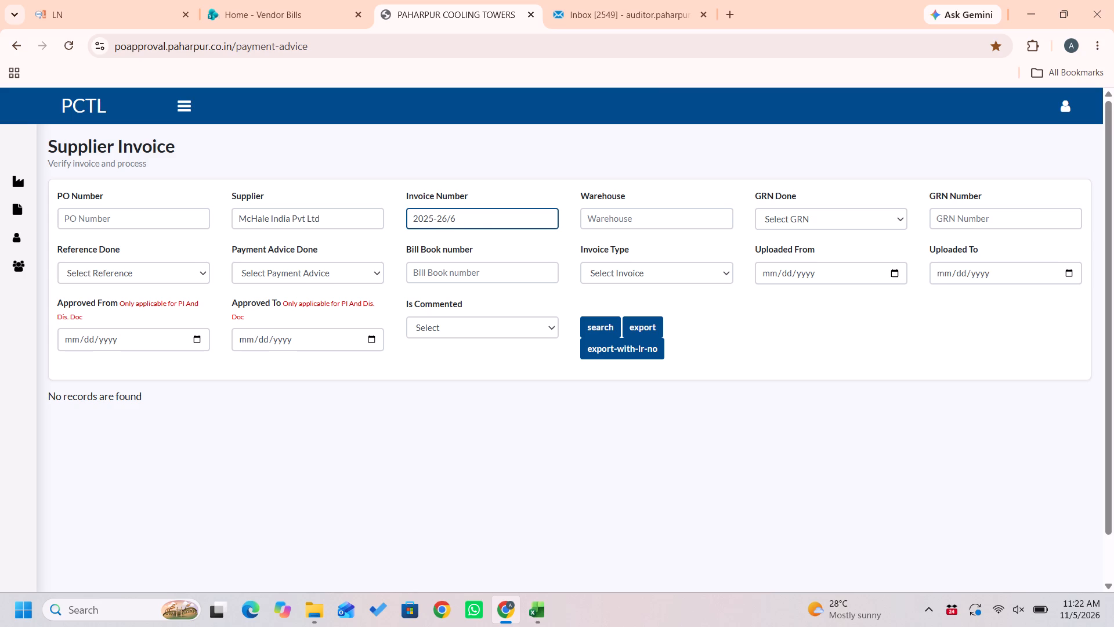
key("Return")
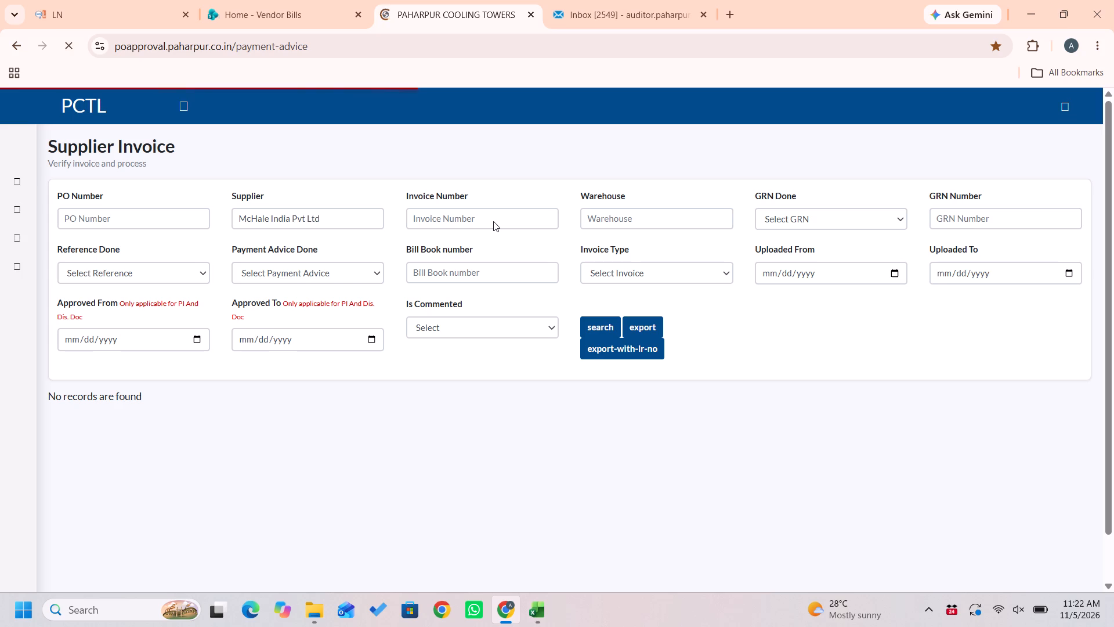
Search the supplier invoices with the supplier spelled Mc Hale India Pvt Ltd and invoice number 2025-26/65.
left_click(493, 221)
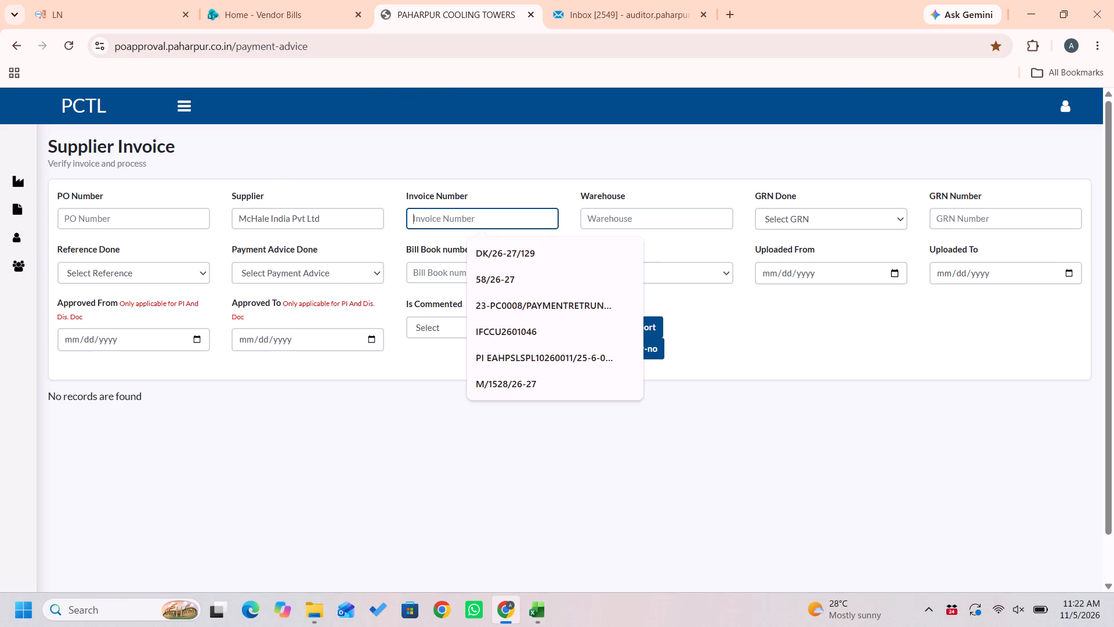
left_click(249, 214)
key("space")
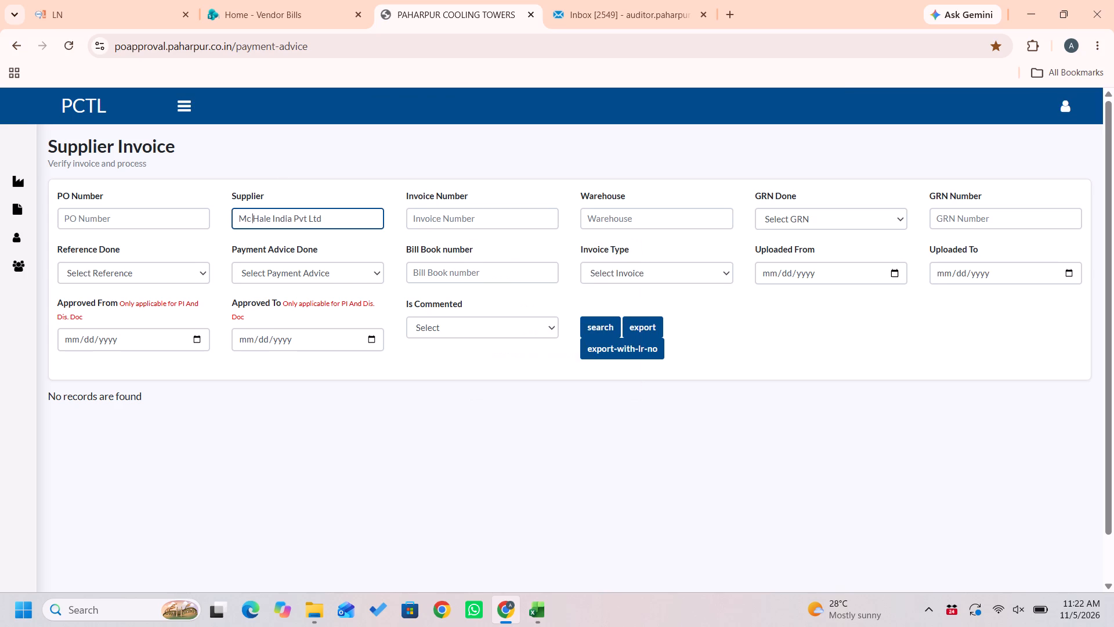
left_click(447, 218)
key("ctrl+v")
key("Return")
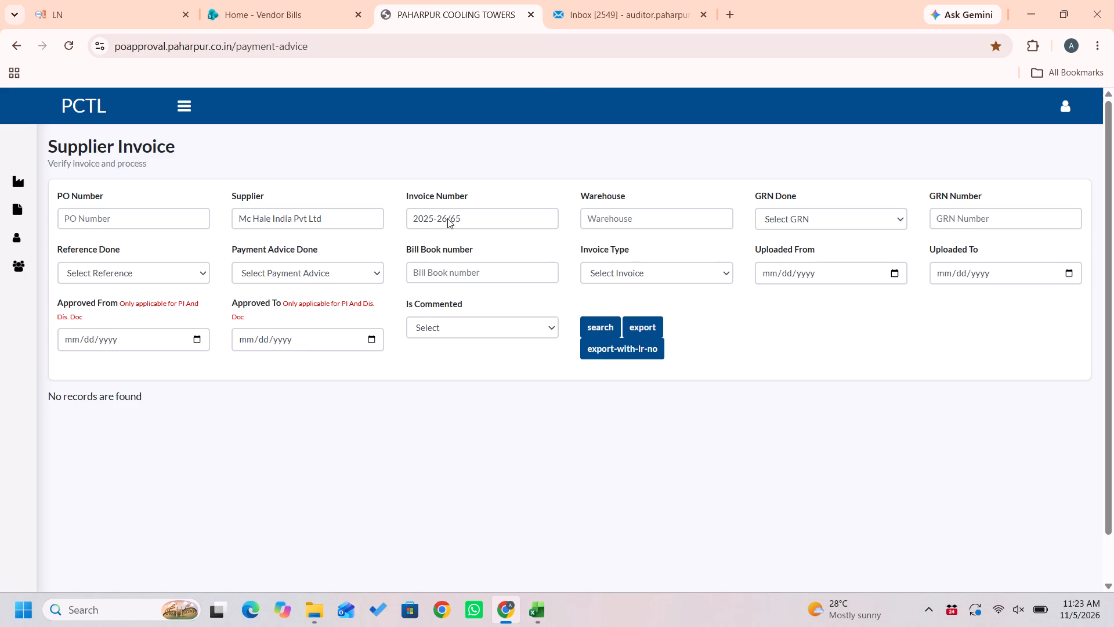
Switch to the Excel sheet and examine the McHale India Pvt Ltd payment details in row 5, including document numbers, amount, date and invoice reference.
key("alt+Tab")
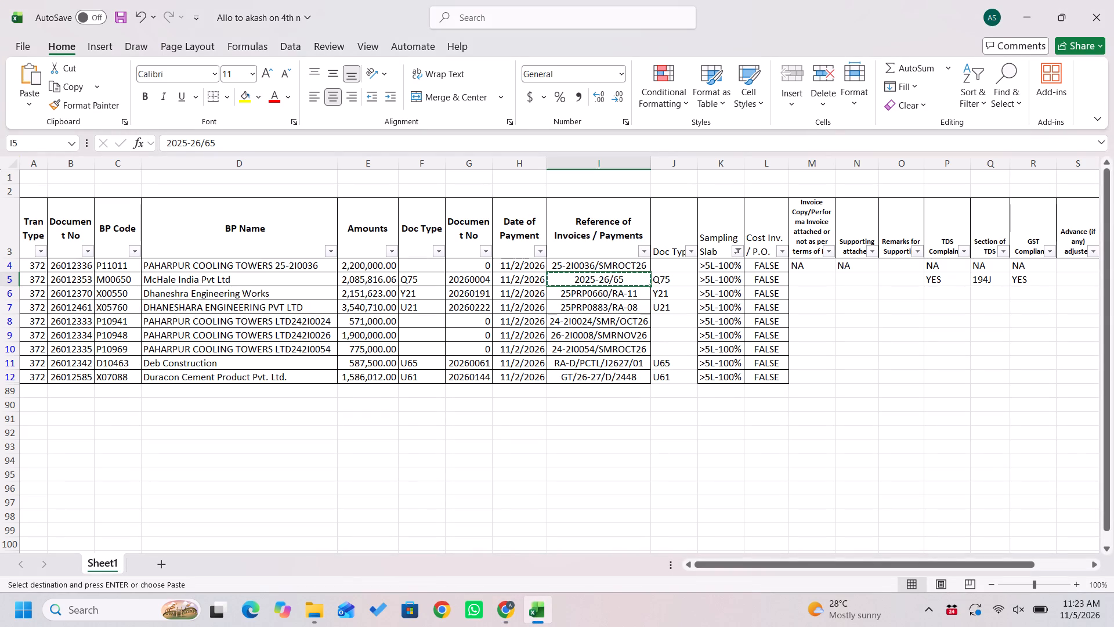
key("Left")
key("Left")
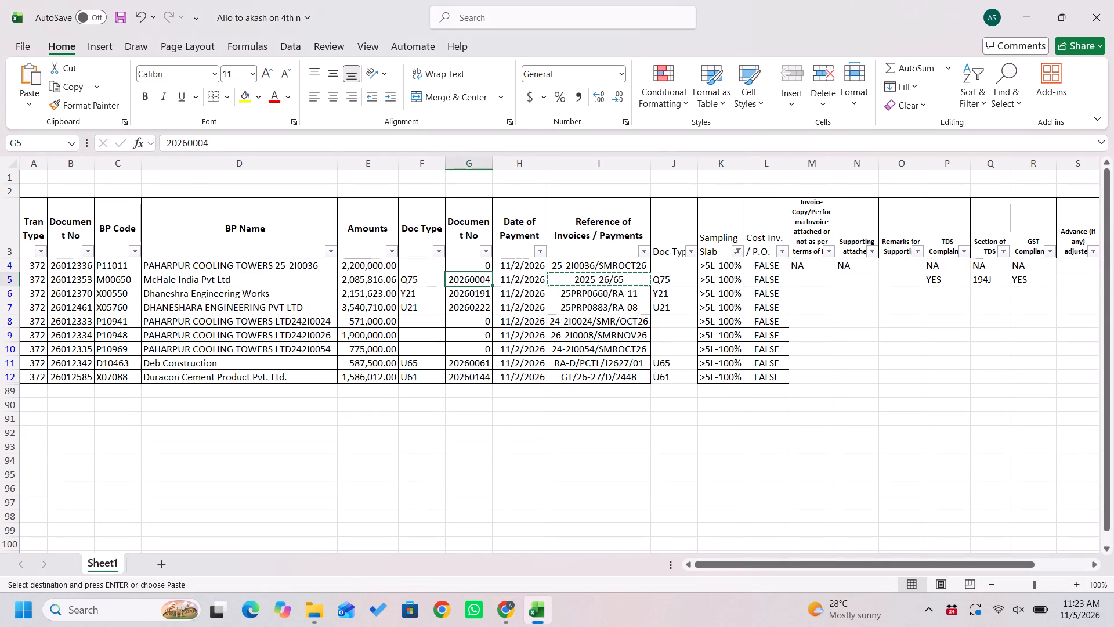
key("Left")
key("Right")
key("Left")
key("Left")
key("Right")
key("Right")
key("Right")
key("Right")
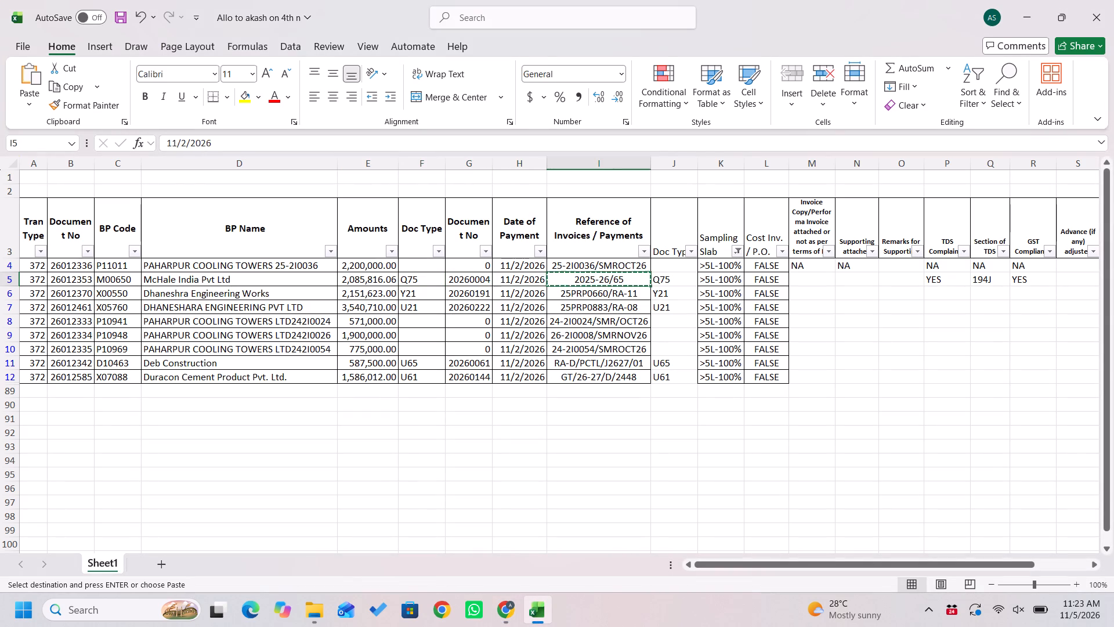
key("Right")
key("Left")
key("Left")
key("Left")
key("Left")
key("Left")
key("Left")
key("Left")
key("Left")
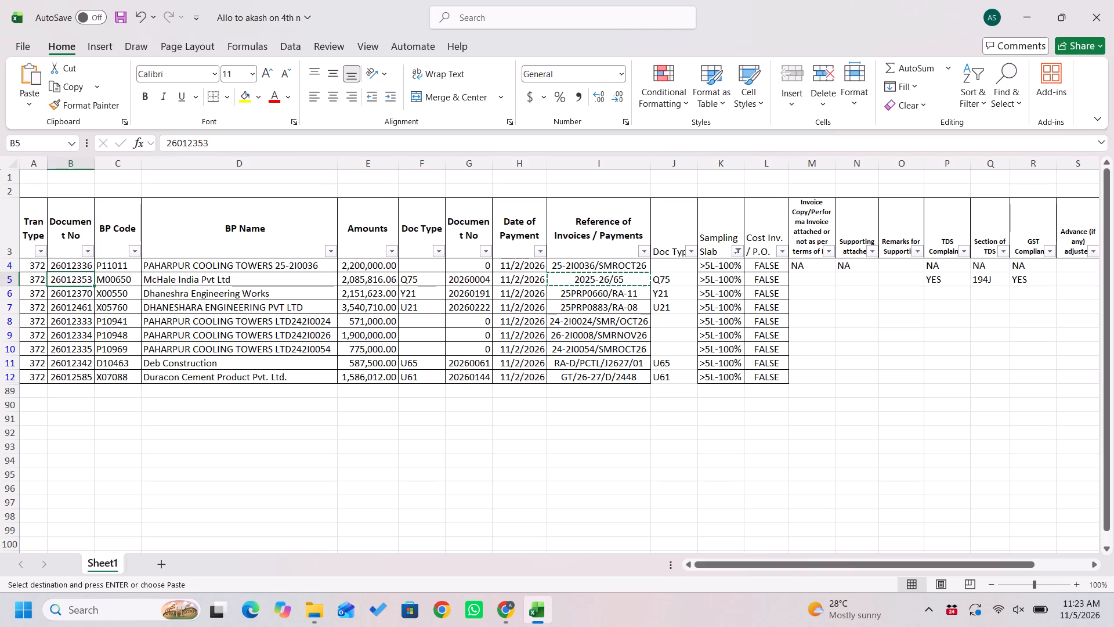
key("Right")
key("Right")
key("Right")
key("Right")
key("Right")
key("Right")
key("Right")
key("Right")
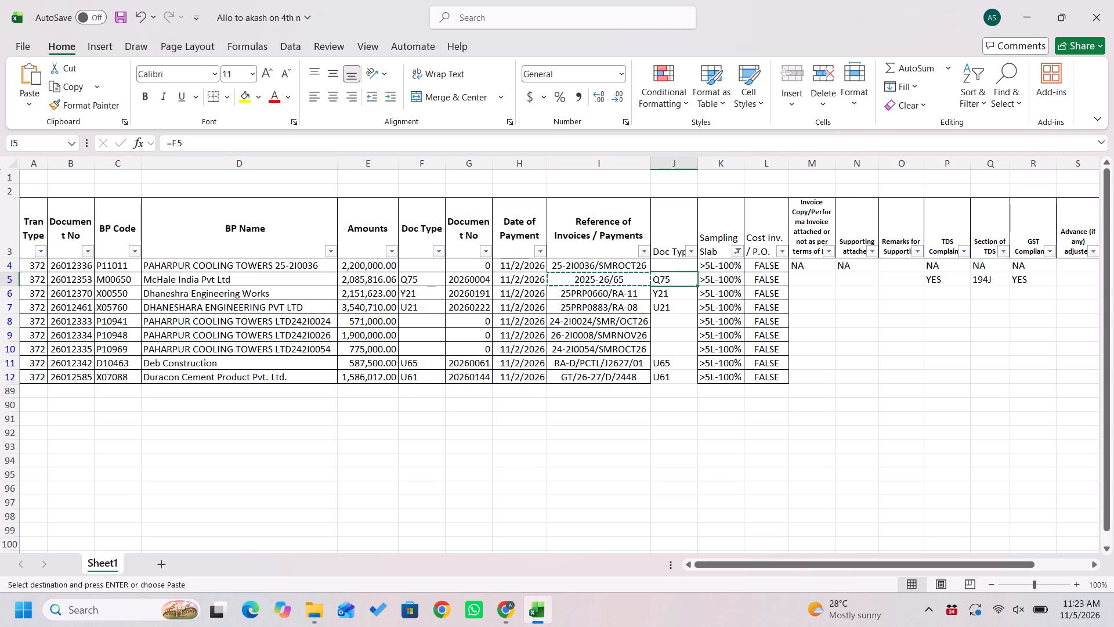
key("Left")
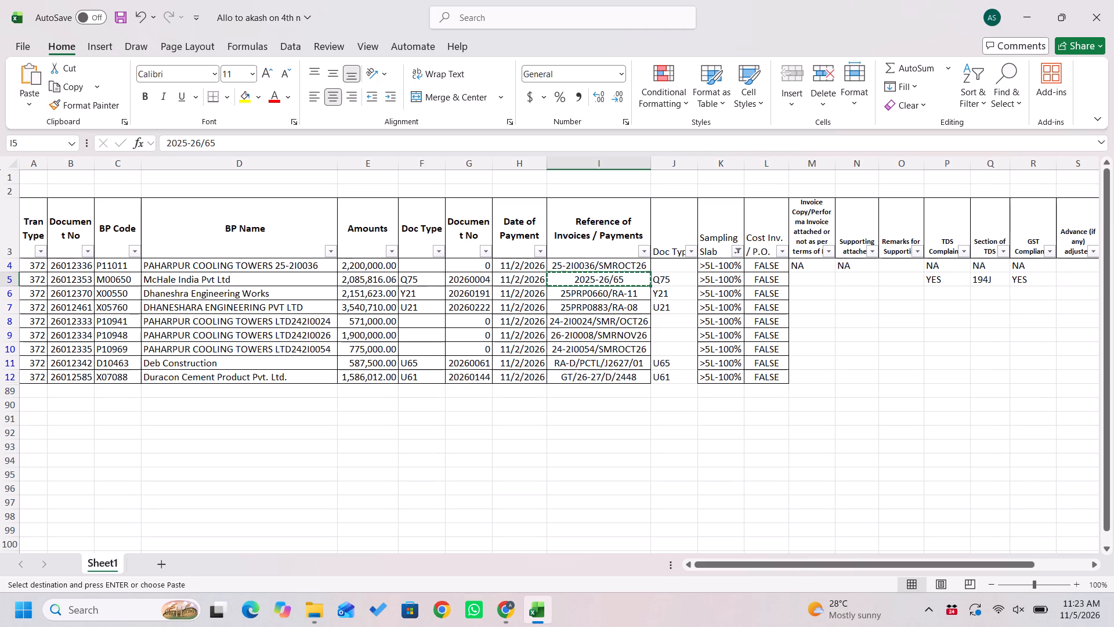
key("Left")
key("Left")
key("Left")
key("Right")
key("Right")
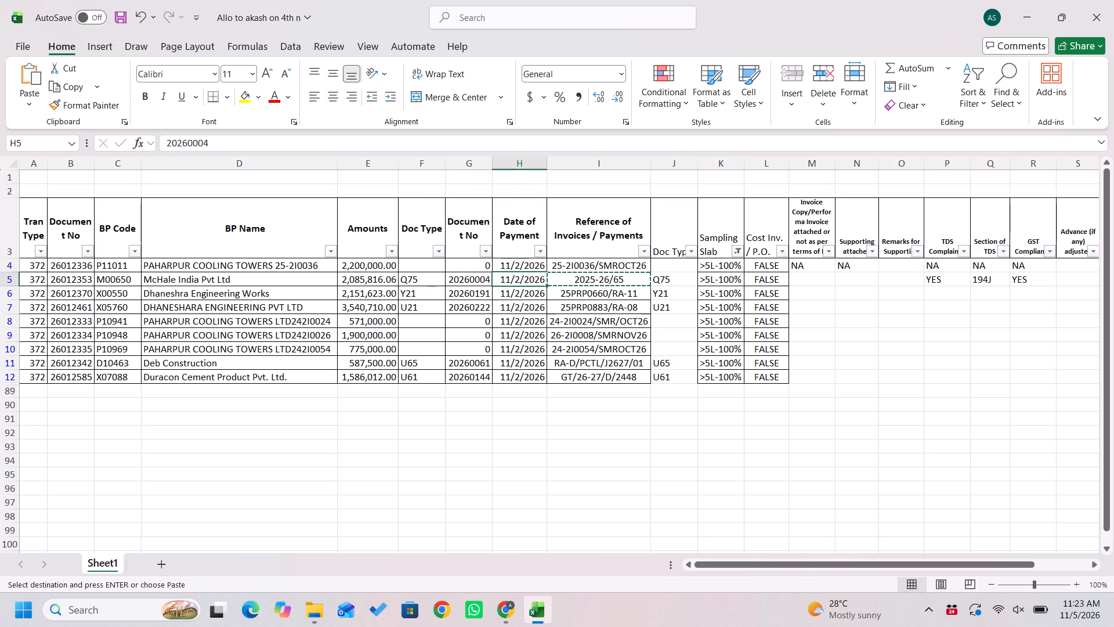
Return to the PCTL page in Chrome, restore the supplier spelling McHale India Pvt Ltd and search again with invoice number 2025-26/65.
key("alt+Tab")
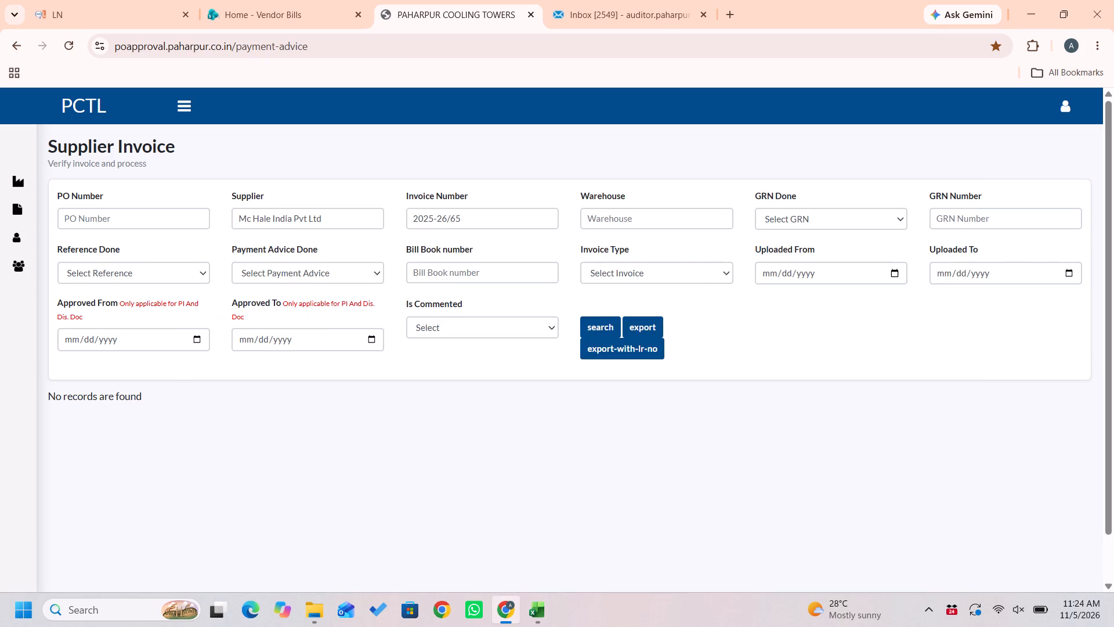
left_click(249, 219)
key("Right")
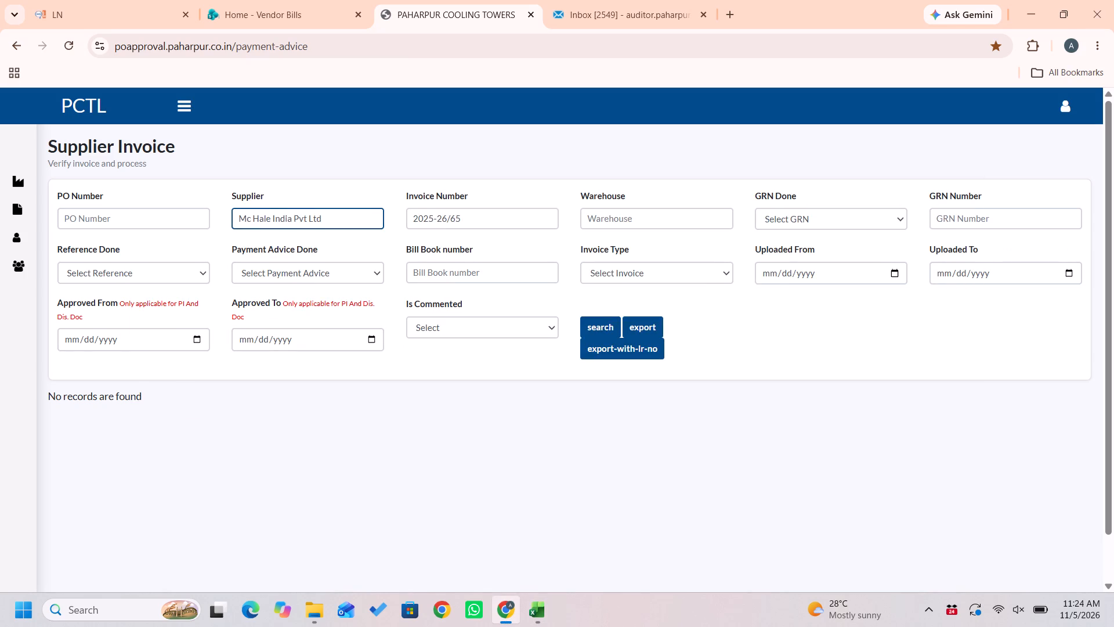
key("BackSpace")
left_click(783, 323)
key("Return")
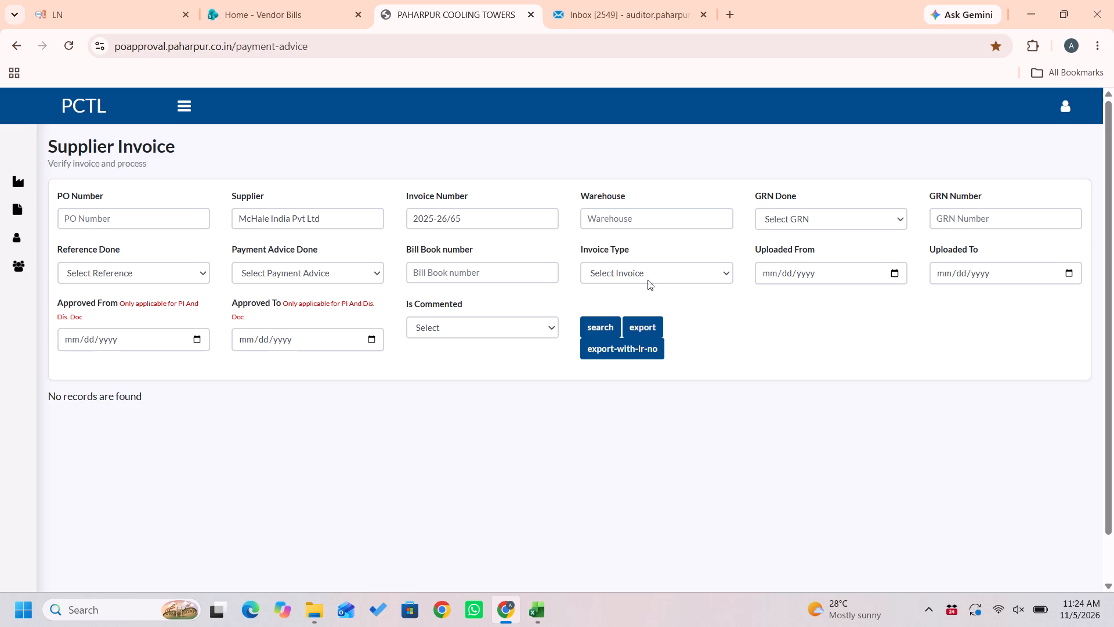
Remove the invoice number filter and search again by supplier McHale India Pvt Ltd only.
left_click_drag(482, 206, 482, 221)
left_click(482, 221, "ctrl")
key("ctrl+a")
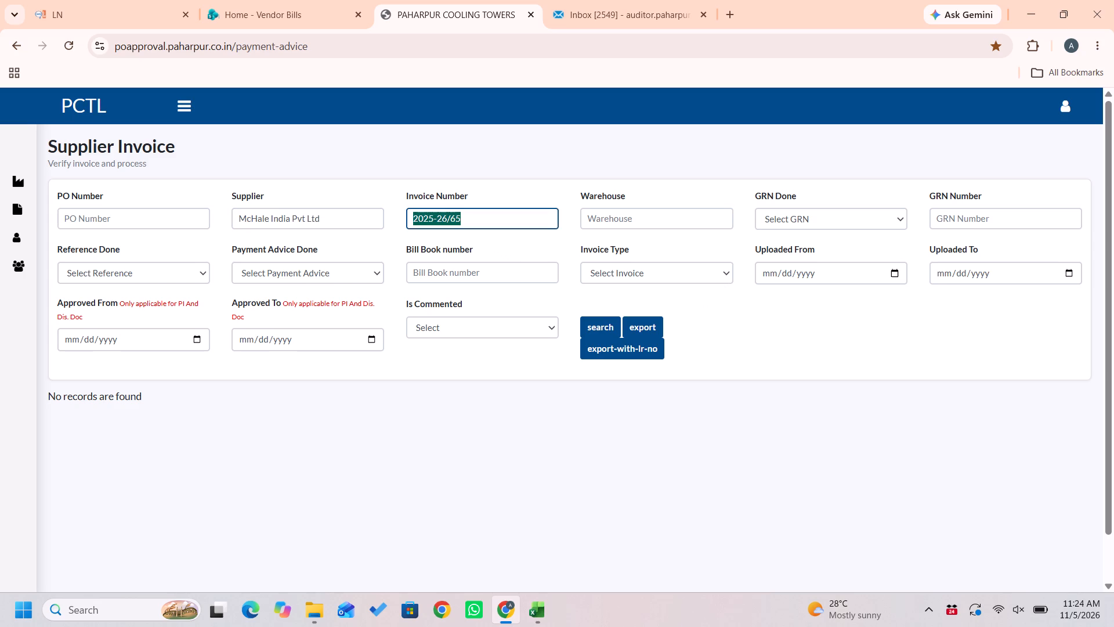
key("BackSpace")
key("Return")
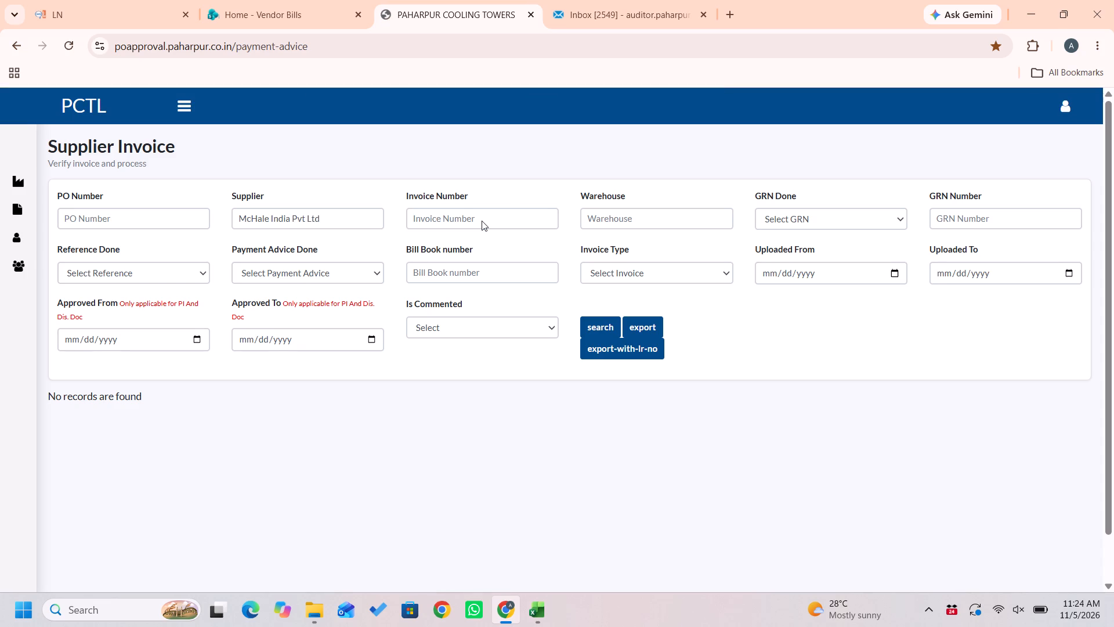
Clear the supplier filter and search the supplier invoices by invoice number 2025-26/65 only.
left_click(346, 218, "ctrl")
key("ctrl+a")
key("BackSpace")
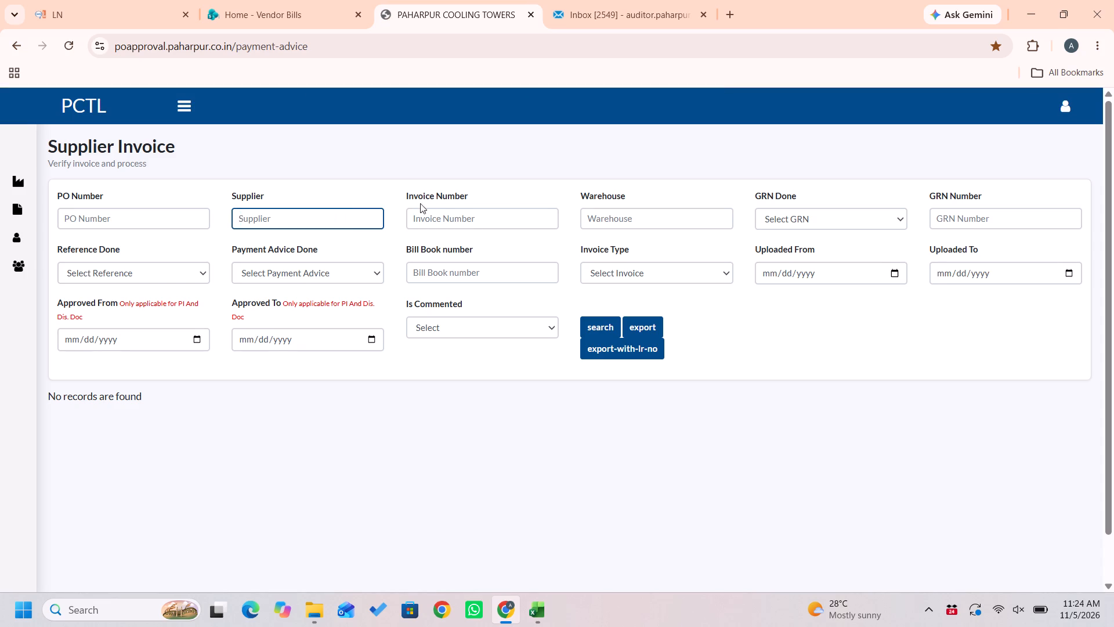
left_click(447, 213)
key("ctrl+v")
key("Return")
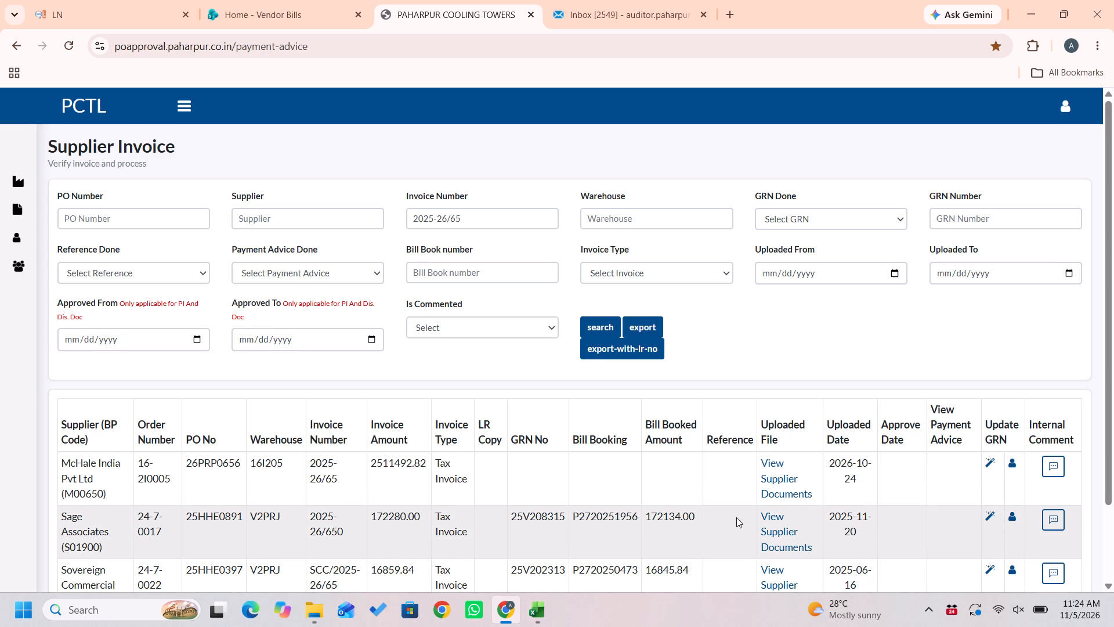
Download the McHale India invoice 2025-26/65 PDF from its supplier documents, open it and examine its line items, tax and total.
left_click(780, 483)
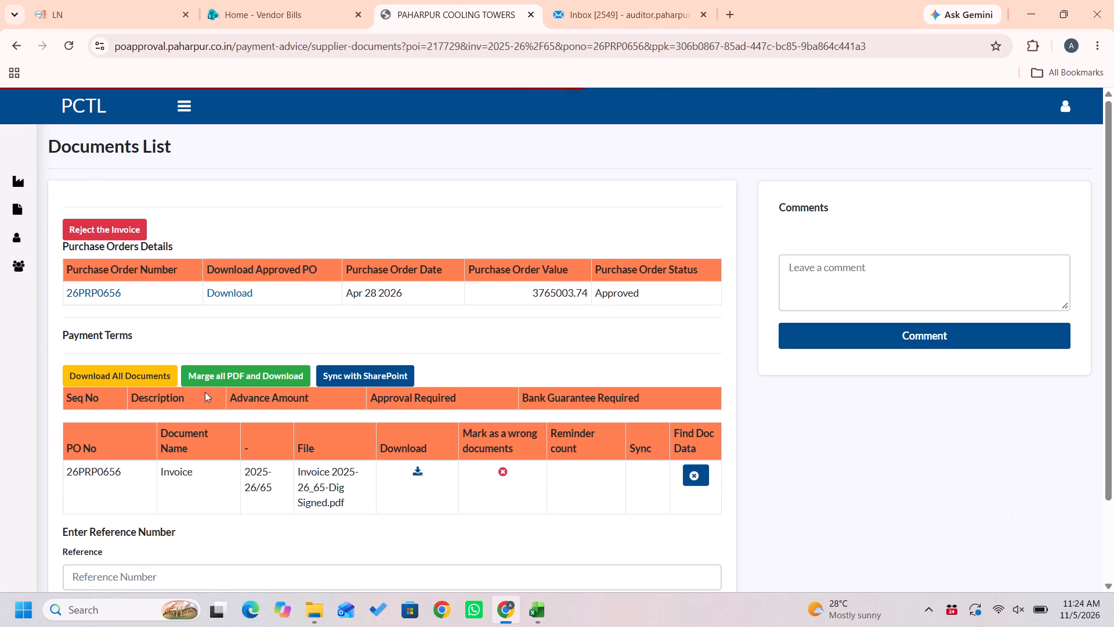
left_click(419, 470)
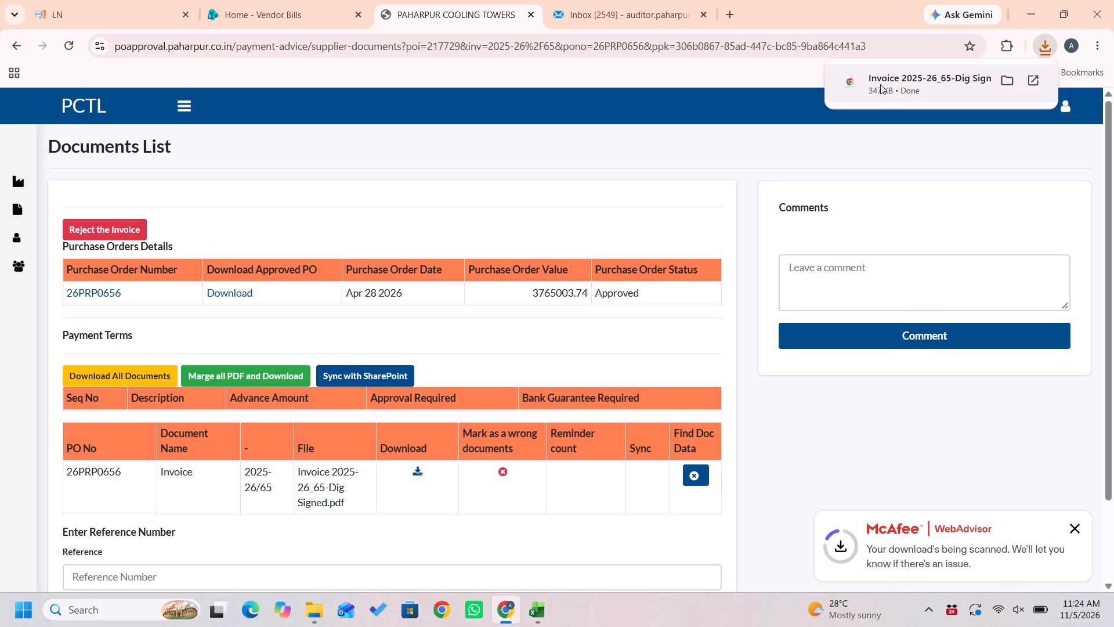
left_click(880, 84)
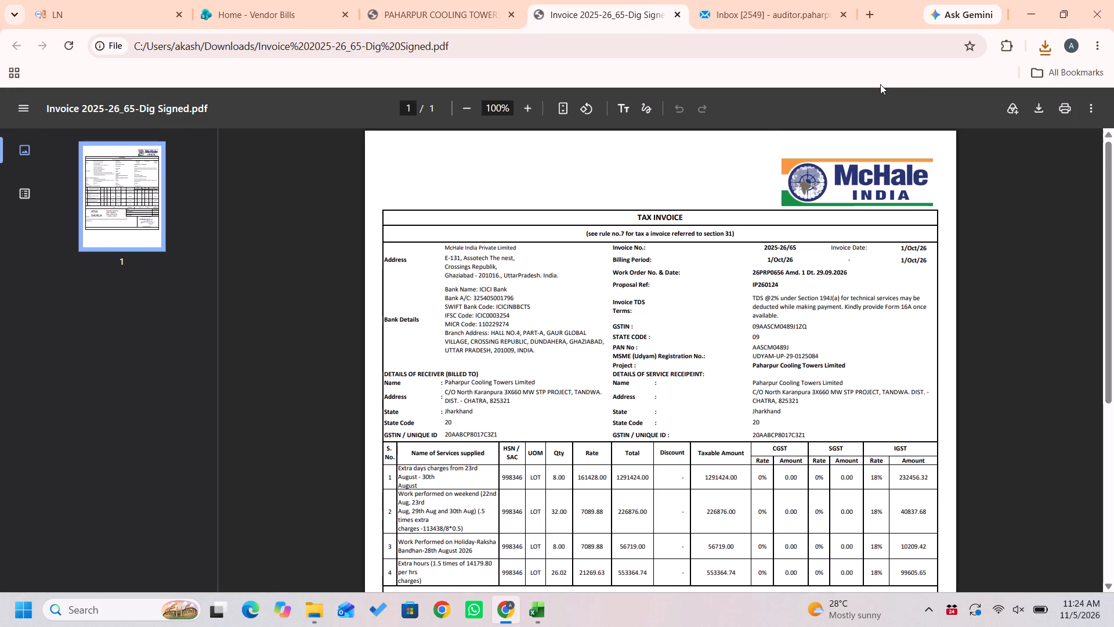
scroll(826, 403, "down", 1)
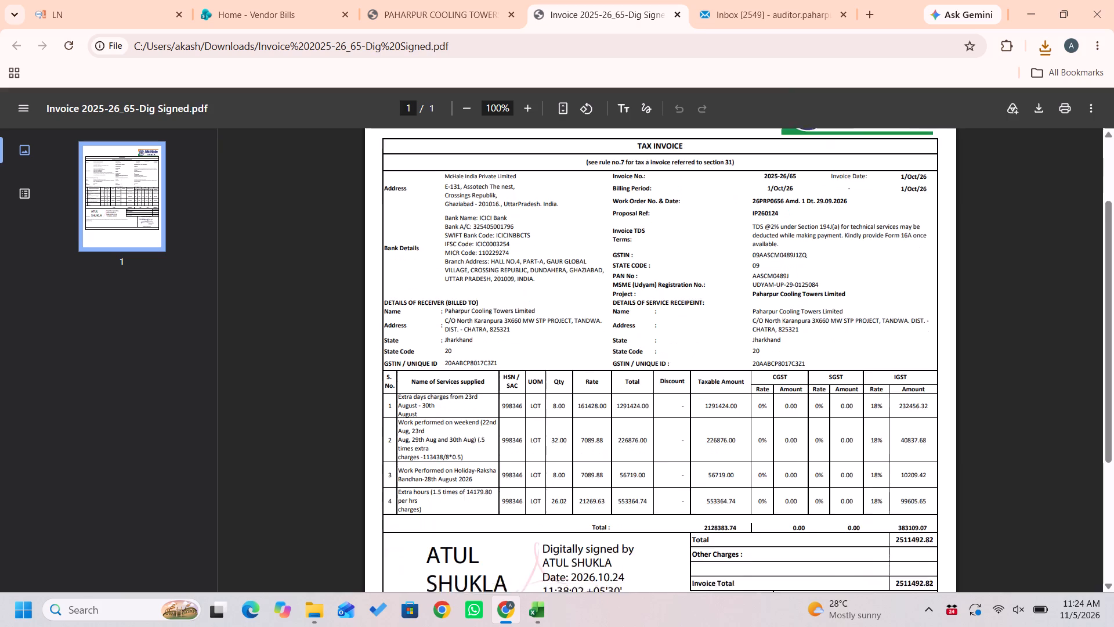
scroll(826, 403, "down", 2)
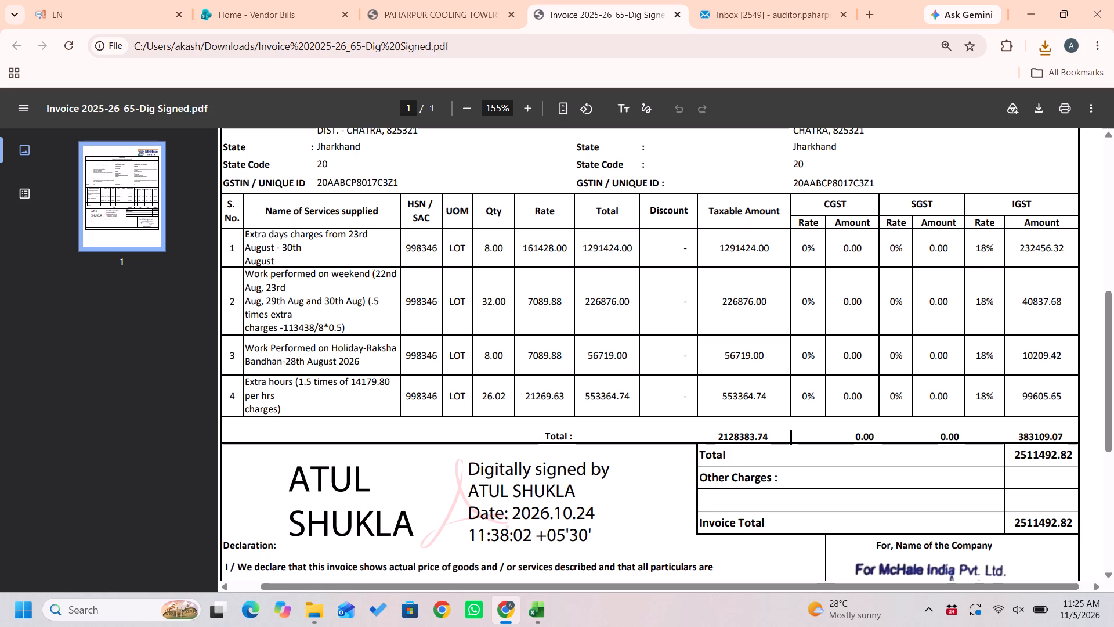
scroll(676, 282, "up", 4)
scroll(676, 282, "left", 1)
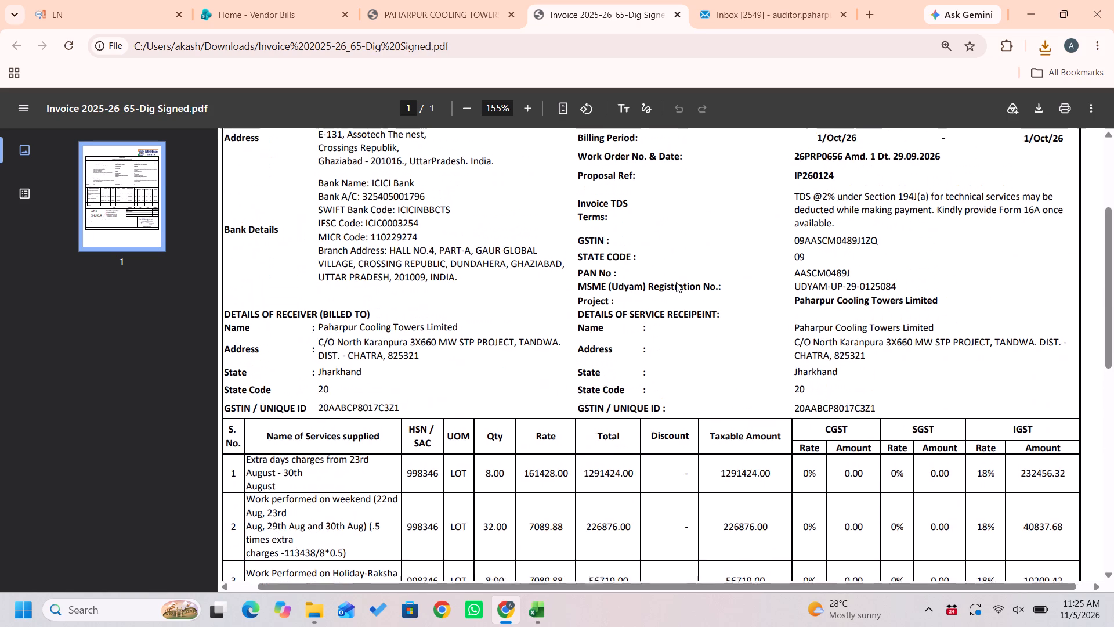
scroll(676, 282, "left", 1)
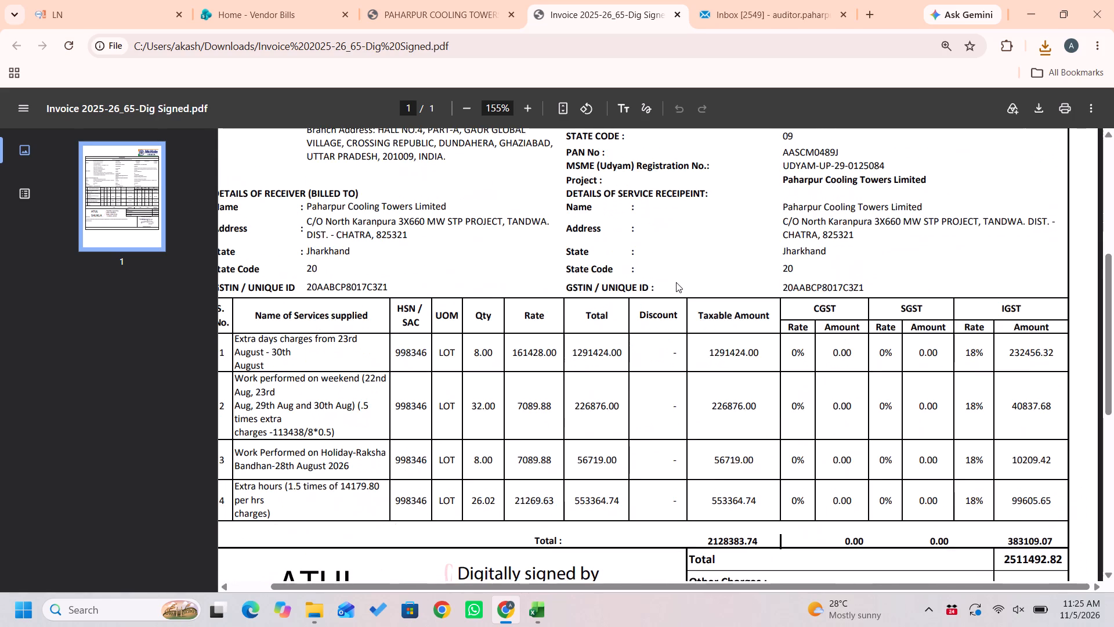
scroll(676, 282, "down", 1)
Switch to Excel, check the row 5 payment amount for McHale India Pvt Ltd, and compare it with the invoice PDF's totals.
key("alt+Tab")
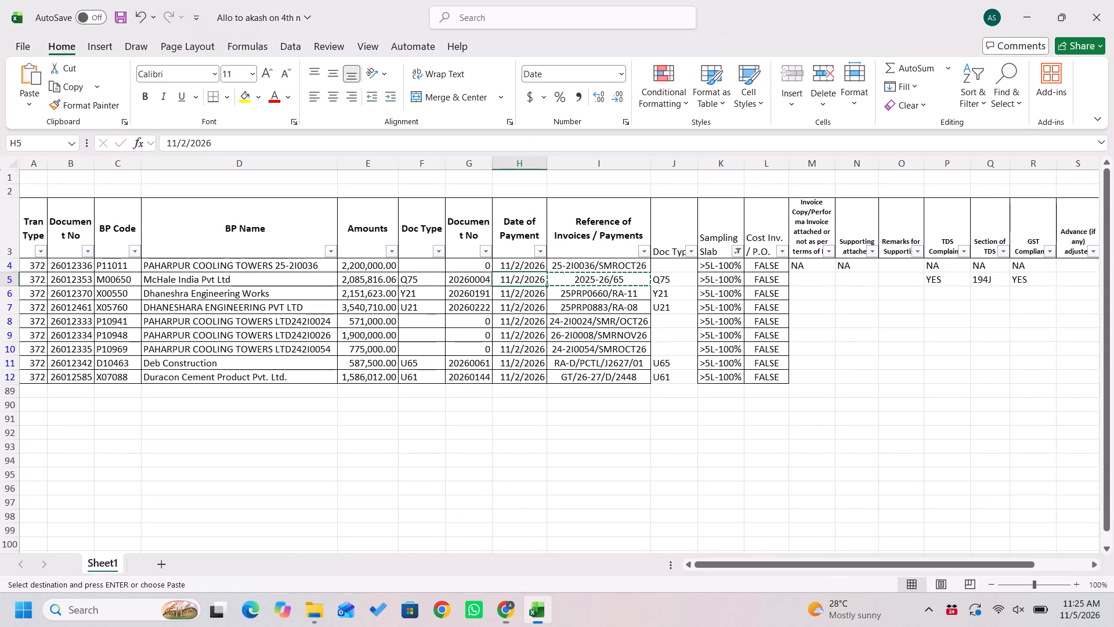
key("Left")
key("Left")
key("Right")
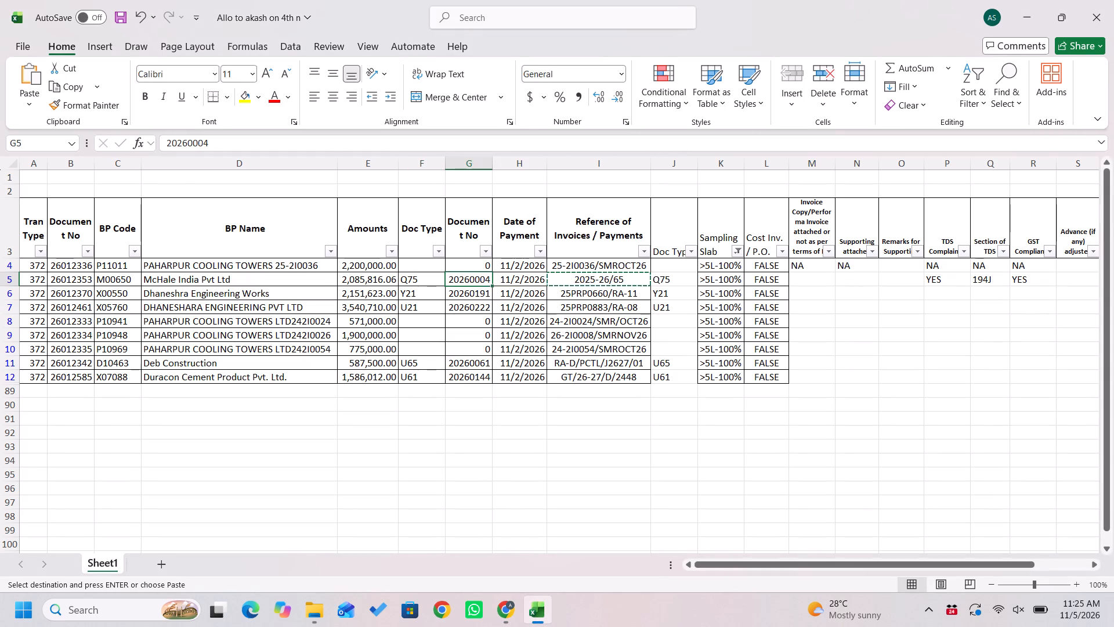
key("Left")
key("Left")
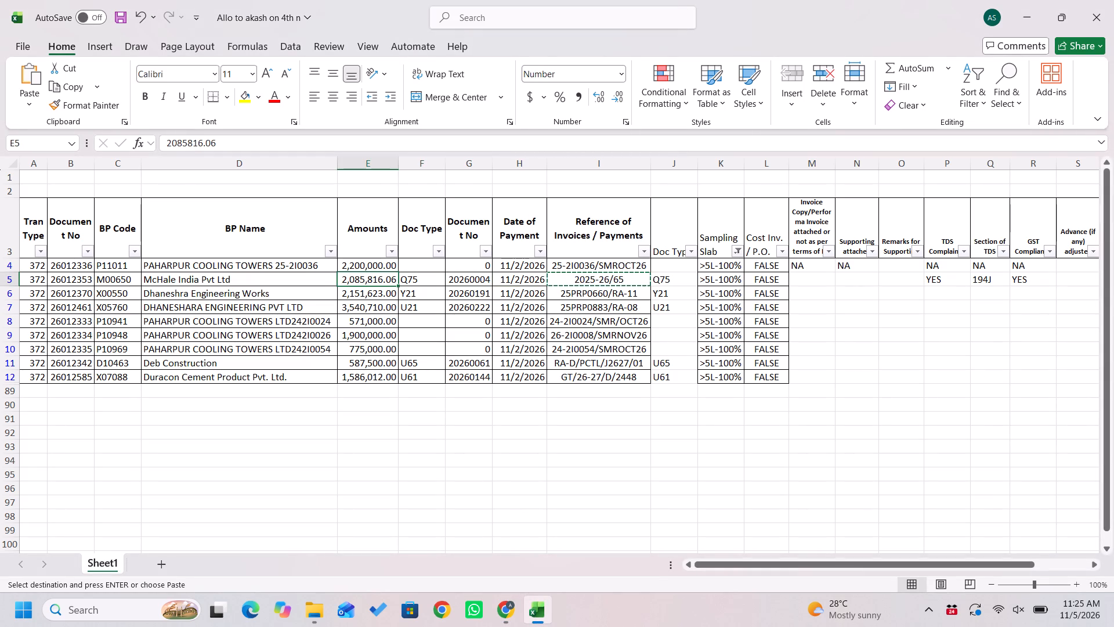
key("alt+Tab")
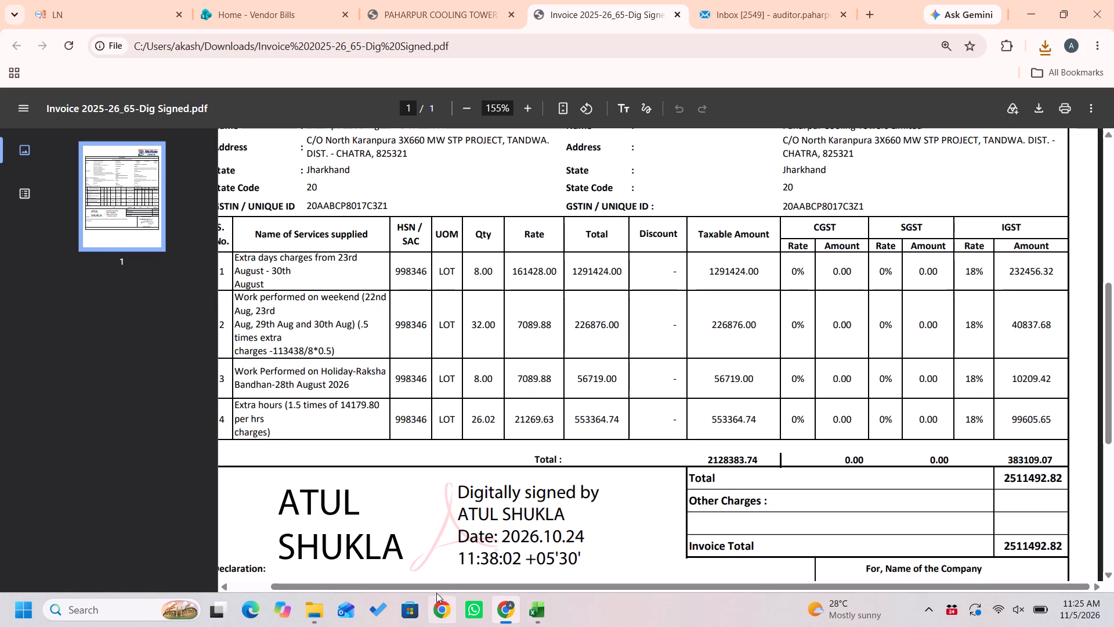
Open Calculator and keep it on top of the invoice PDF in its compact view.
left_click(42, 625)
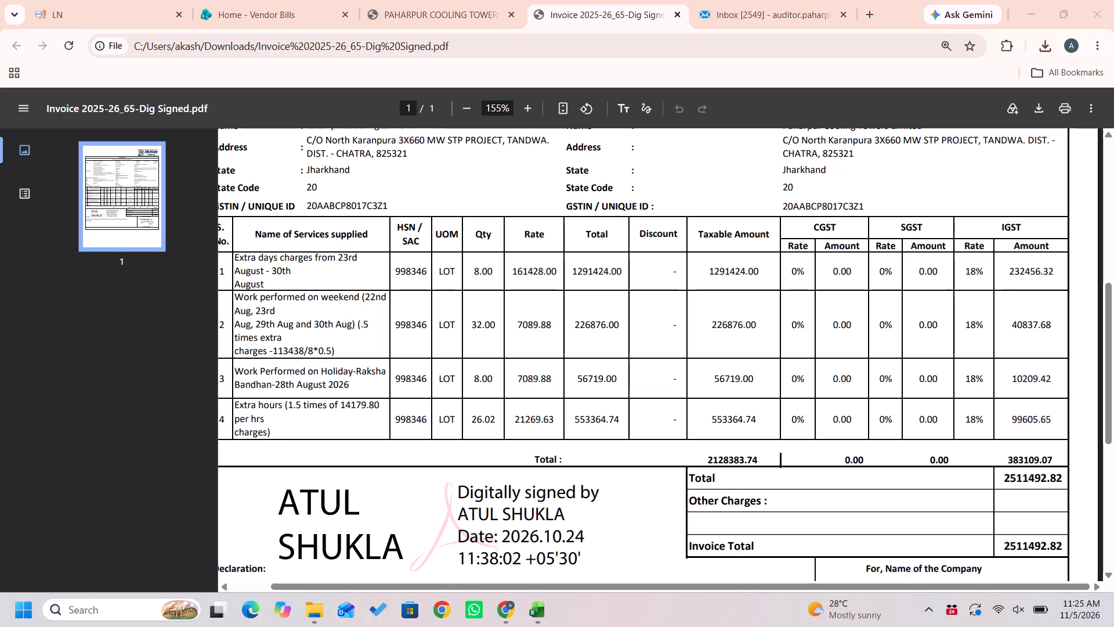
left_click(74, 619)
key("c")
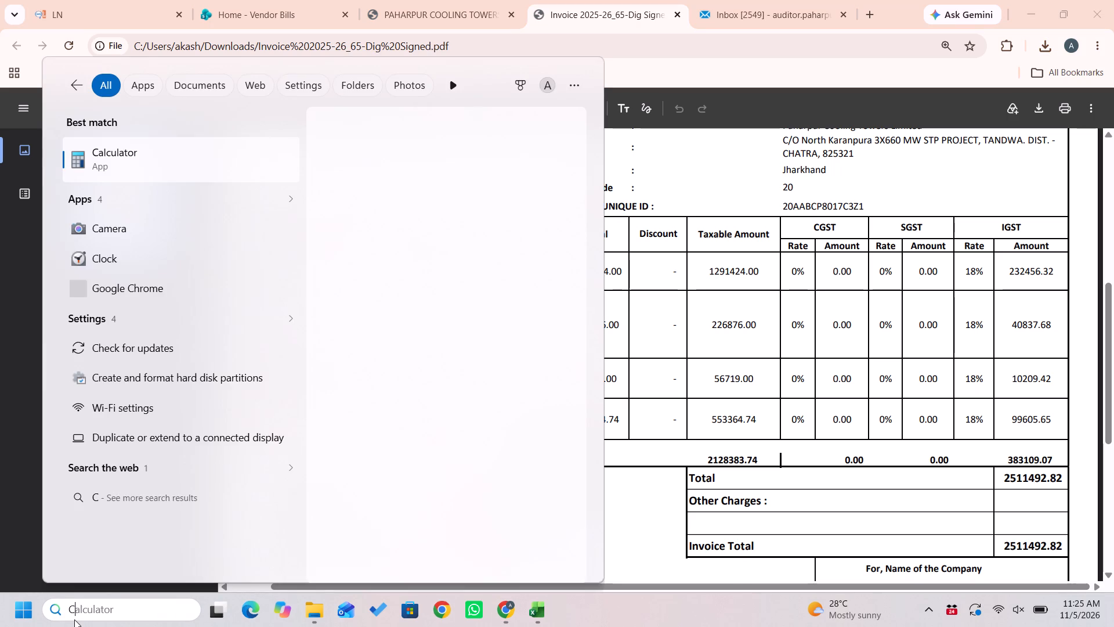
type("al")
key("Return")
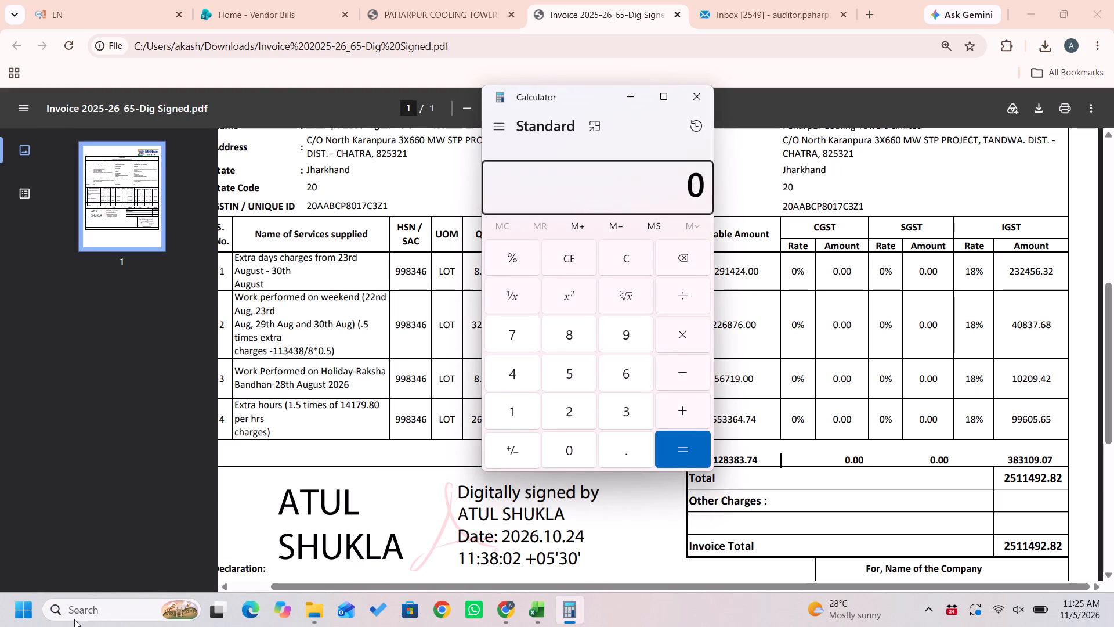
key("alt+Up")
key("Escape")
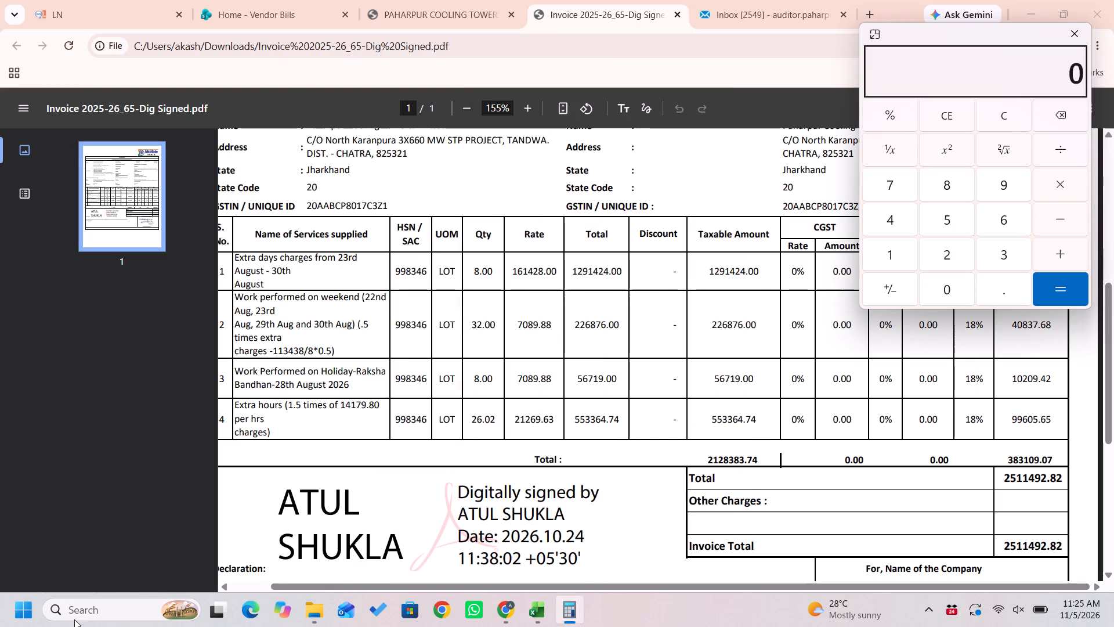
key("super+Up")
key("super+Up")
left_click(958, 64)
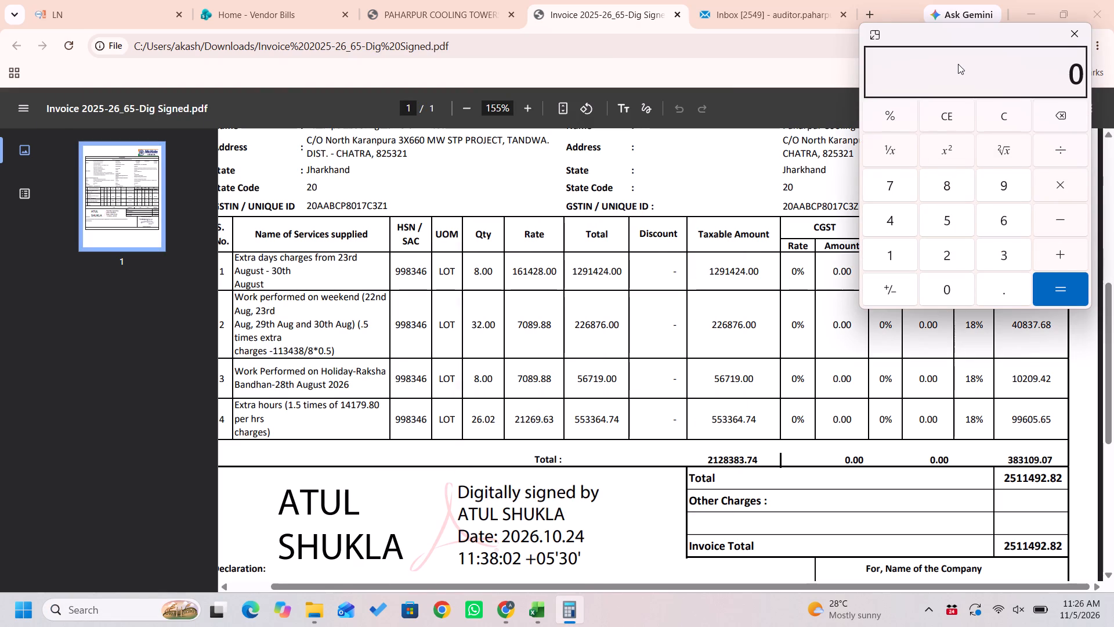
key("super+Up")
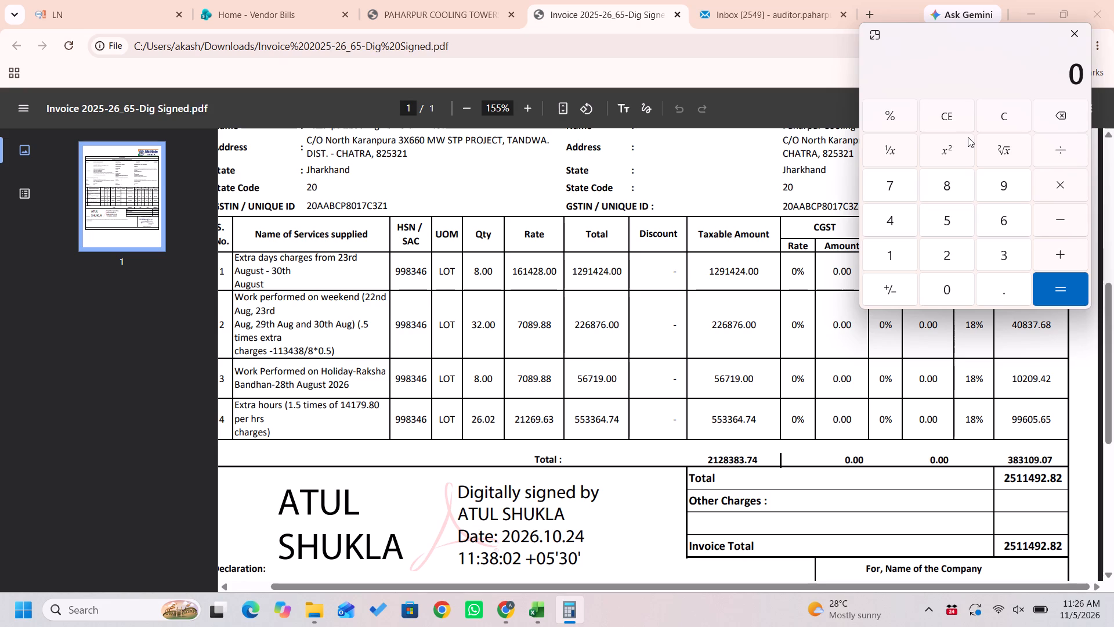
Divide 2085816 by 2128383, multiply by 100, examine the full result, and close the calculator.
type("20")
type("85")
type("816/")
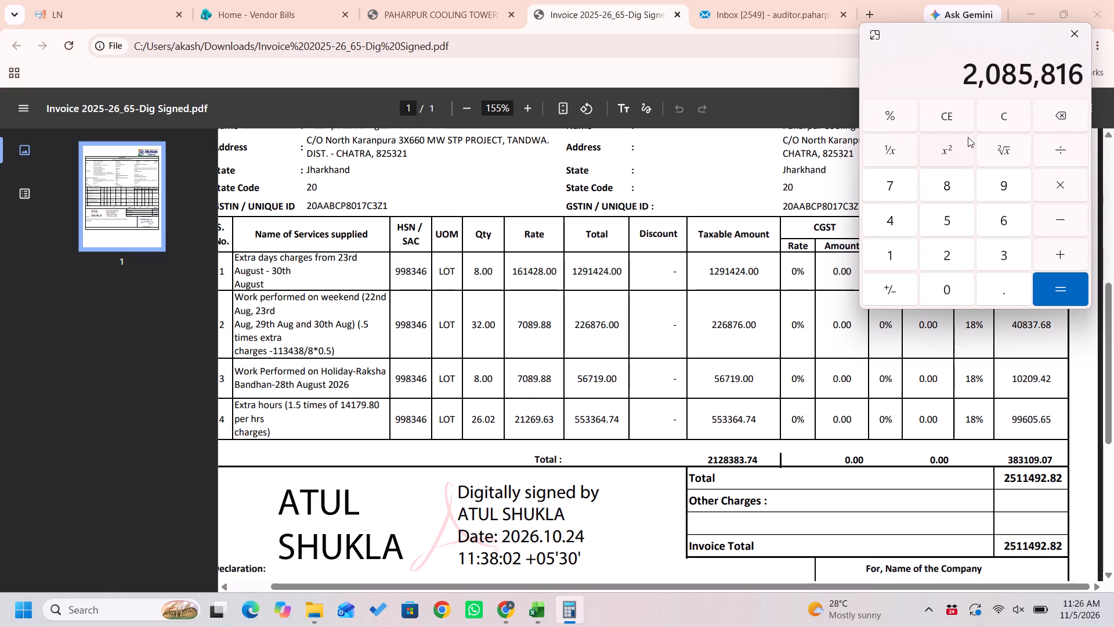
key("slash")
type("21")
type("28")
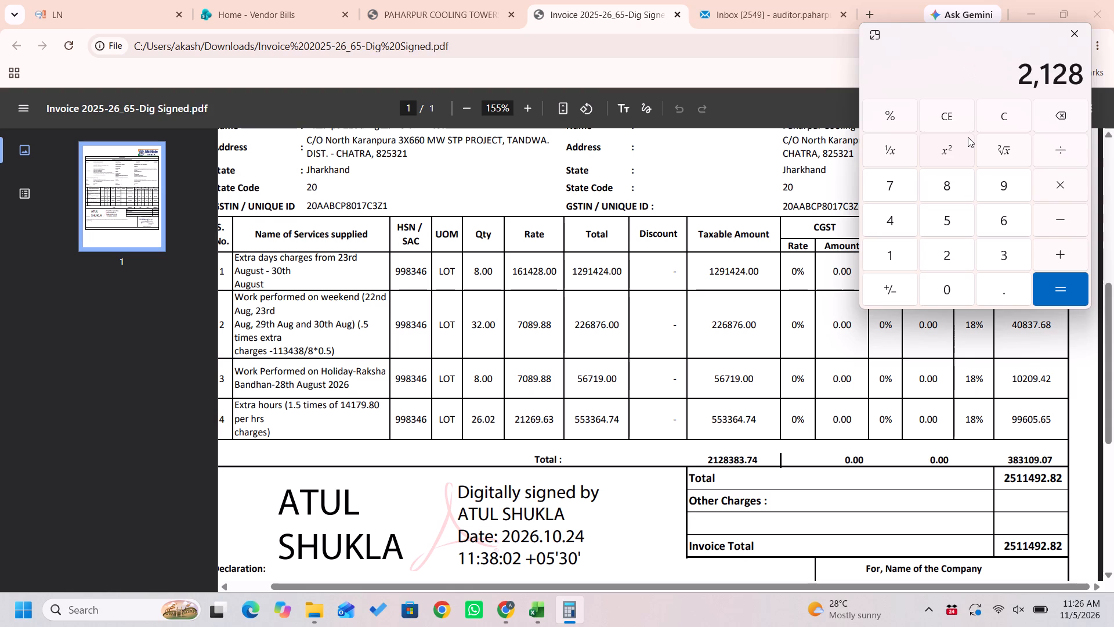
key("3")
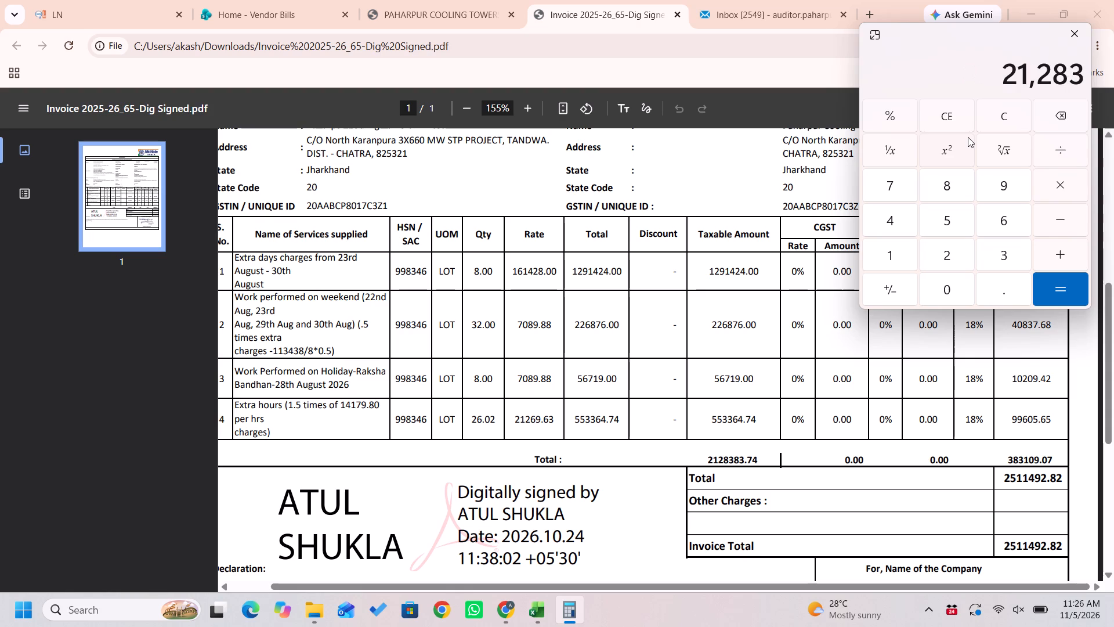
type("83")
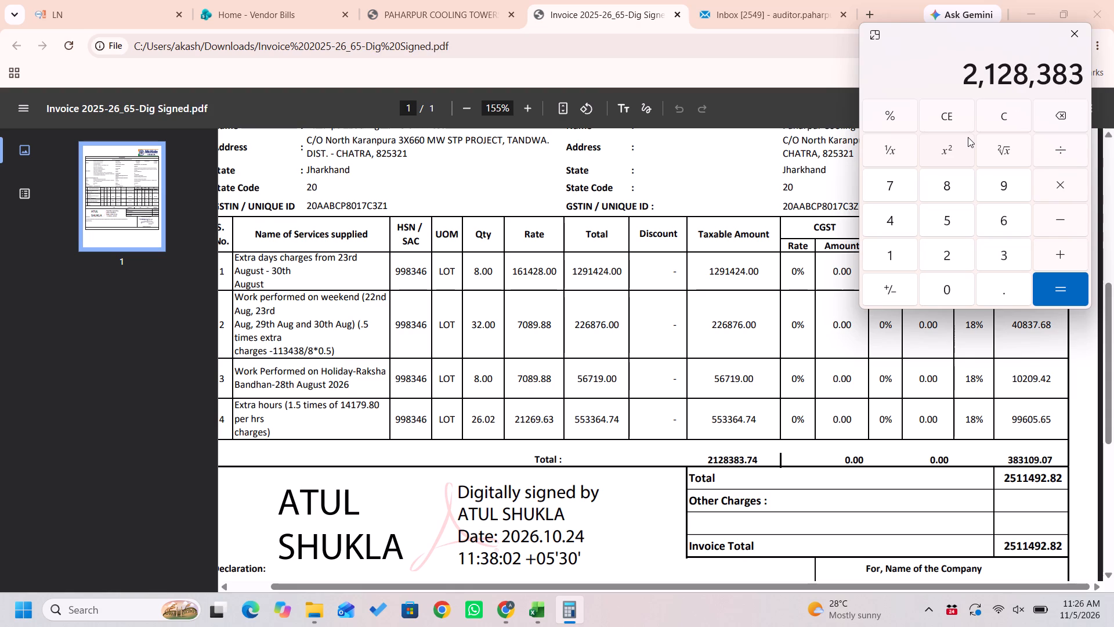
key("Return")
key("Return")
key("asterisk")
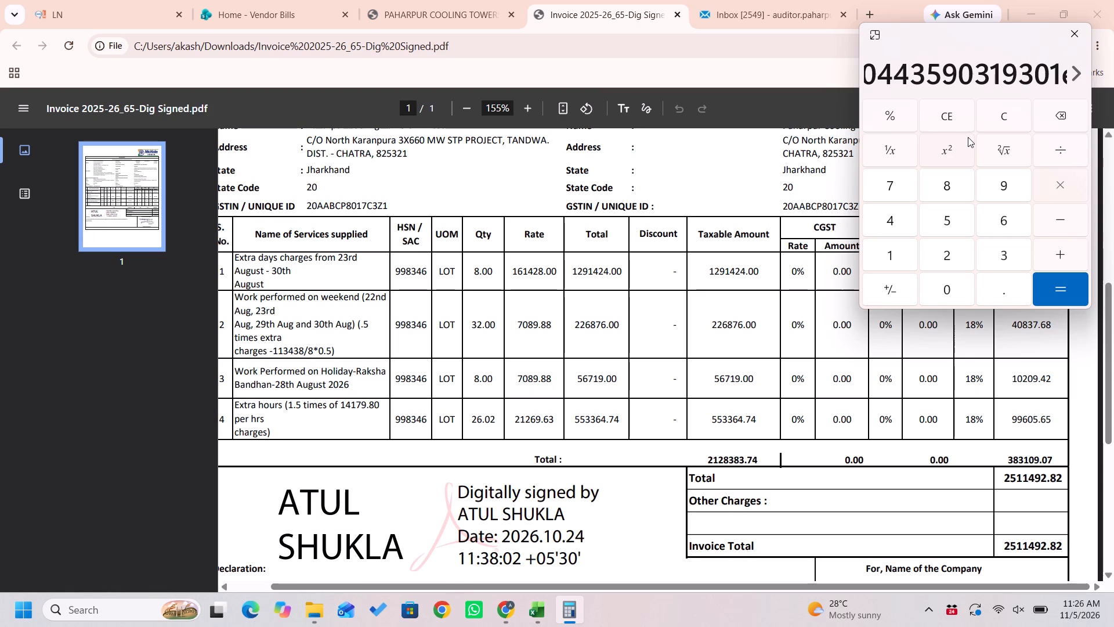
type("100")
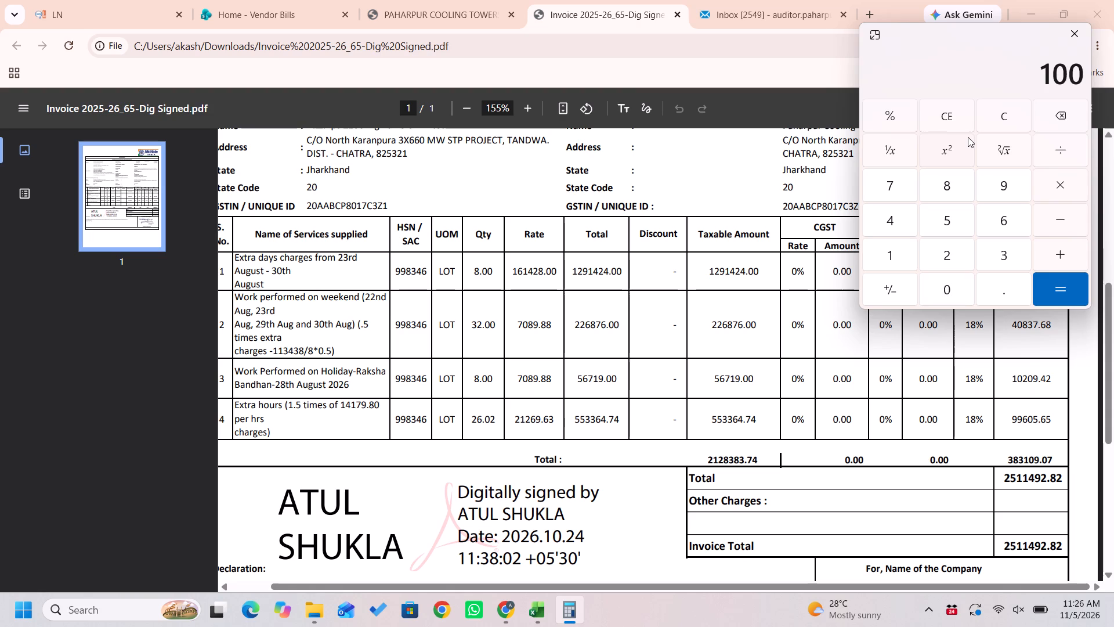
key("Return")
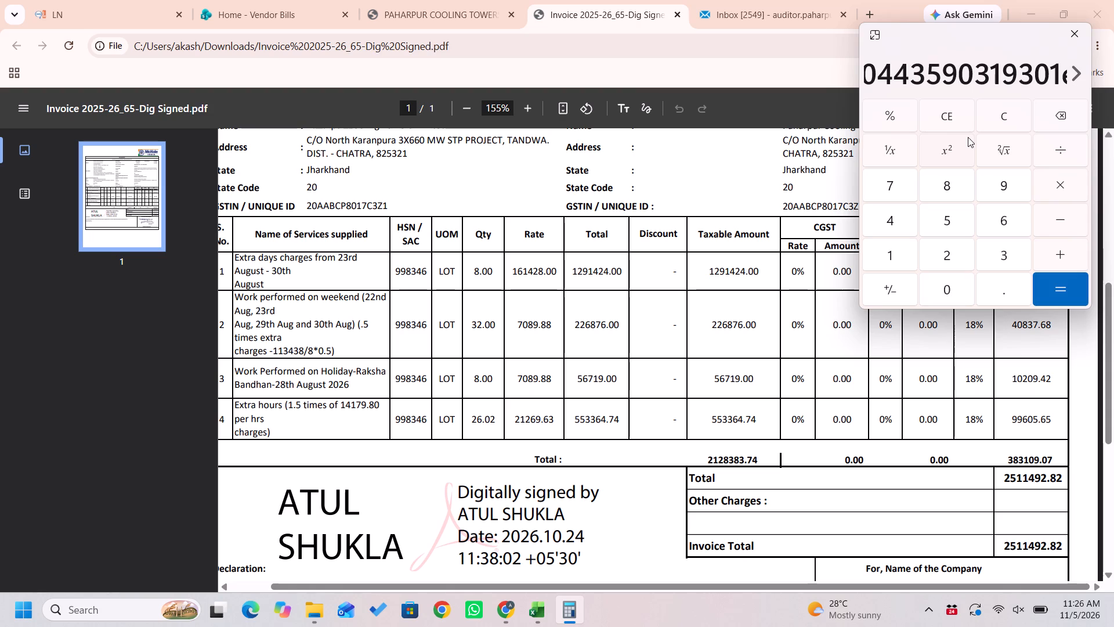
left_click(1073, 77)
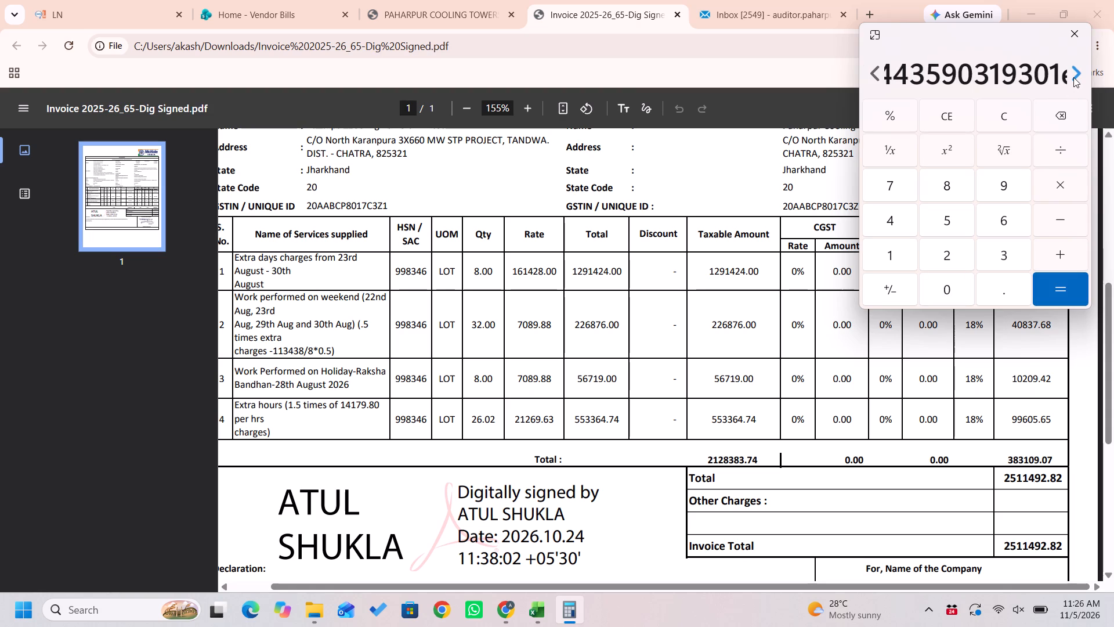
triple_click(1073, 77)
left_click(1073, 77)
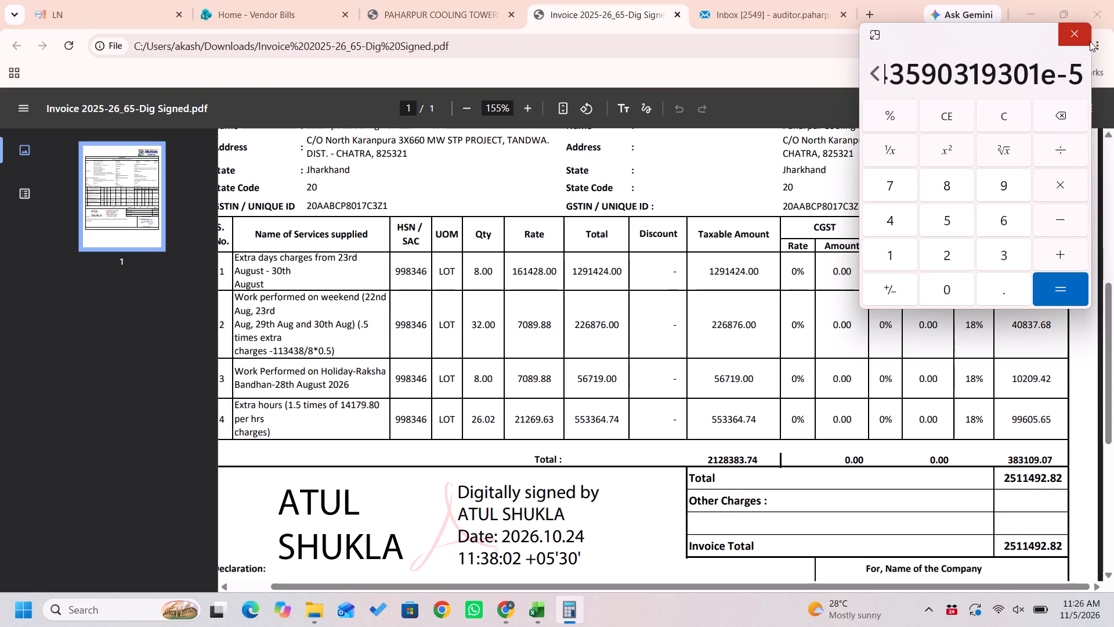
left_click(1078, 29)
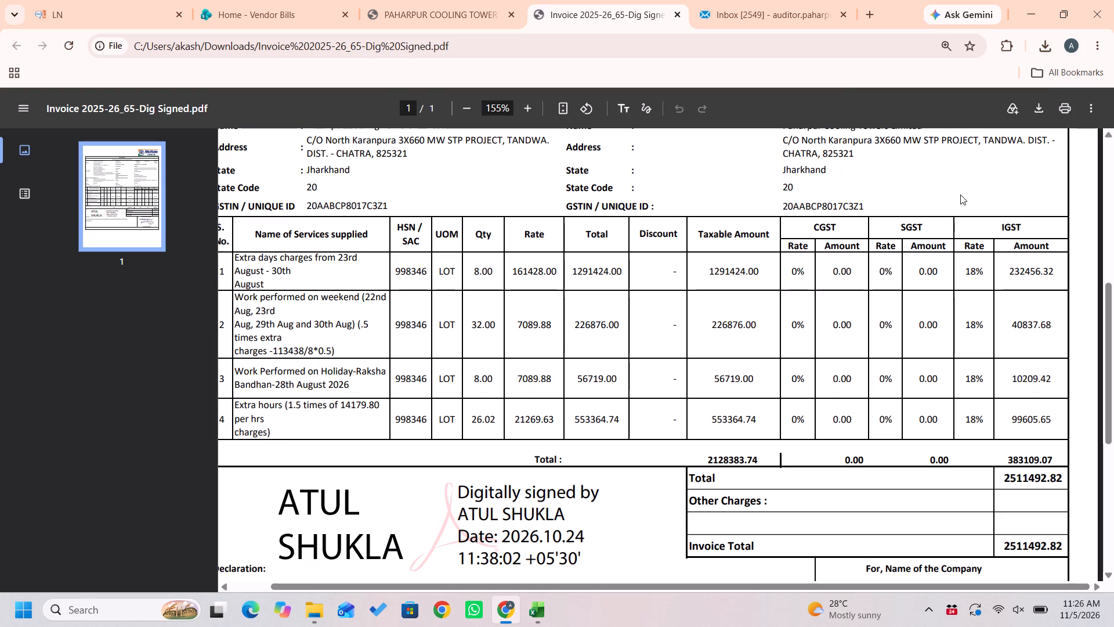
In Excel row 5, enter YES for the invoice copy attached column and YES for the supporting attached column.
key("alt+Tab")
key("Right")
key("Right")
key("Right")
key("Escape")
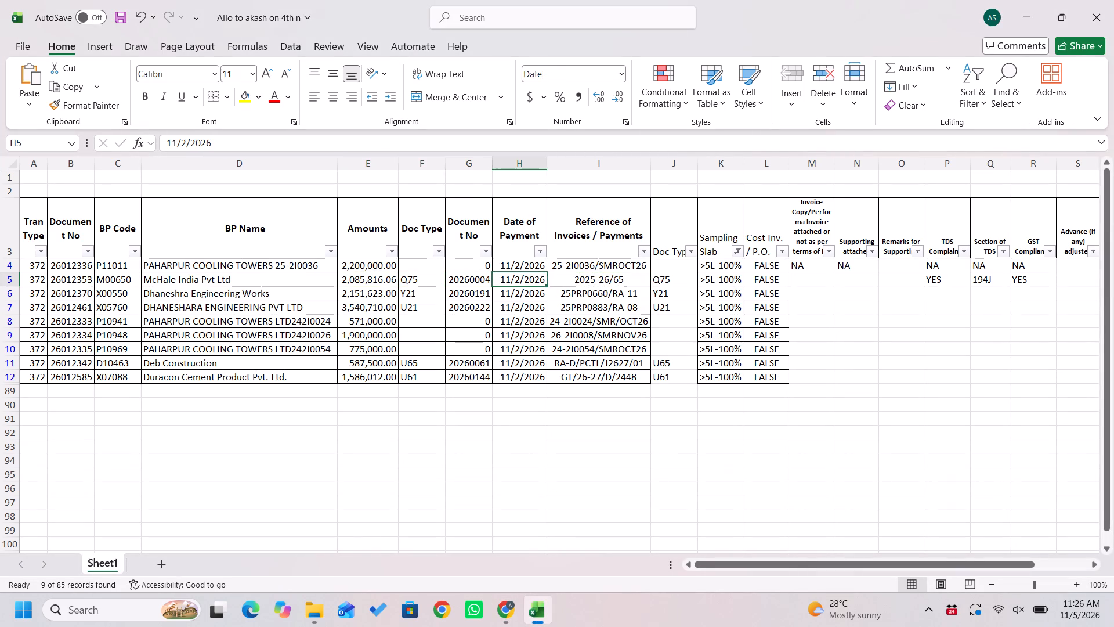
key("Right")
key("Right")
key("Right")
key("Right")
key("Right")
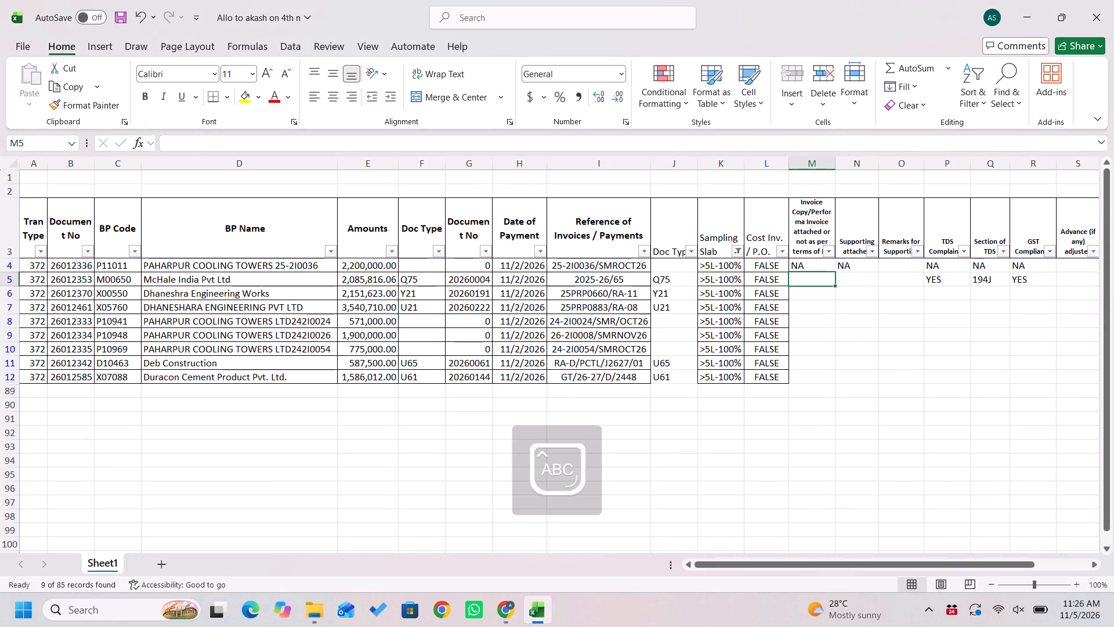
type("YES")
key("Right")
type("YES")
key("Right")
key("Right")
Copy the BP code X00550 of Dhaneshra Engineering Works from row 6.
key("Left")
key("Left")
key("Left")
key("Left")
key("Left")
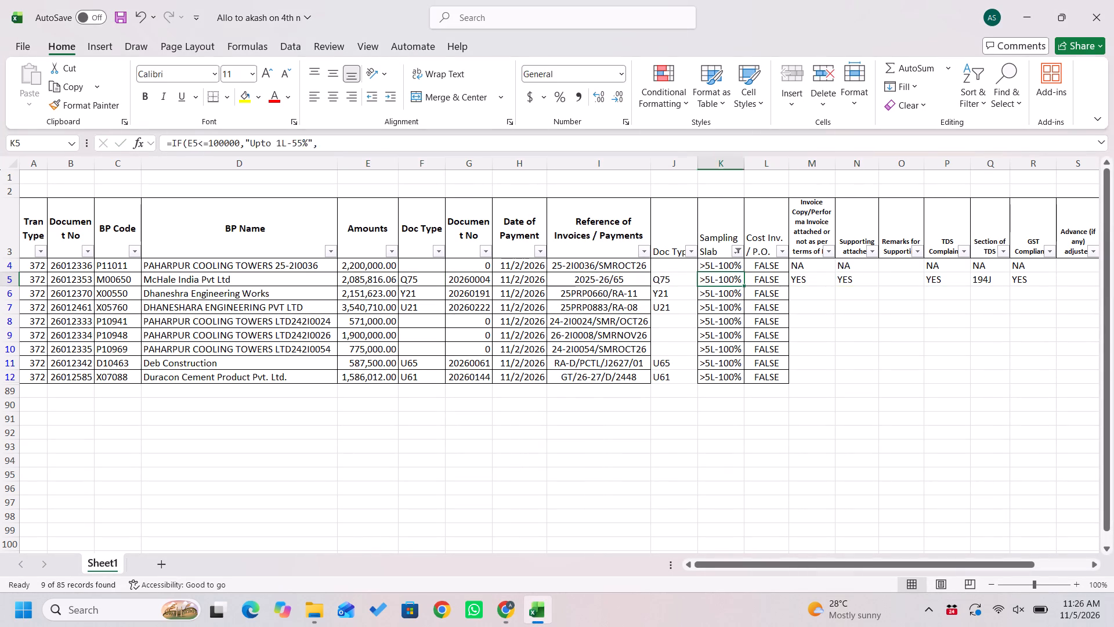
key("Left")
key("Left")
key("Left")
key("Left")
key("Left")
key("Left")
key("Left")
key("Left")
key("Down")
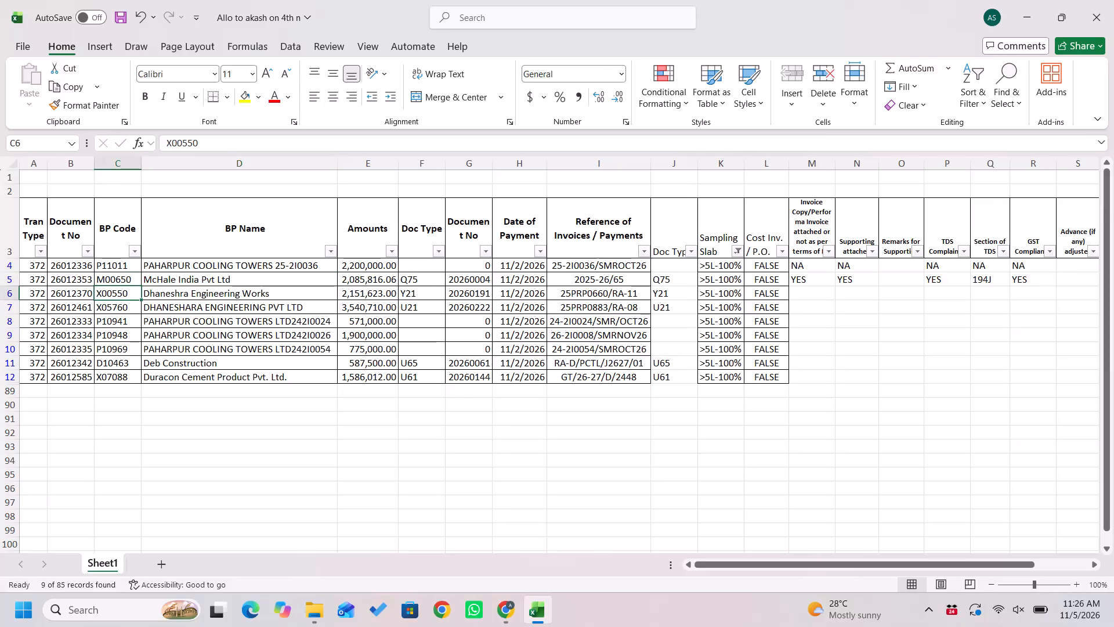
key("ctrl+c")
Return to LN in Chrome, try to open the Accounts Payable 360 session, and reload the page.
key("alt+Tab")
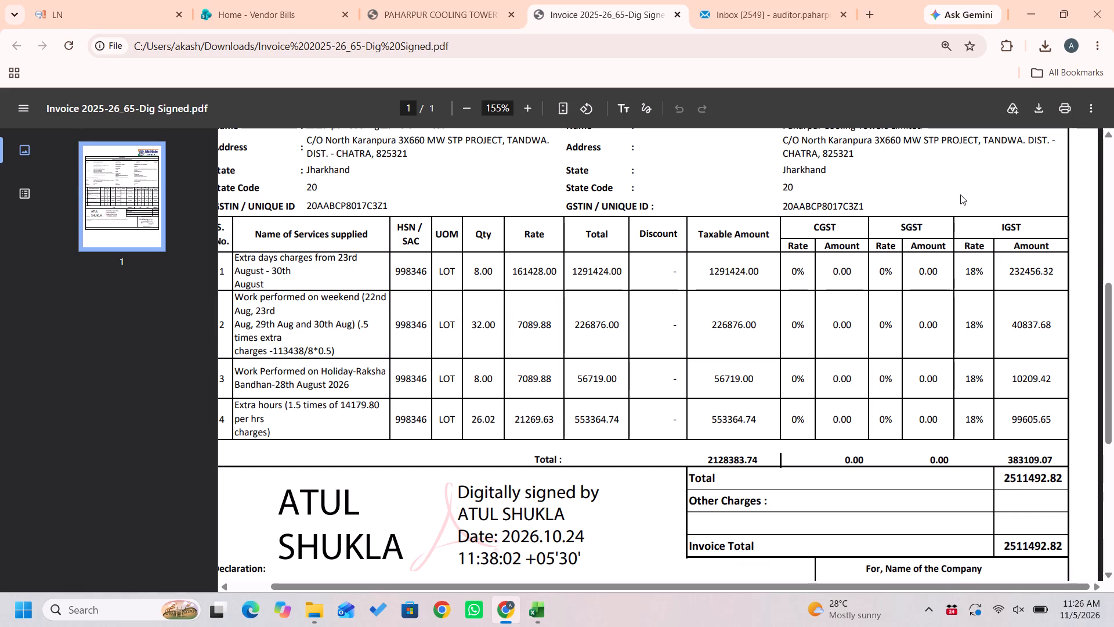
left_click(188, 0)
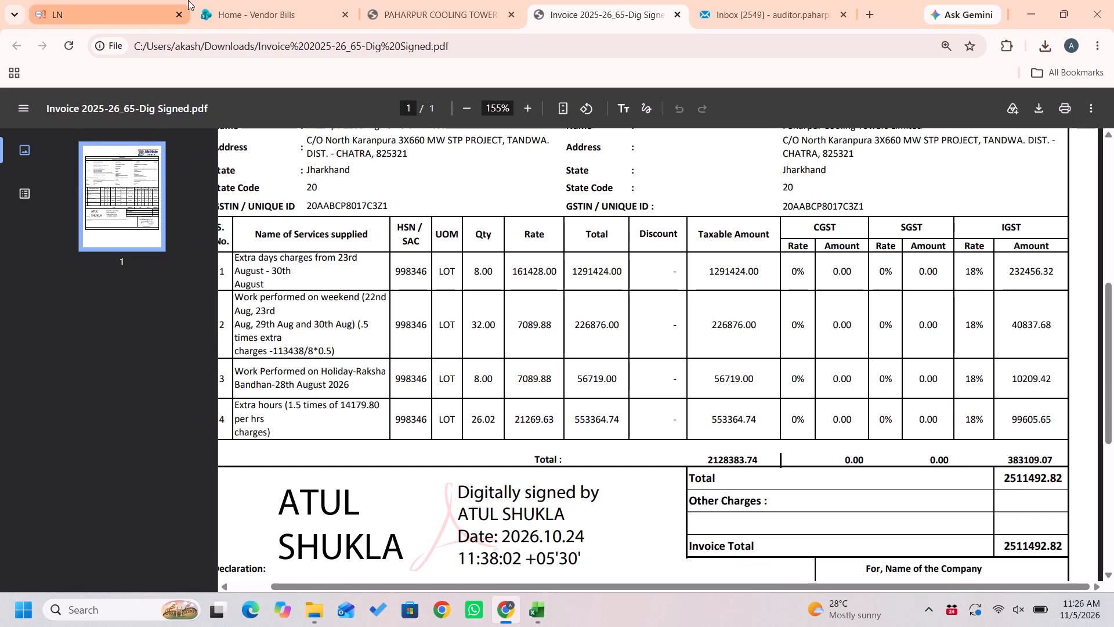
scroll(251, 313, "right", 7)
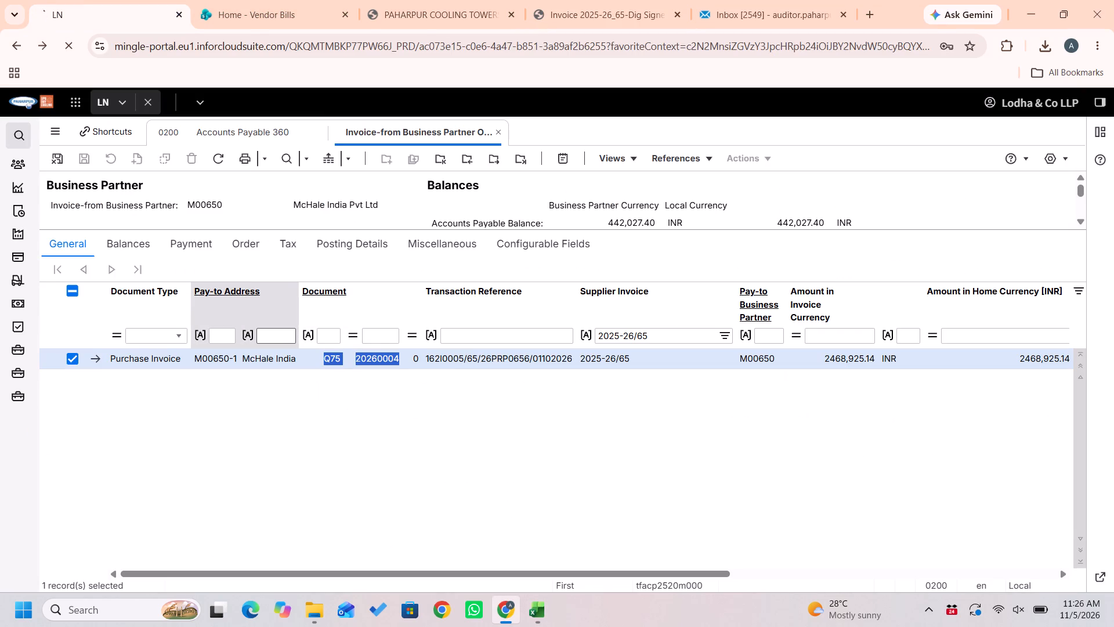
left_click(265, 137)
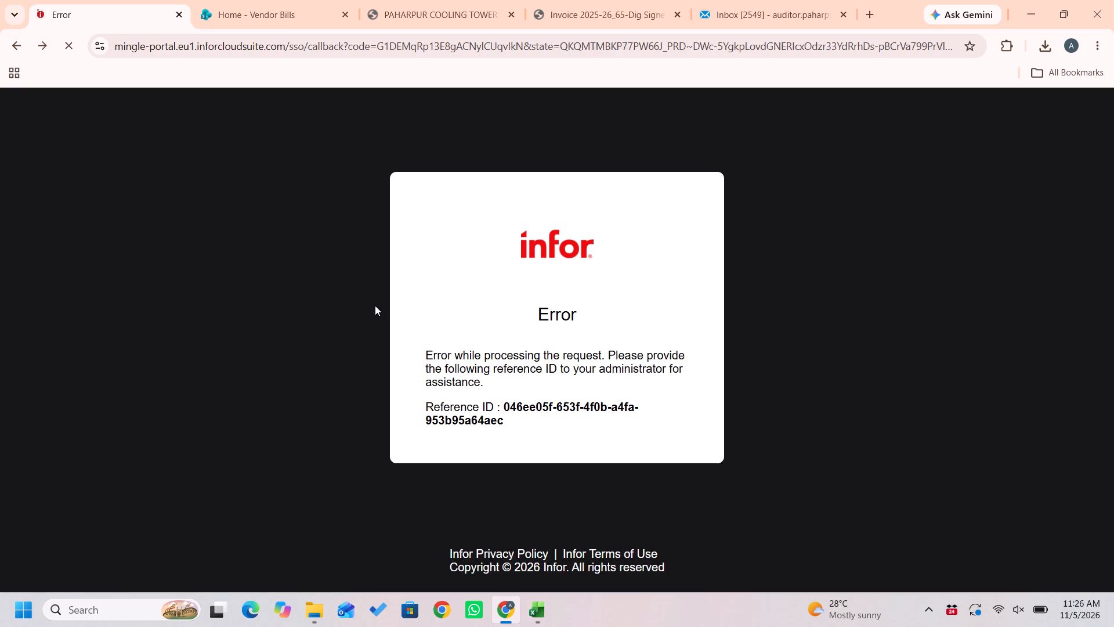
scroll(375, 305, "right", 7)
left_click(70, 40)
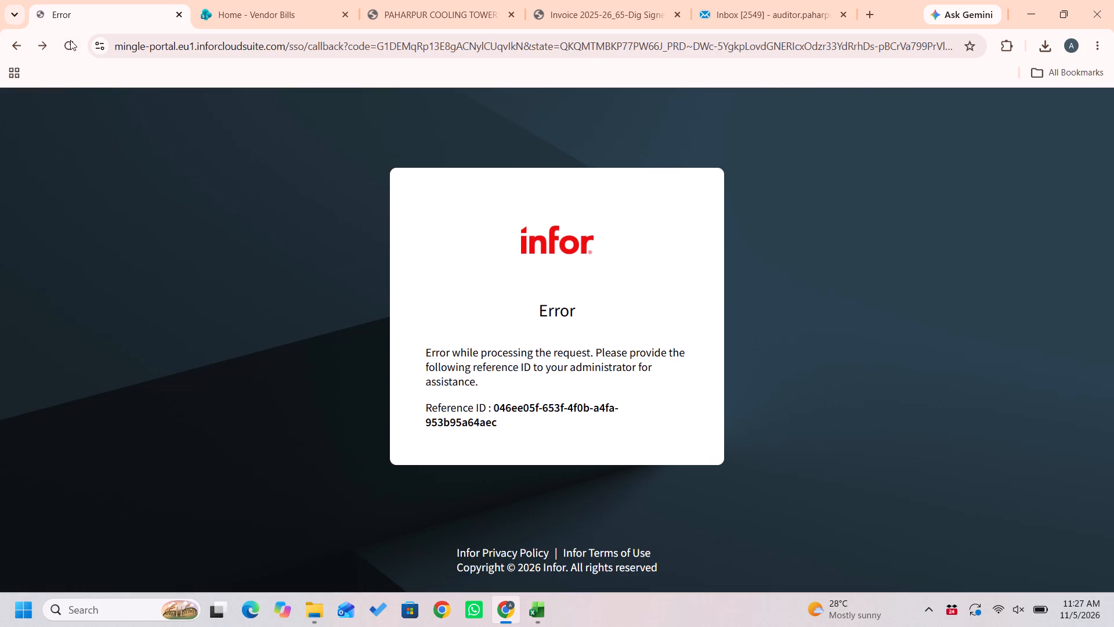
Close the LN error page, the webmail inbox and the signed invoice PDF, and open a blank tab.
left_click(181, 12)
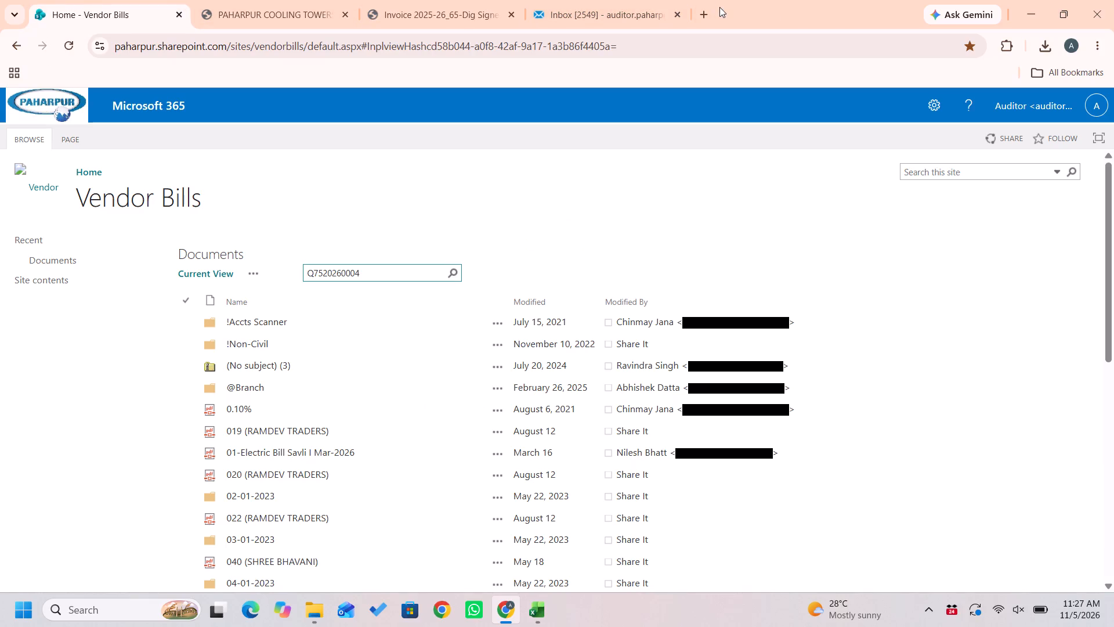
left_click(709, 10)
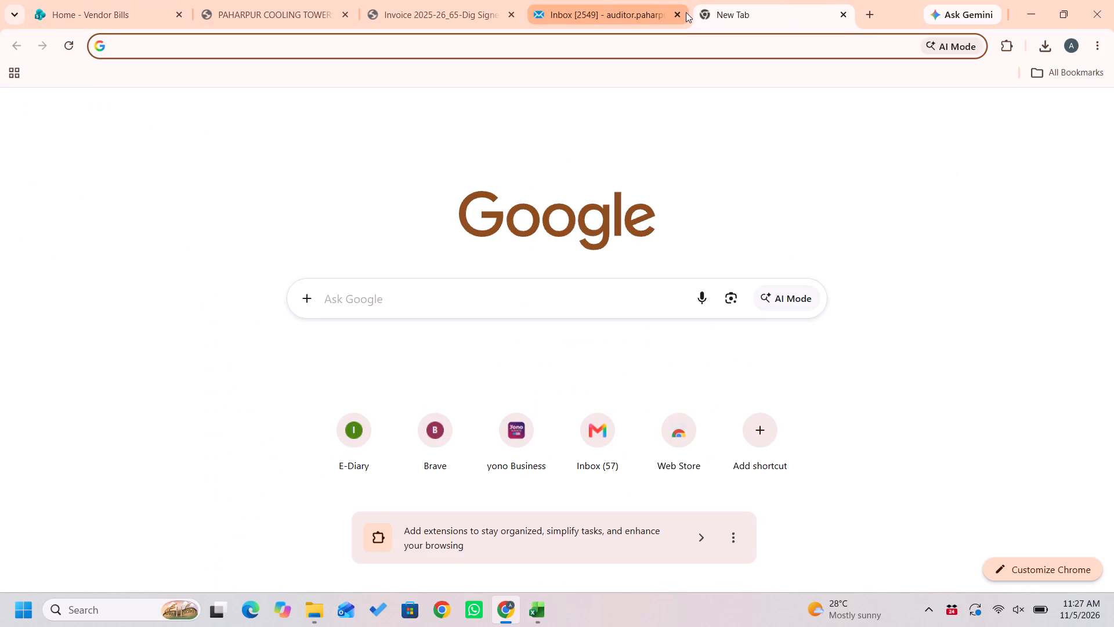
left_click(679, 15)
left_click(439, 10)
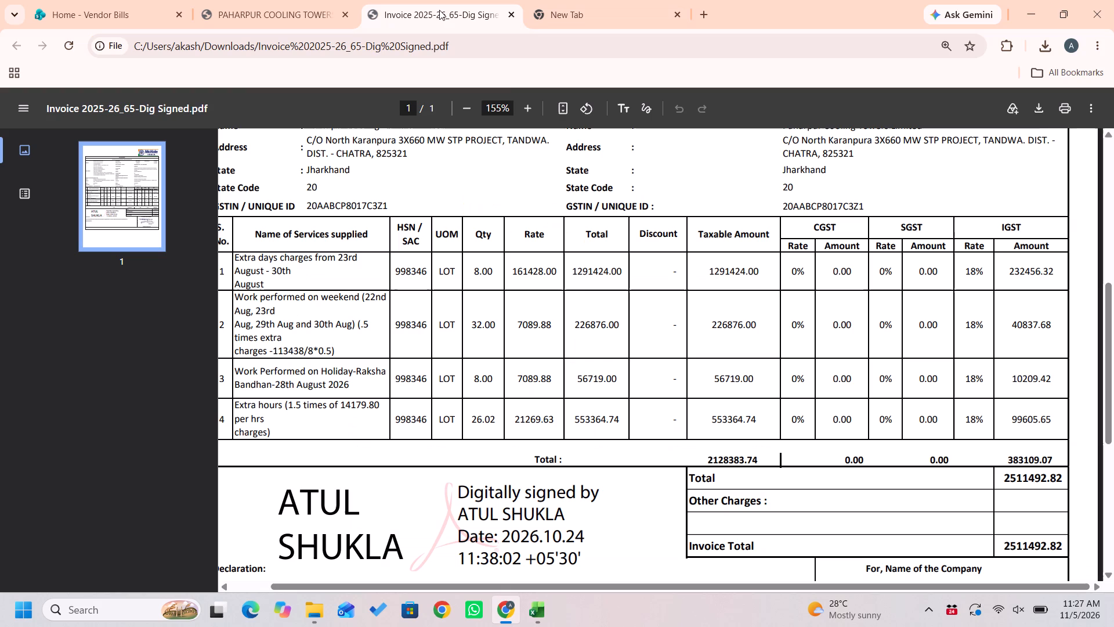
left_click(530, 16)
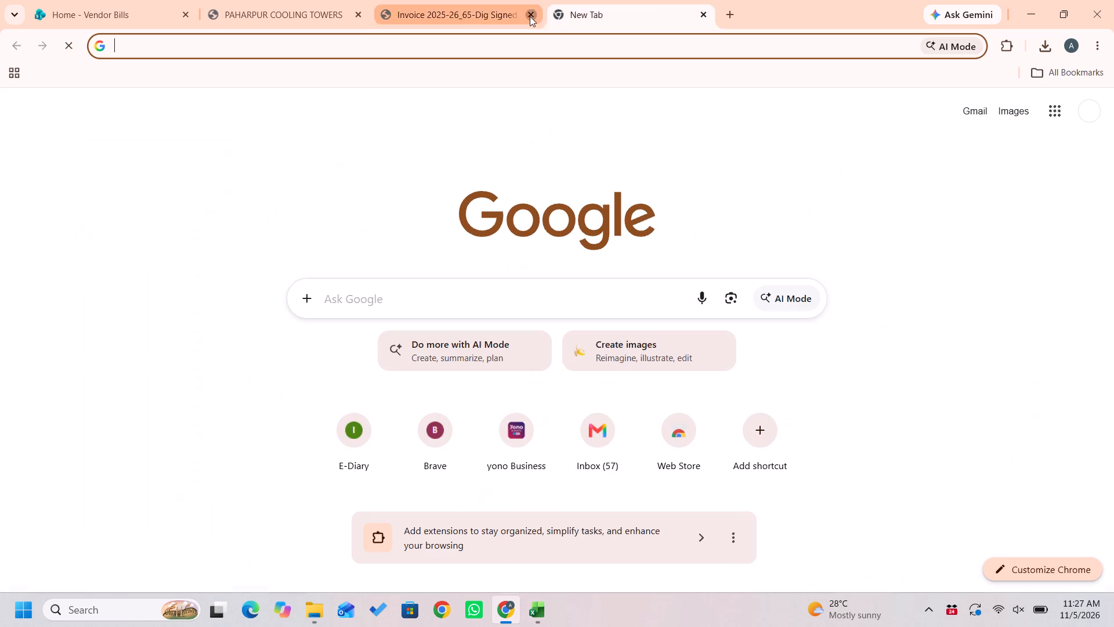
Reopen LN from its bookmark, dismiss the system message, and open the Accounts Payable 360 session.
left_click(1037, 70)
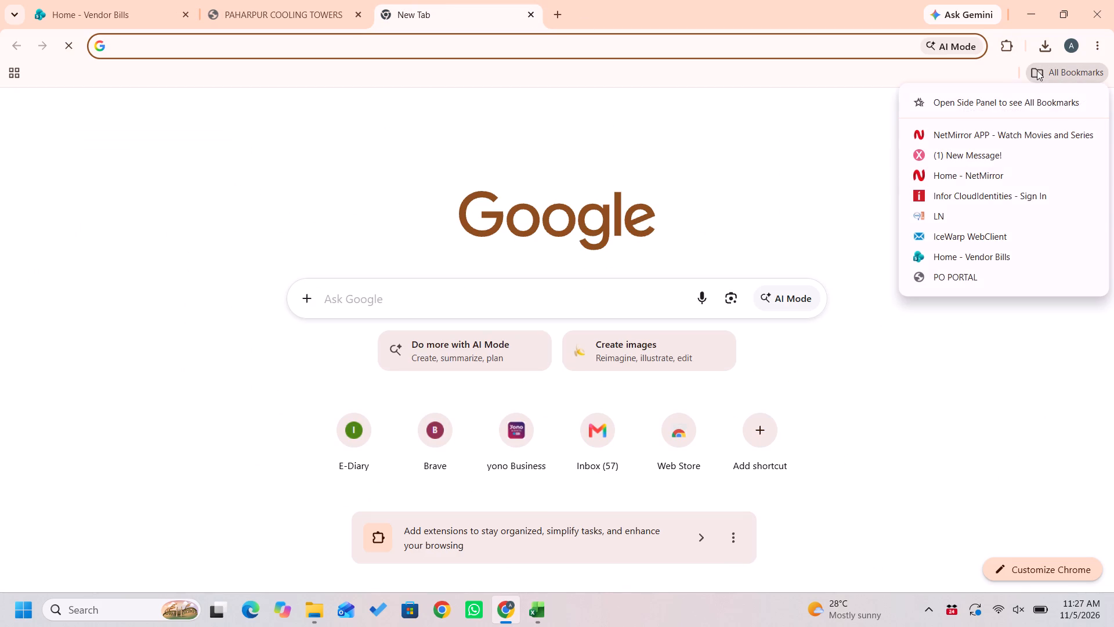
left_click(976, 210)
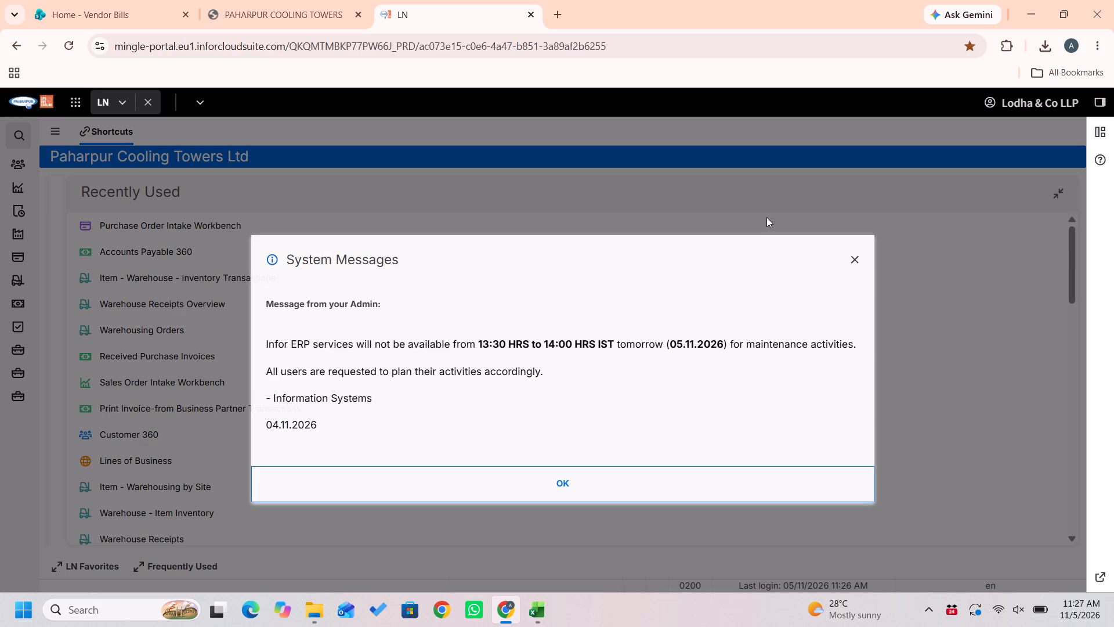
left_click(598, 467)
double_click(155, 246)
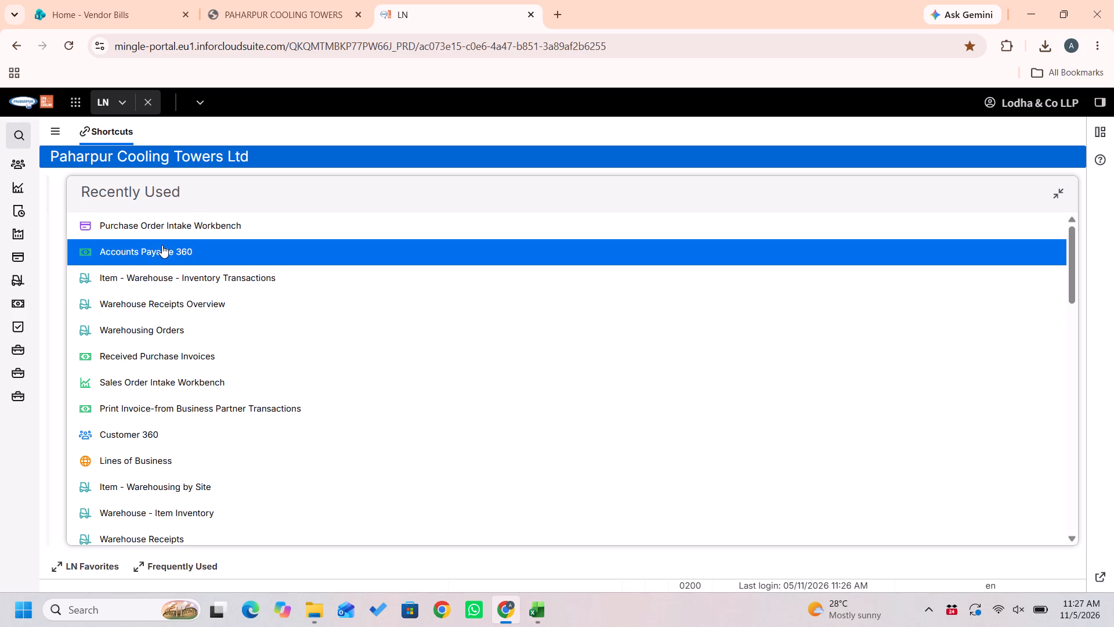
double_click(162, 245)
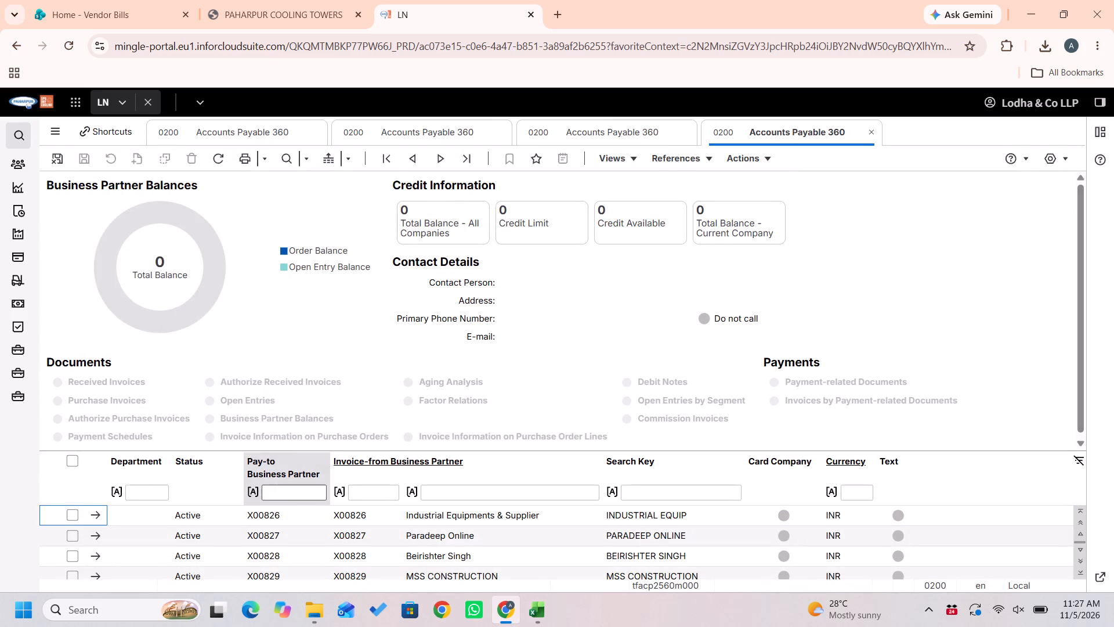
Filter the Accounts Payable 360 list by the copied pay-to business partner code X00550.
left_click(297, 497)
key("Tab")
key("alt+Tab")
key("Right")
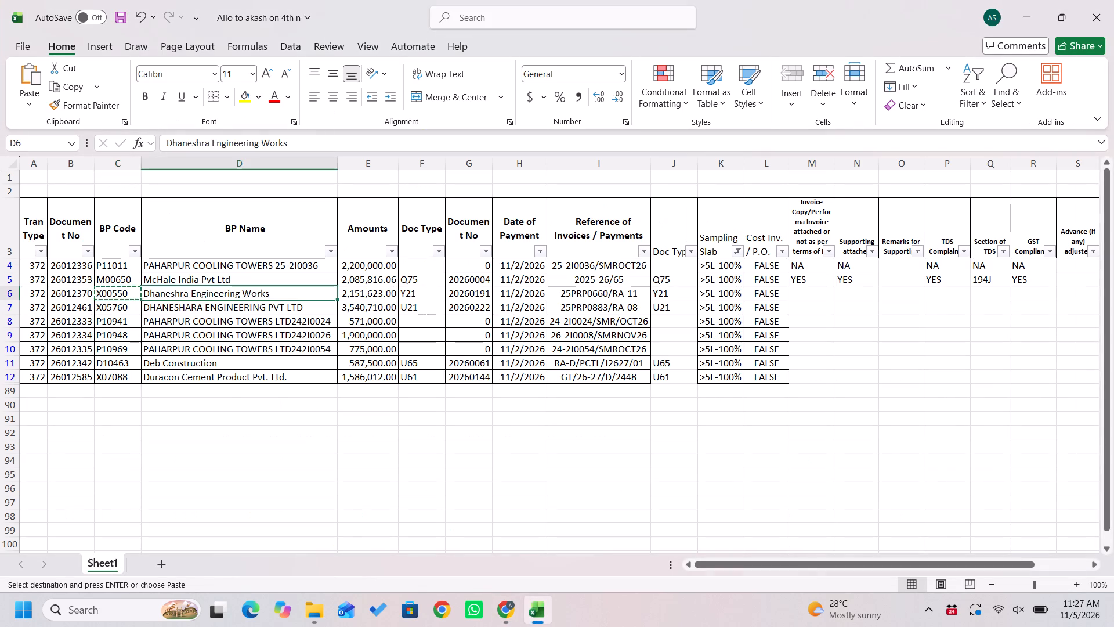
key("Right")
key("Left")
key("Left")
key("alt+Tab")
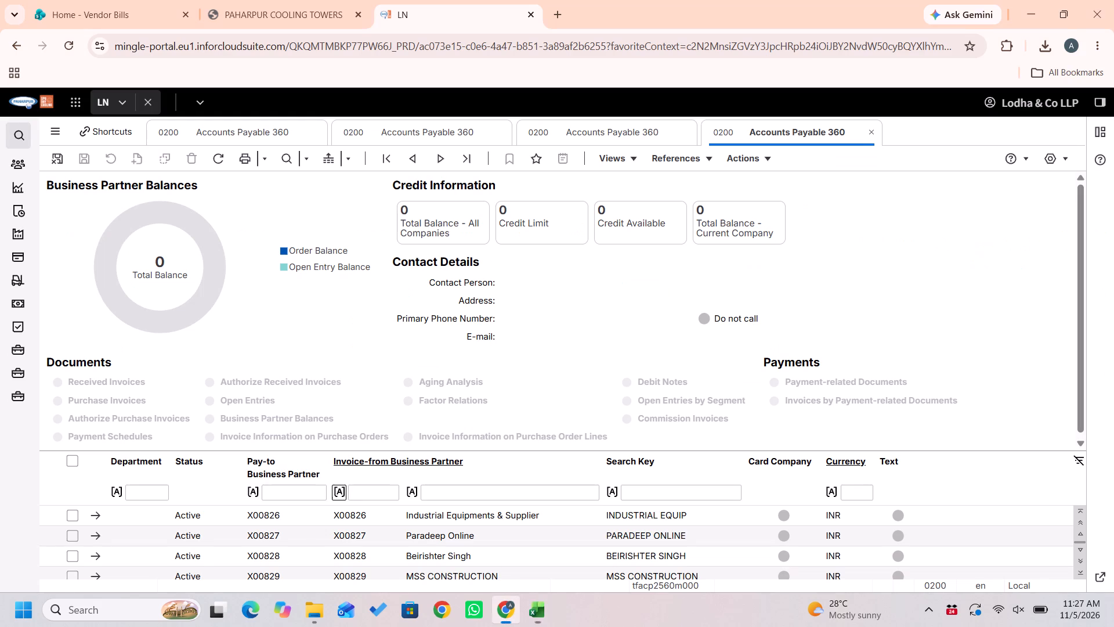
key("ctrl+v")
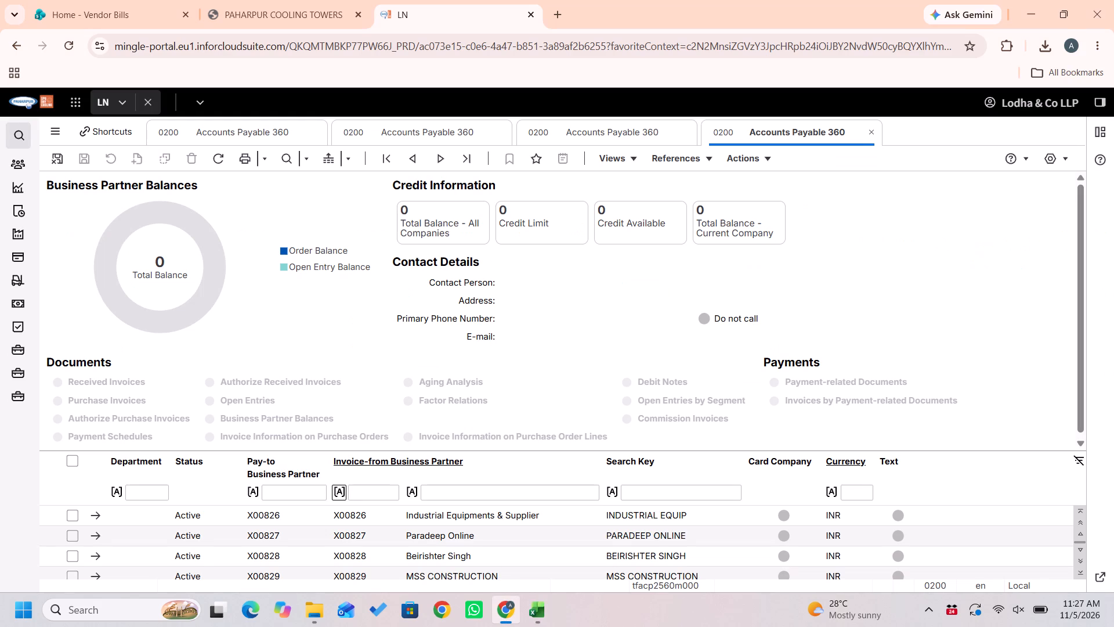
left_click(297, 497)
key("ctrl+v")
key("Return")
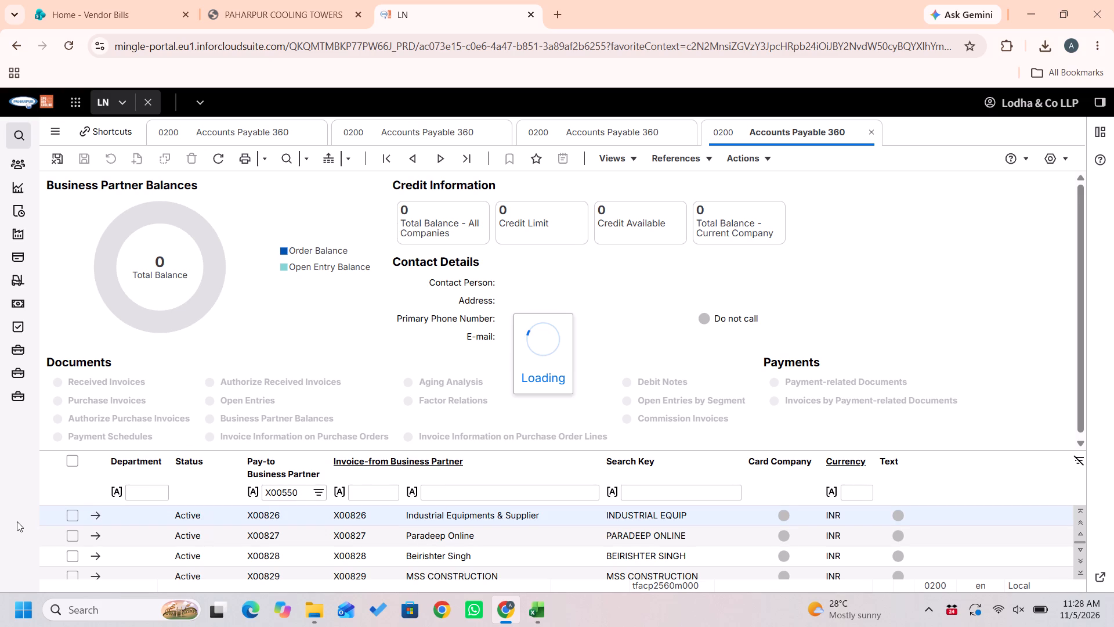
key("Tab")
key("Tab")
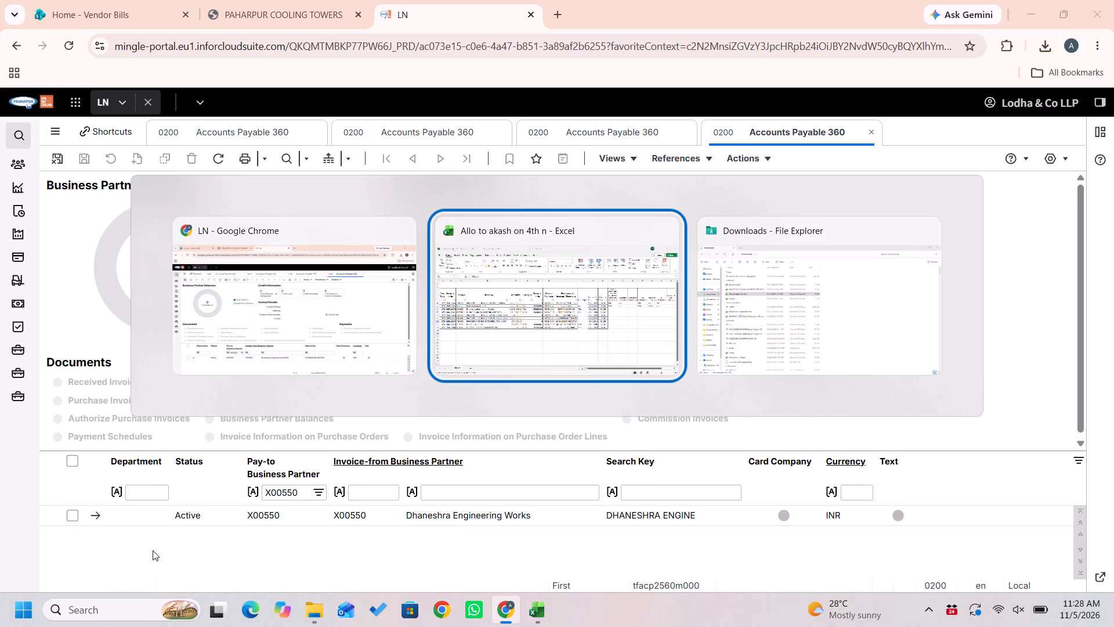
Select Dhaneshra Engineering Works and open its Open Entries.
left_click(66, 522)
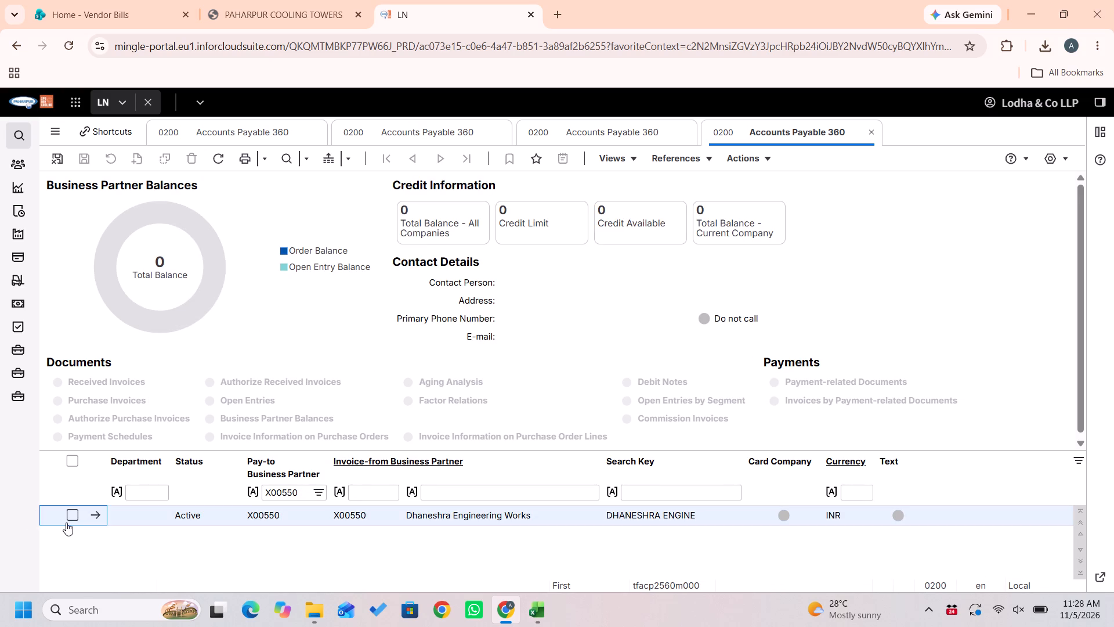
left_click(244, 393)
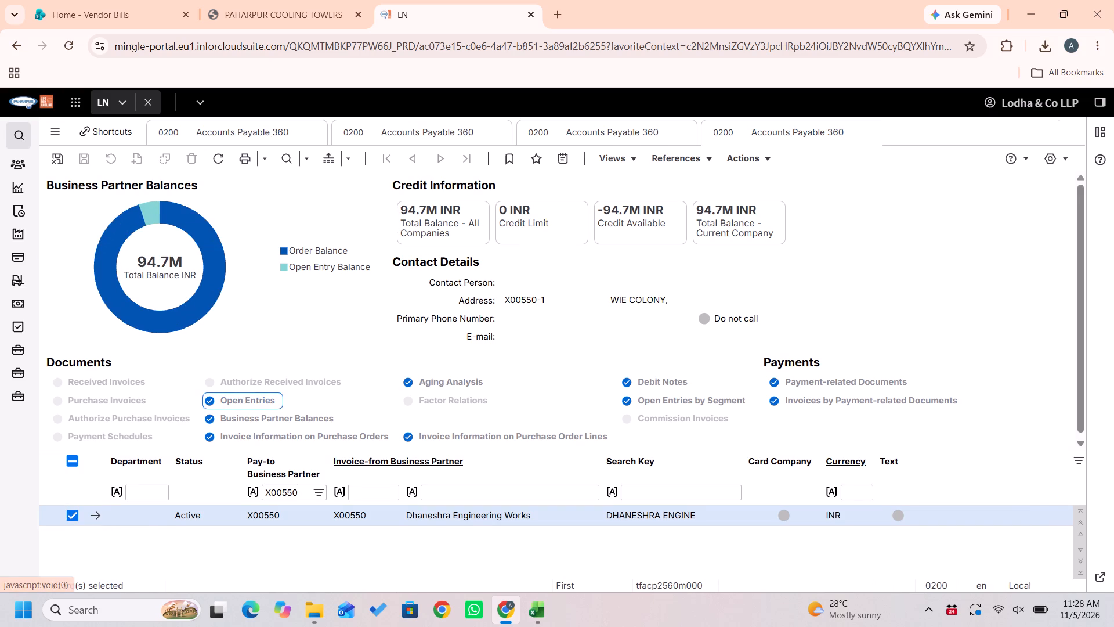
Copy the invoice reference 25PRP0660/RA-11 from Excel row 6 and filter the supplier invoices in LN by it.
left_click(620, 333)
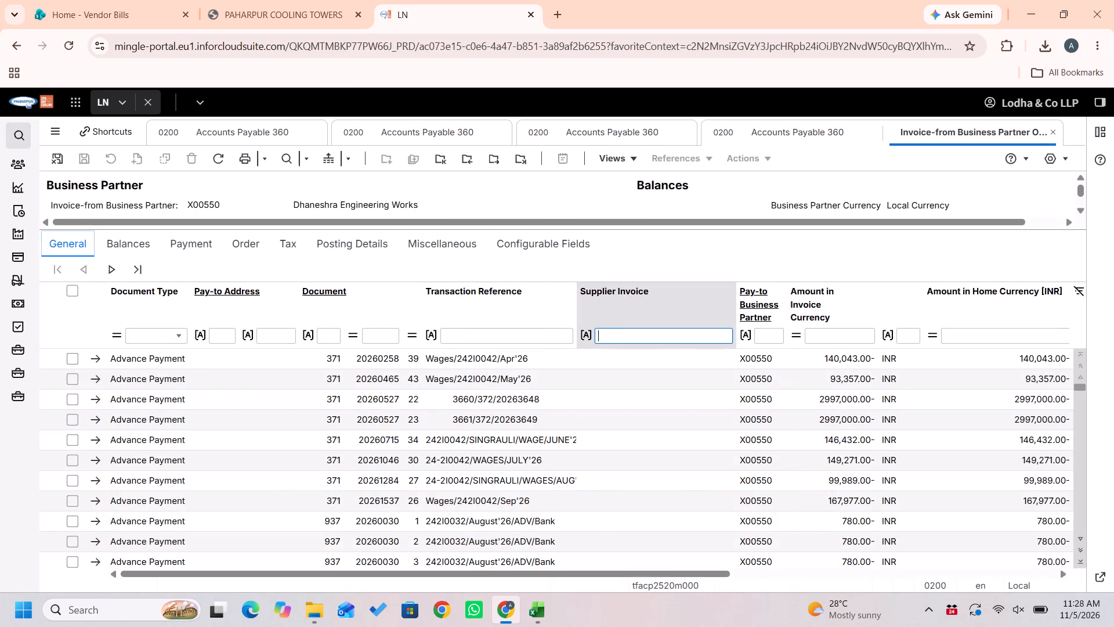
key("alt+Tab")
key("Right")
key("Right")
key("Right")
key("Right")
key("Right")
key("Right")
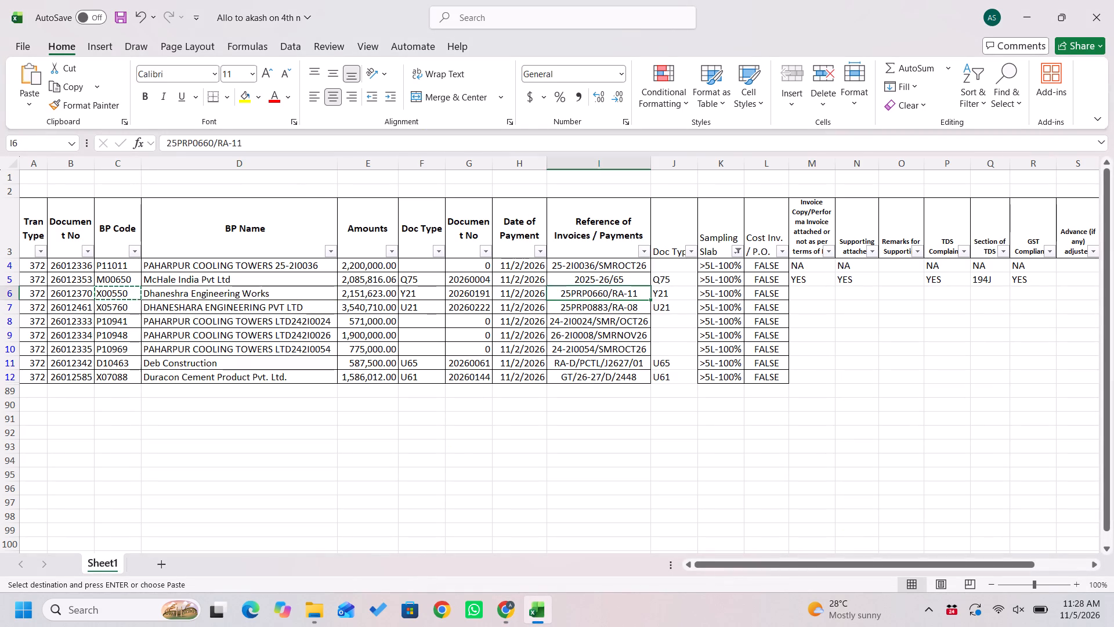
key("ctrl+c")
key("alt+Tab")
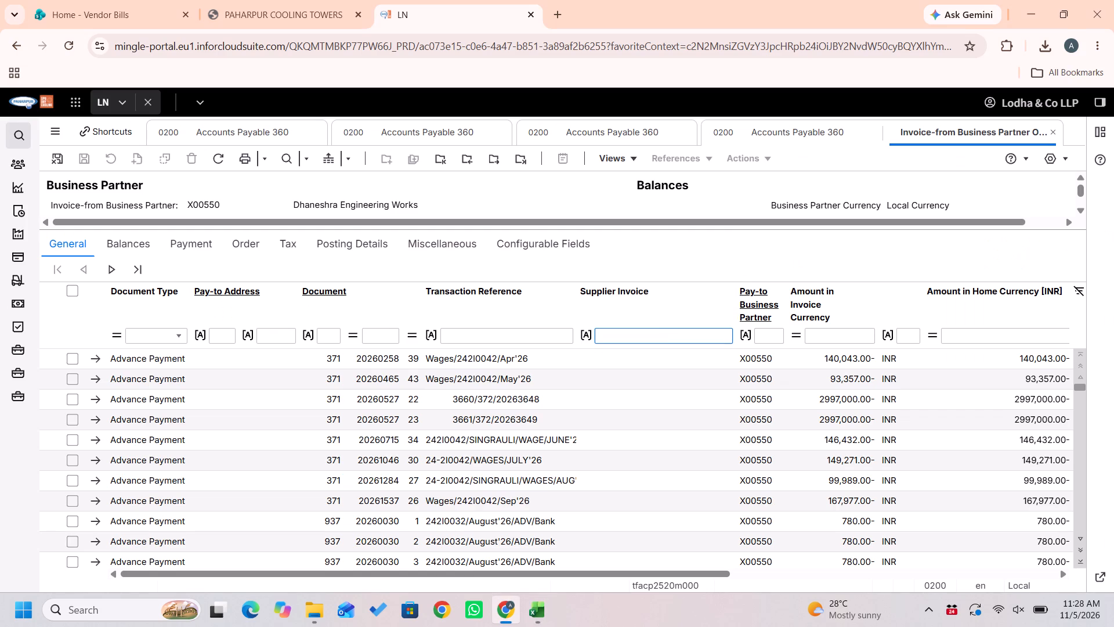
key("ctrl+v")
key("Return")
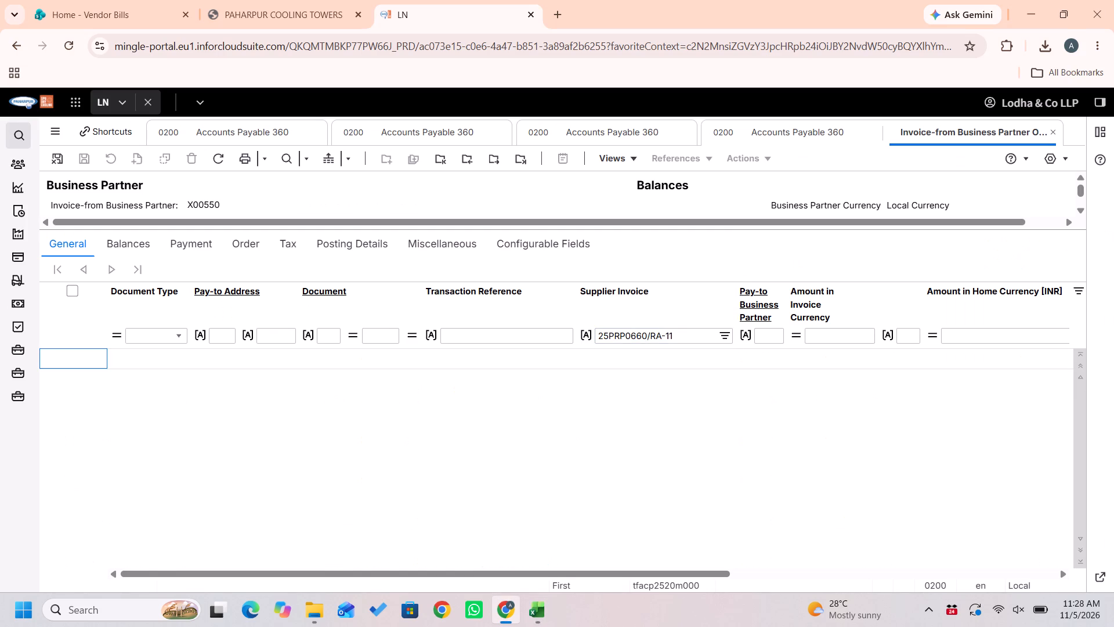
key("shift+a")
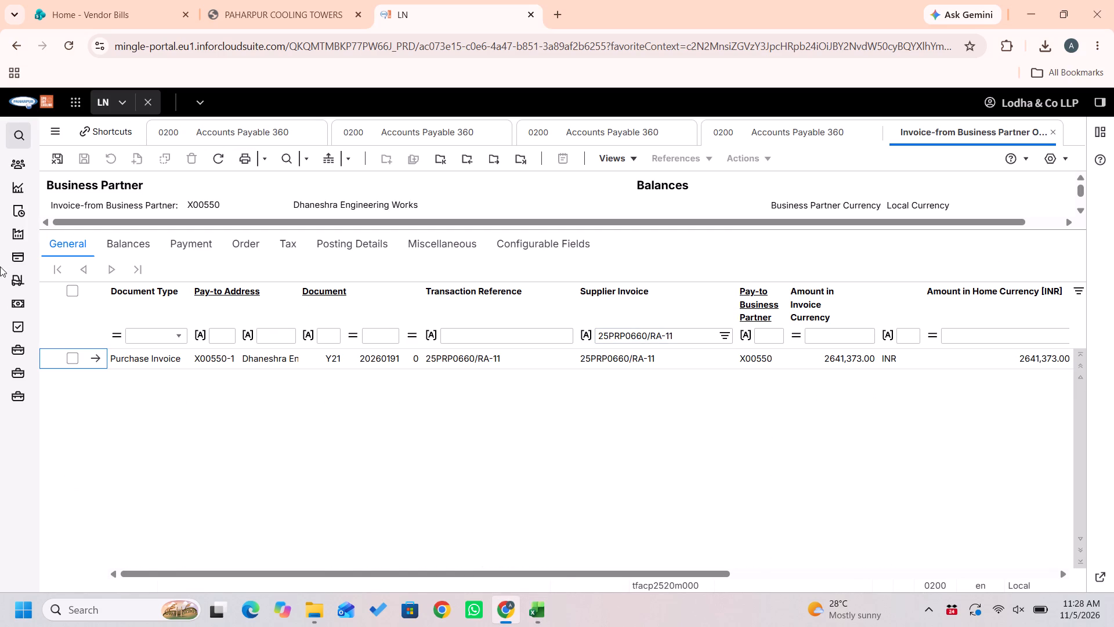
left_click(67, 361)
key("shift+g")
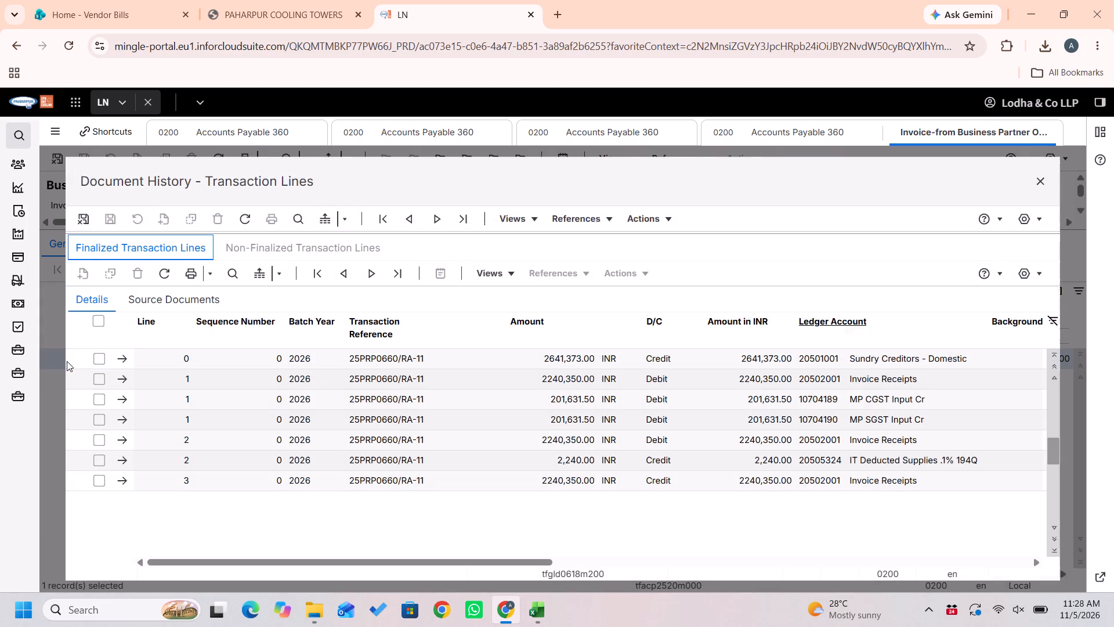
In Excel, fill the TDS compliance YES, TDS section 194J and GST compliance YES from row 5 down to row 6.
key("alt+Tab")
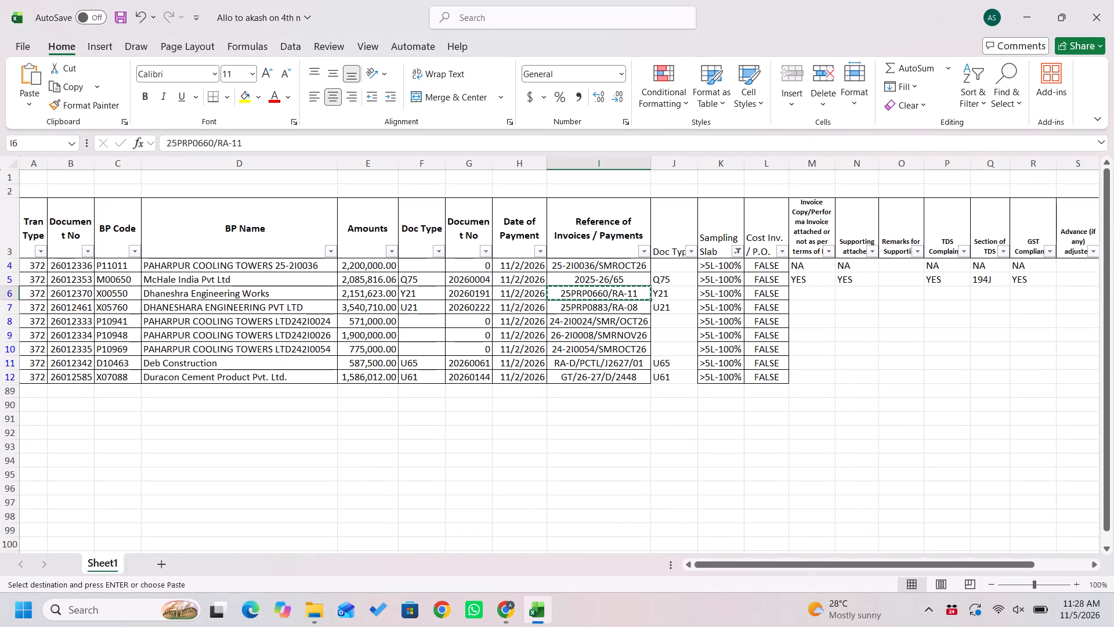
key("Right")
key("Right")
key("Right")
key("Right")
key("Right")
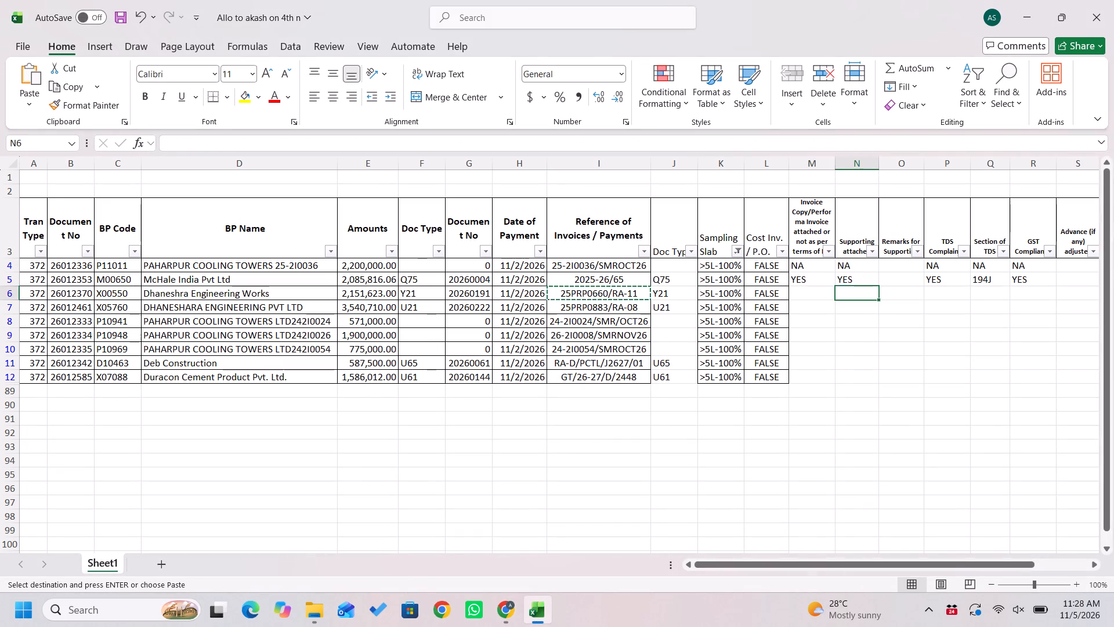
key("Right")
key("Right")
key("Up")
key("shift+Down")
key("shift+Right")
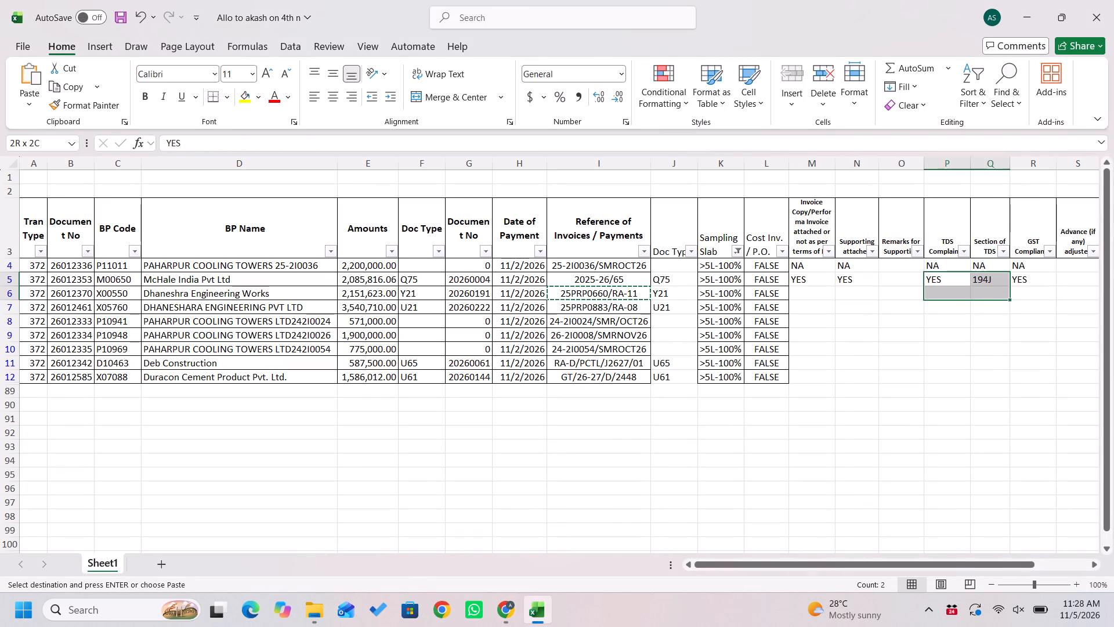
key("shift+Right")
key("ctrl+d")
Change the section of TDS in row 6 to 194Q and move to that row's invoice copy column.
key("Down")
key("Right")
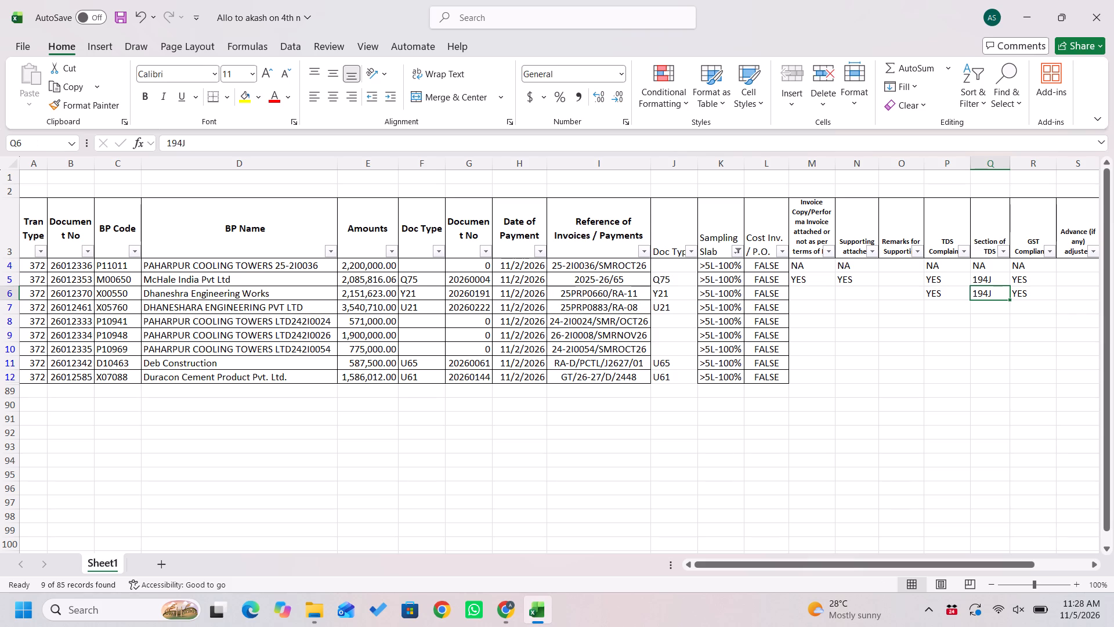
type("1+")
key("BackSpace")
type("94Q")
key("Return")
key("Left")
key("Left")
key("Up")
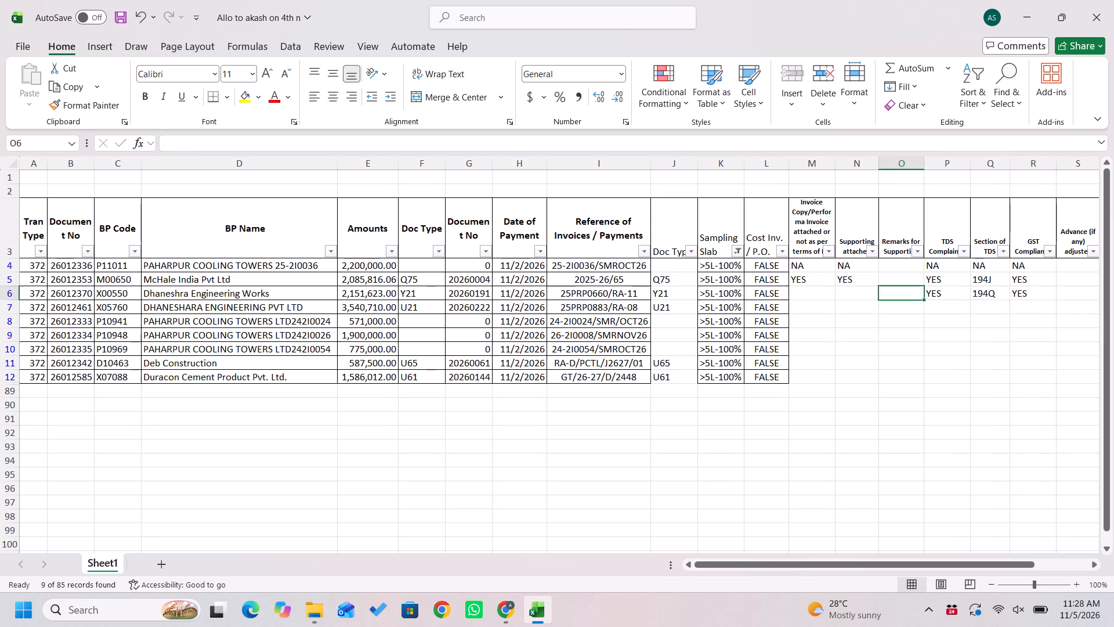
key("Left")
key("Left")
key("alt+Tab")
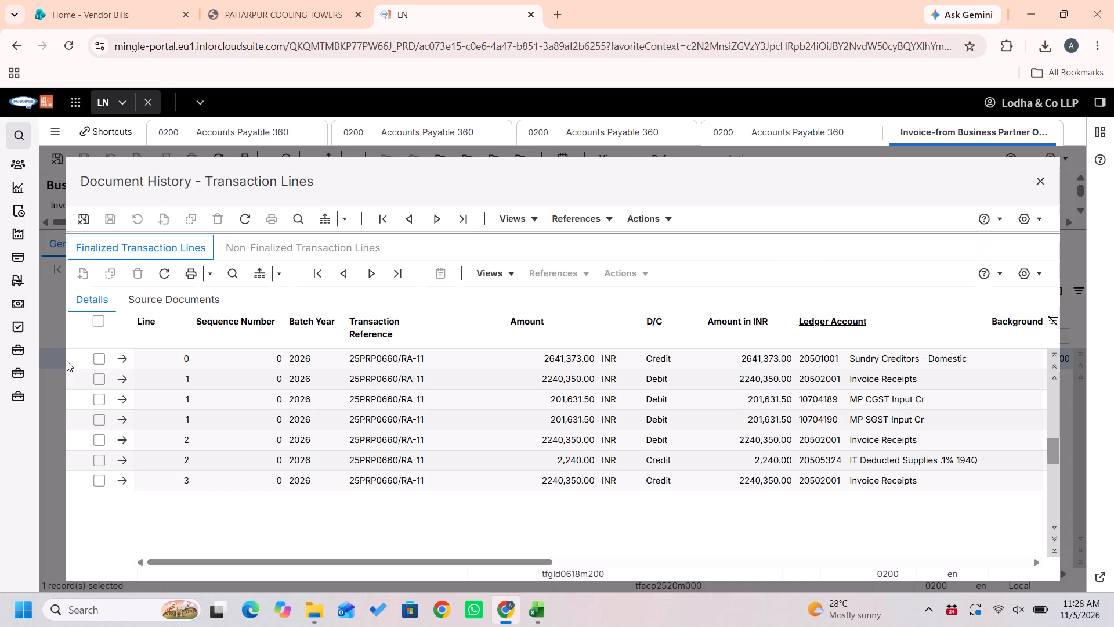
key("Escape")
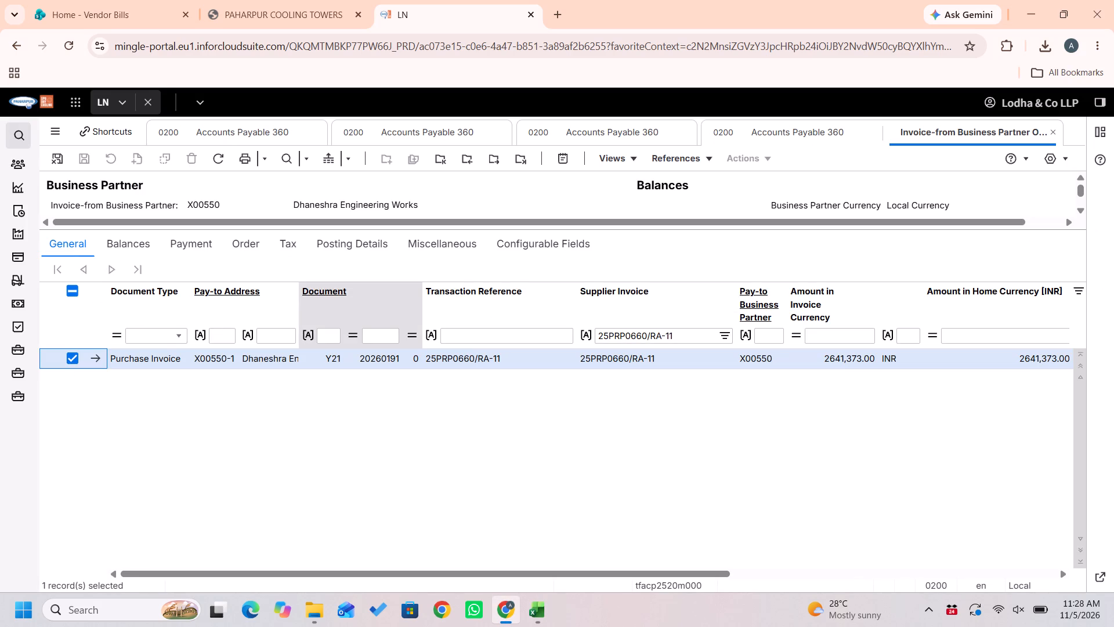
left_click_drag(317, 356, 385, 358)
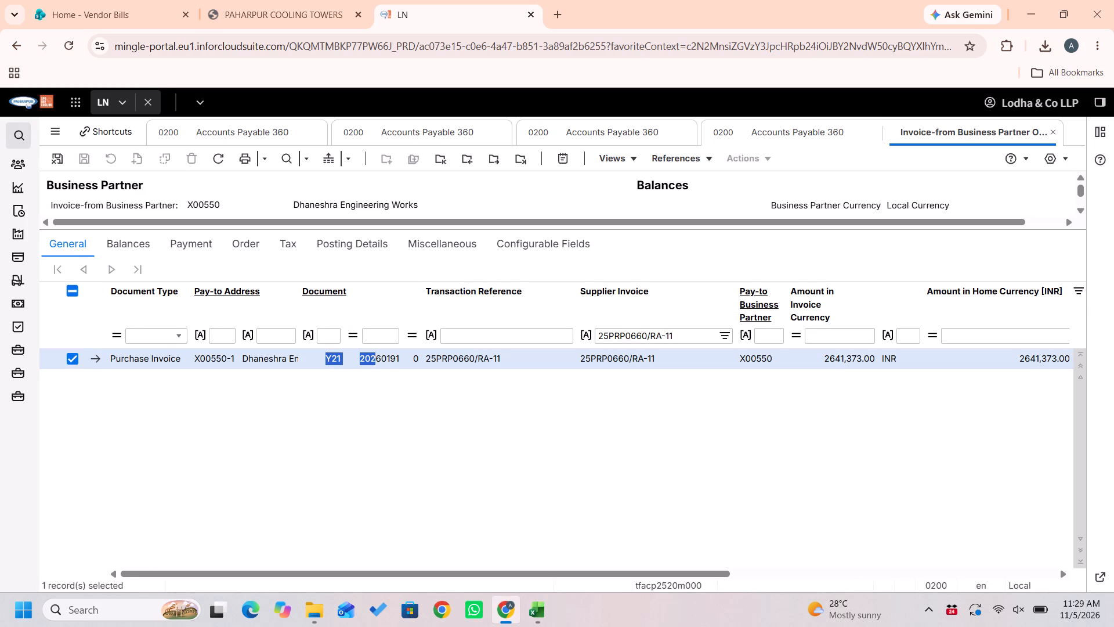
left_click_drag(385, 358, 398, 360)
key("ctrl+c")
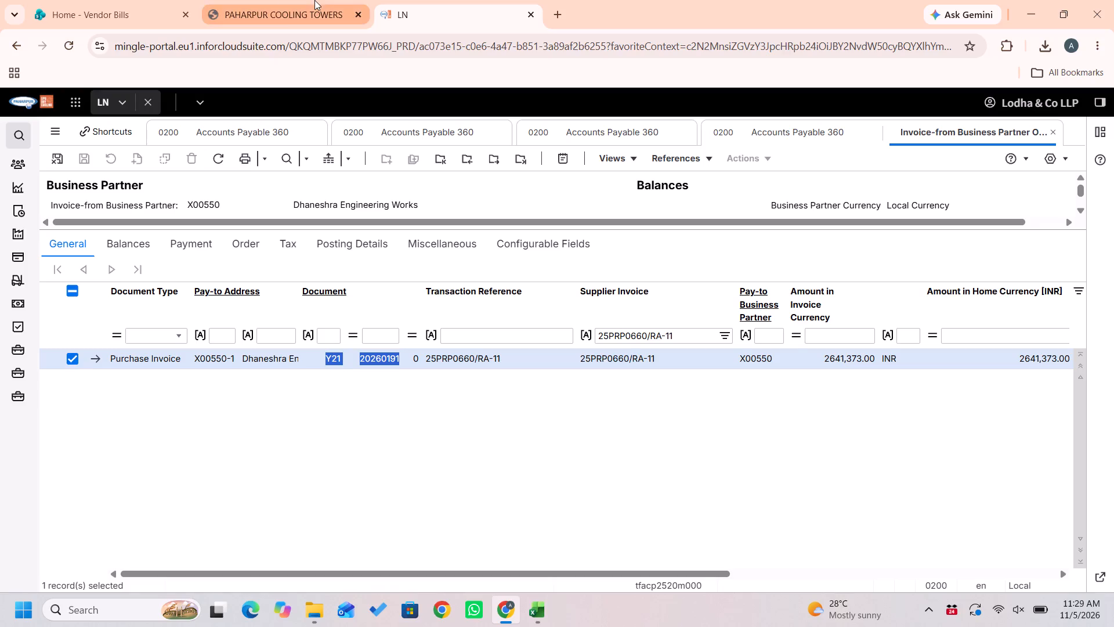
left_click(88, 0)
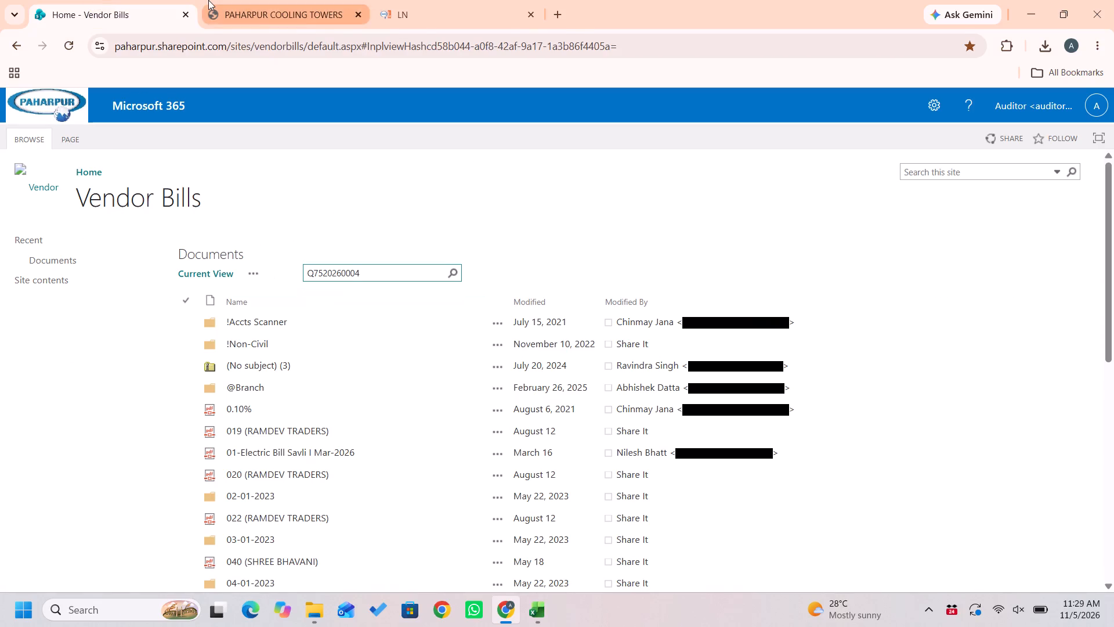
left_click(208, 0)
left_click(42, 10)
left_click(363, 280)
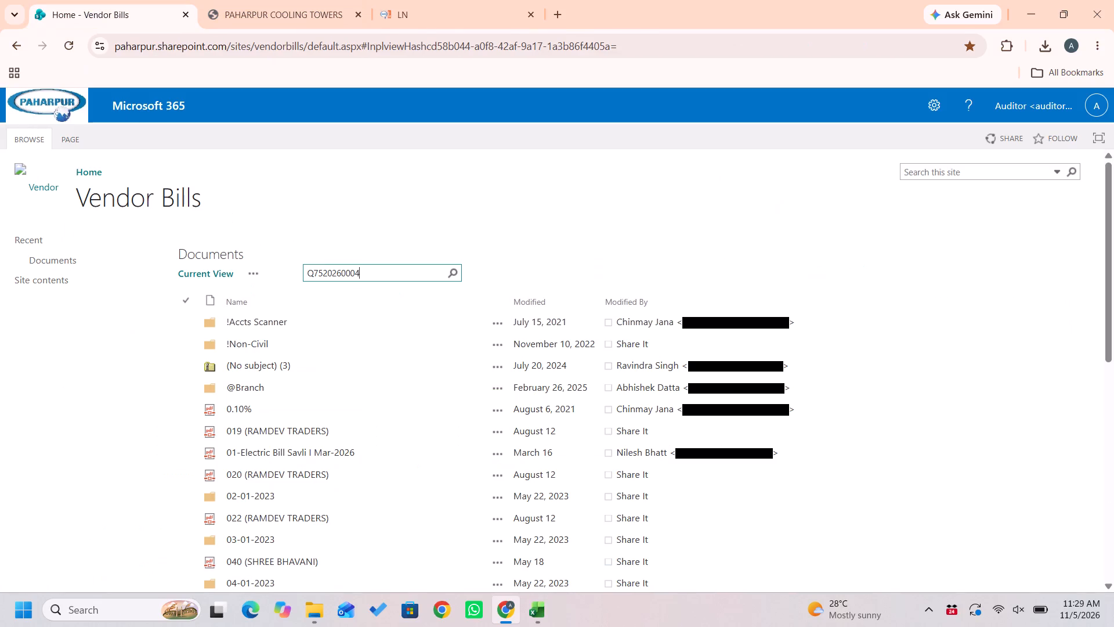
key("ctrl+a")
key("ctrl+v")
key("ctrl+Left")
key("BackSpace")
key("Return")
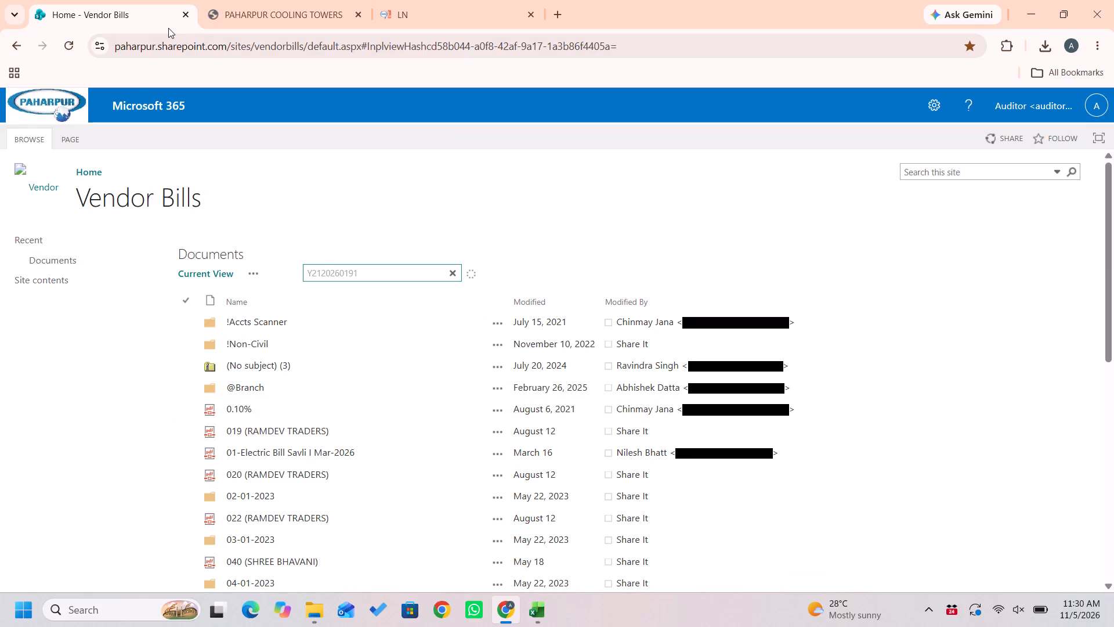
Close the Vendor Bills page and reopen the bookmarked Vendor Bills site in a new browser tab.
left_click(183, 18)
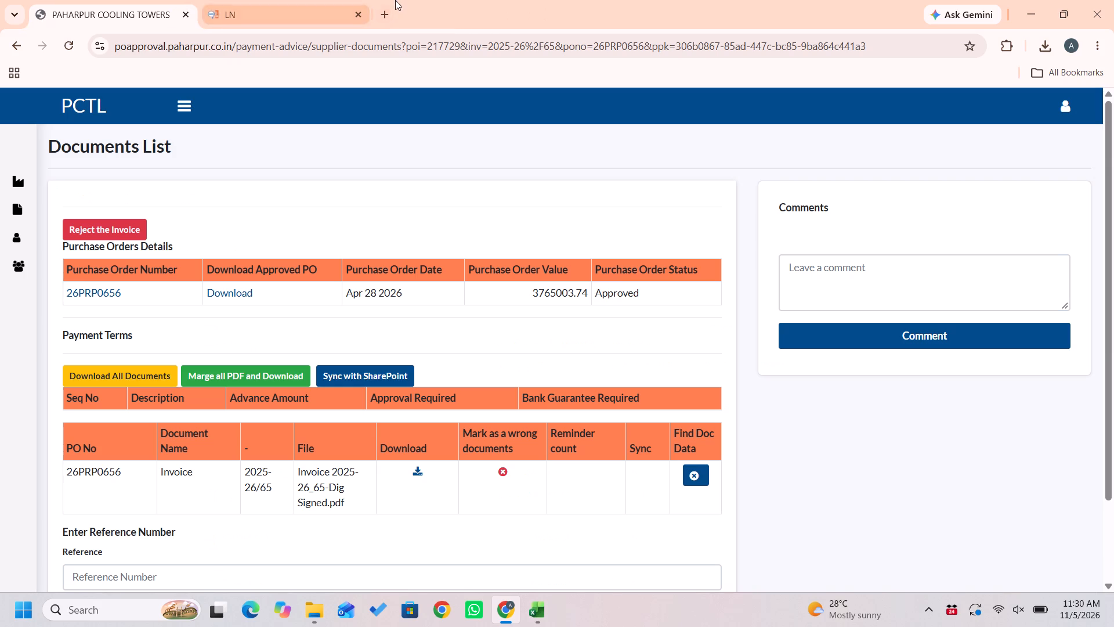
left_click(380, 15)
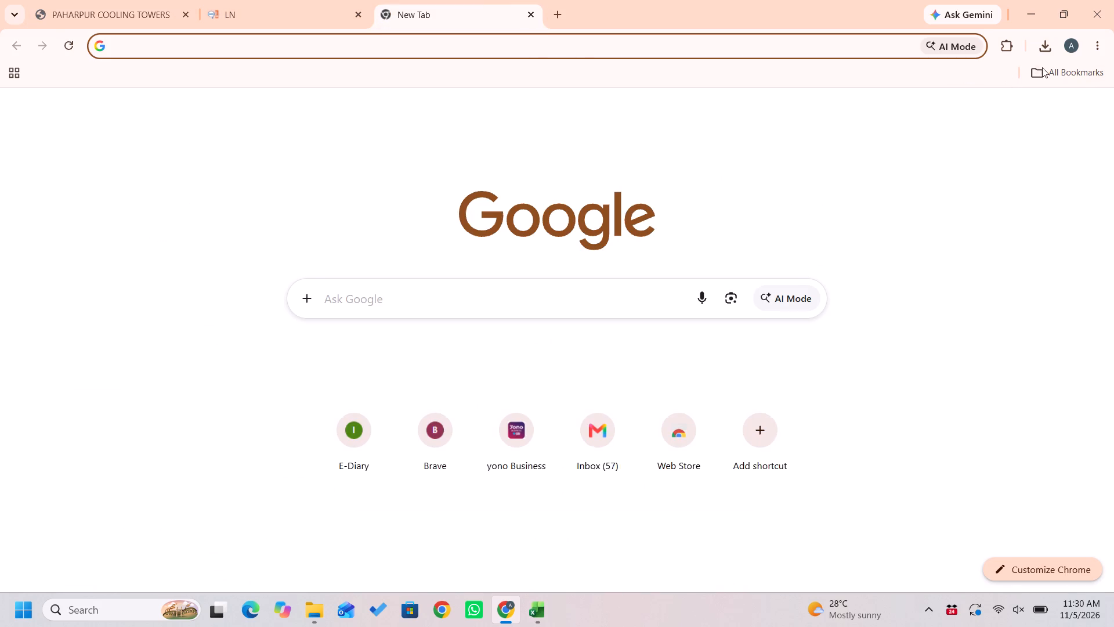
left_click(1080, 78)
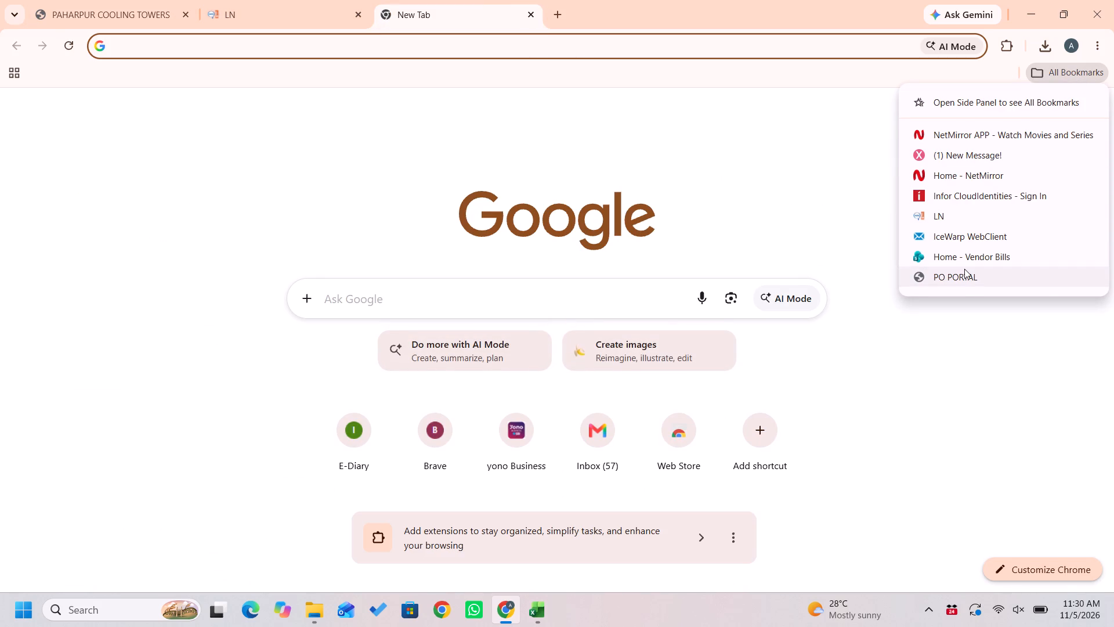
left_click(973, 260)
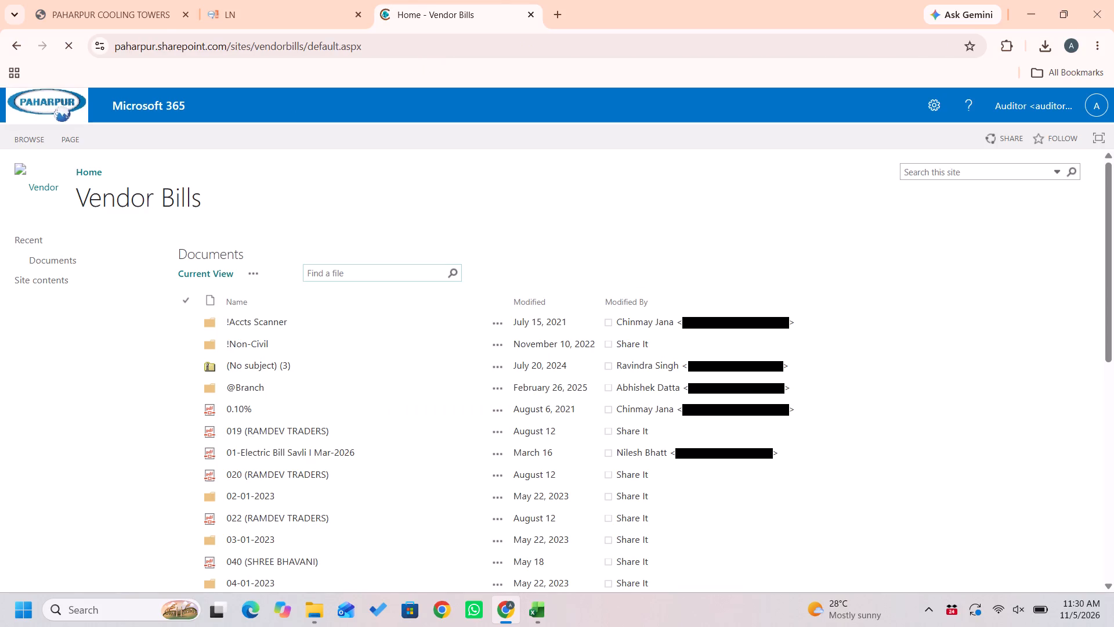
left_click(324, 274)
key("ctrl+v")
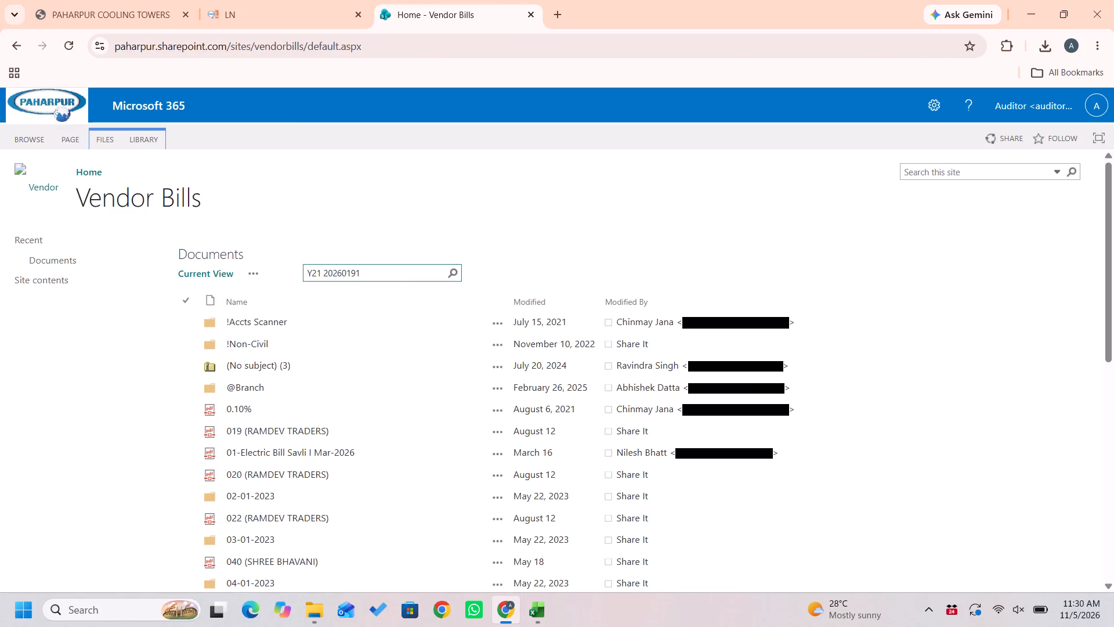
key("ctrl+Left")
key("BackSpace")
key("Return")
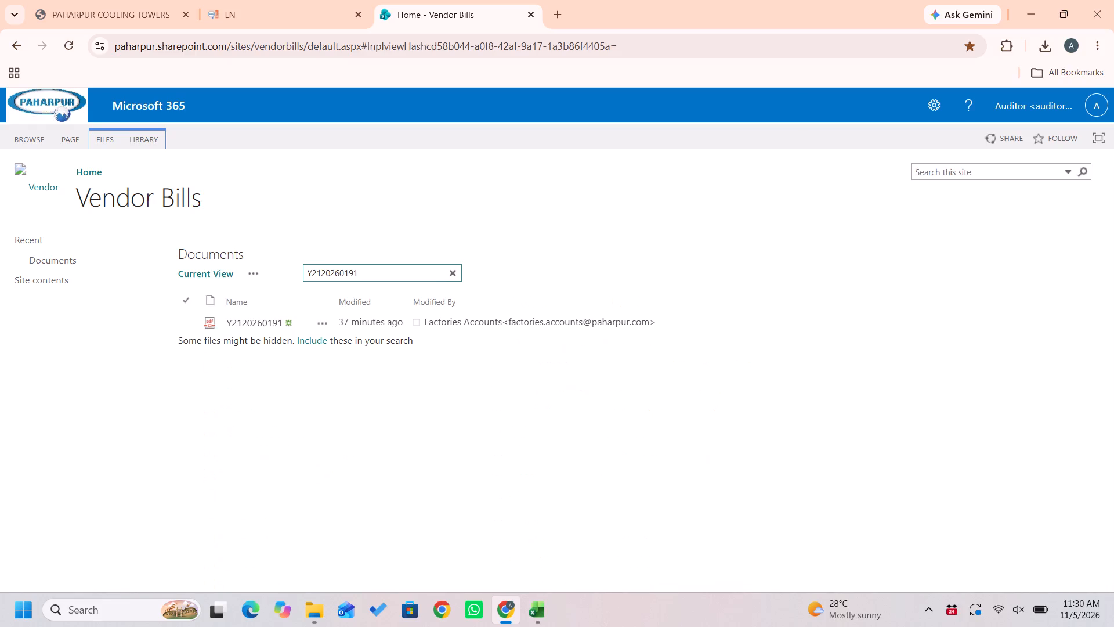
left_click(260, 327)
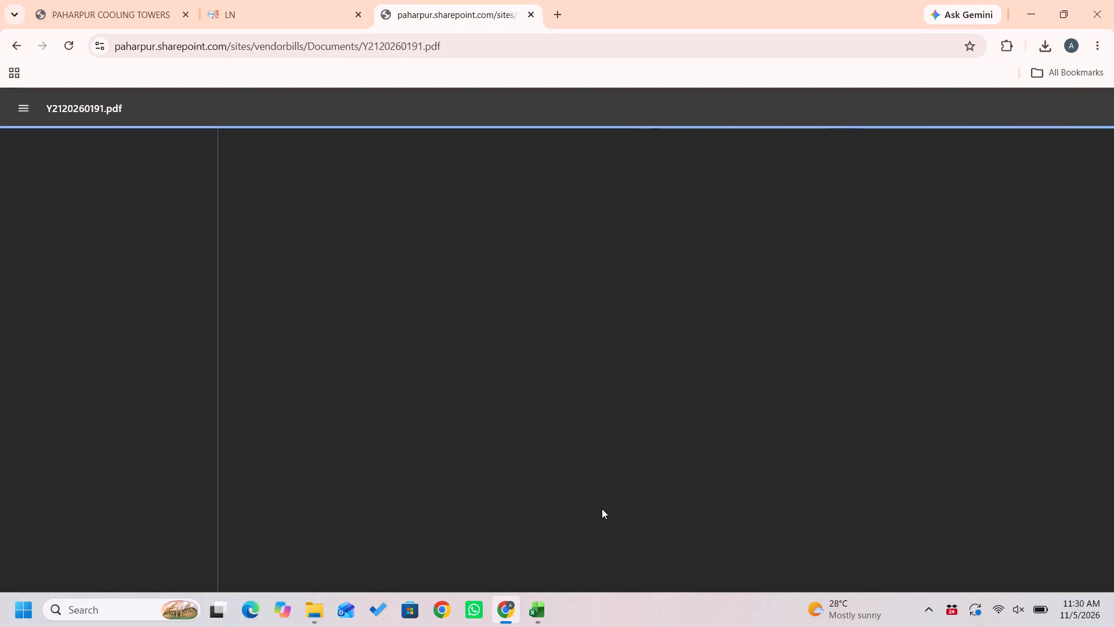
scroll(617, 516, "down", 3)
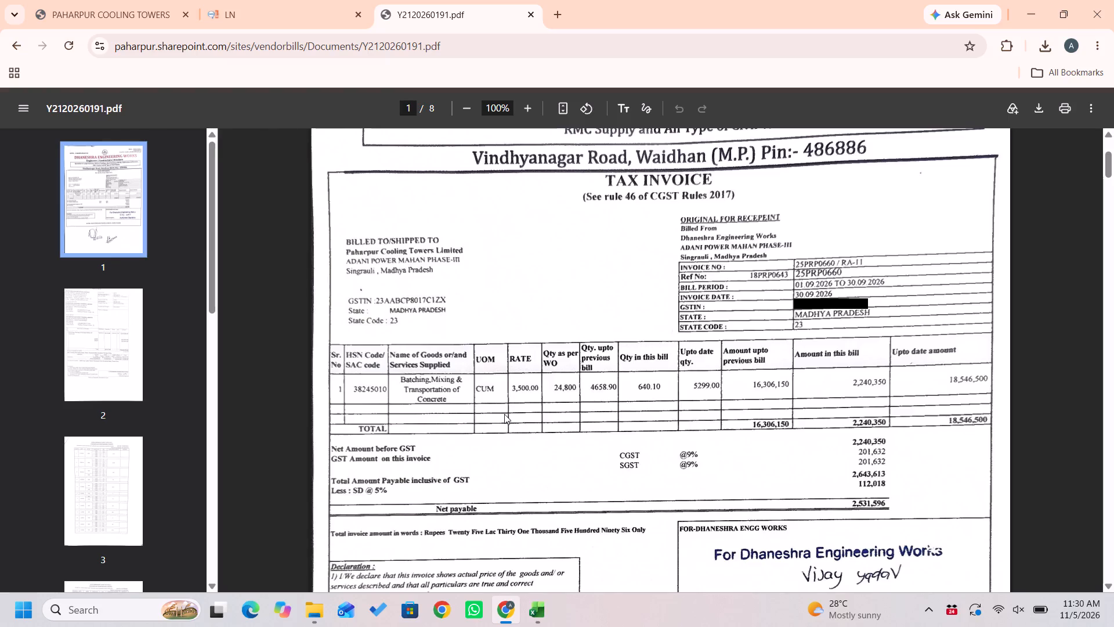
Switch to Excel to check row 6's payment amount for Dhaneshra Engineering Works, and return to the invoice PDF to compare.
key("alt+Tab")
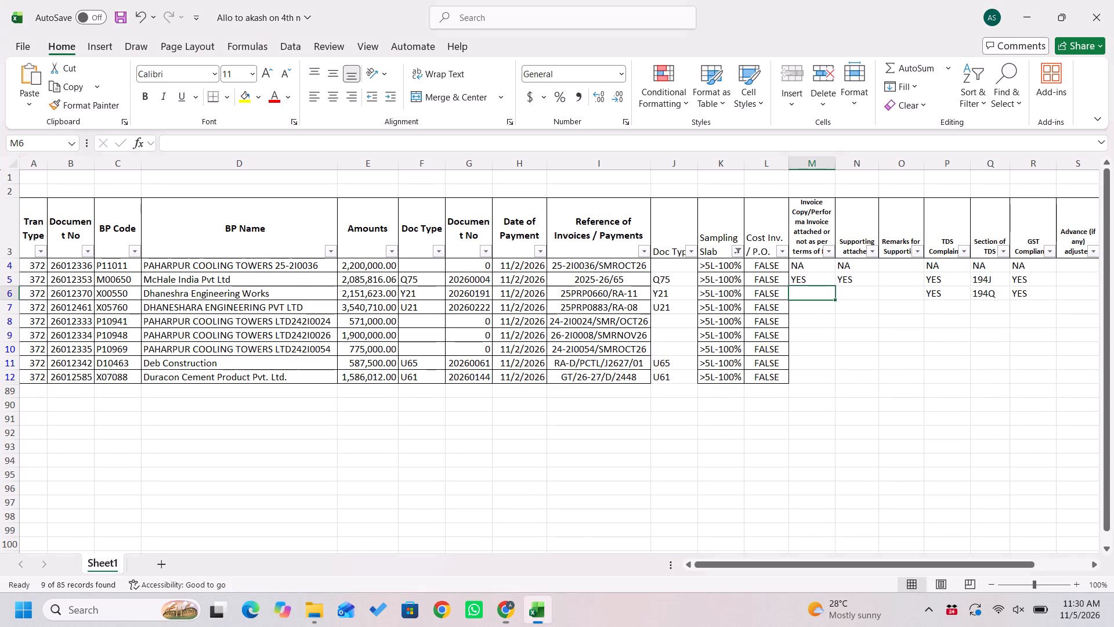
key("Left")
key("Left")
key("Left")
key("Left")
key("Left")
key("Left")
key("Left")
key("Left")
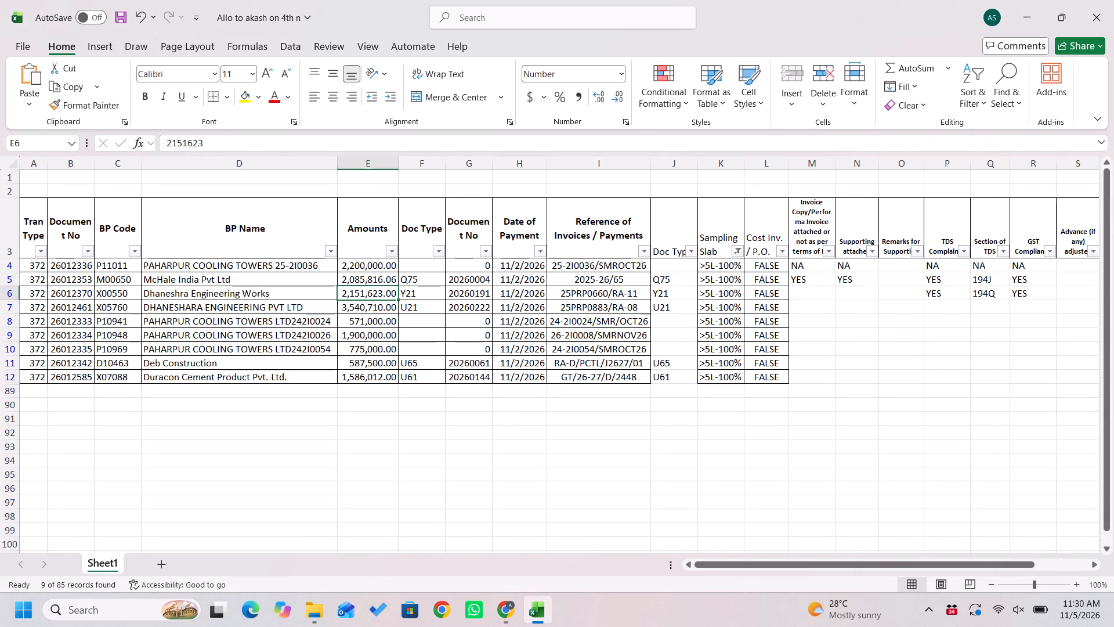
key("alt+Tab")
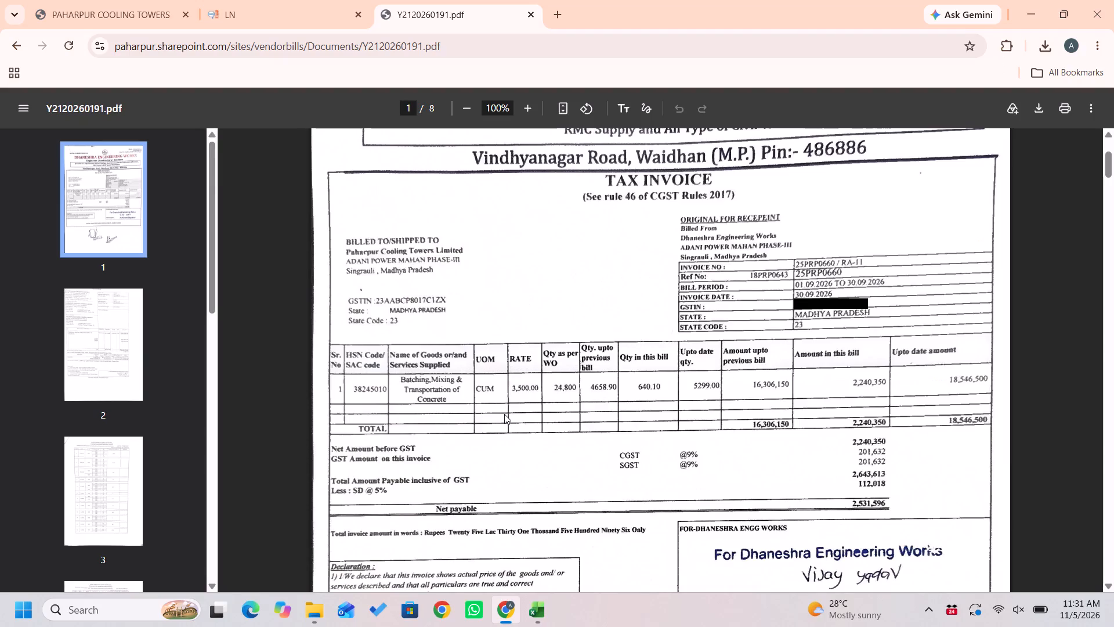
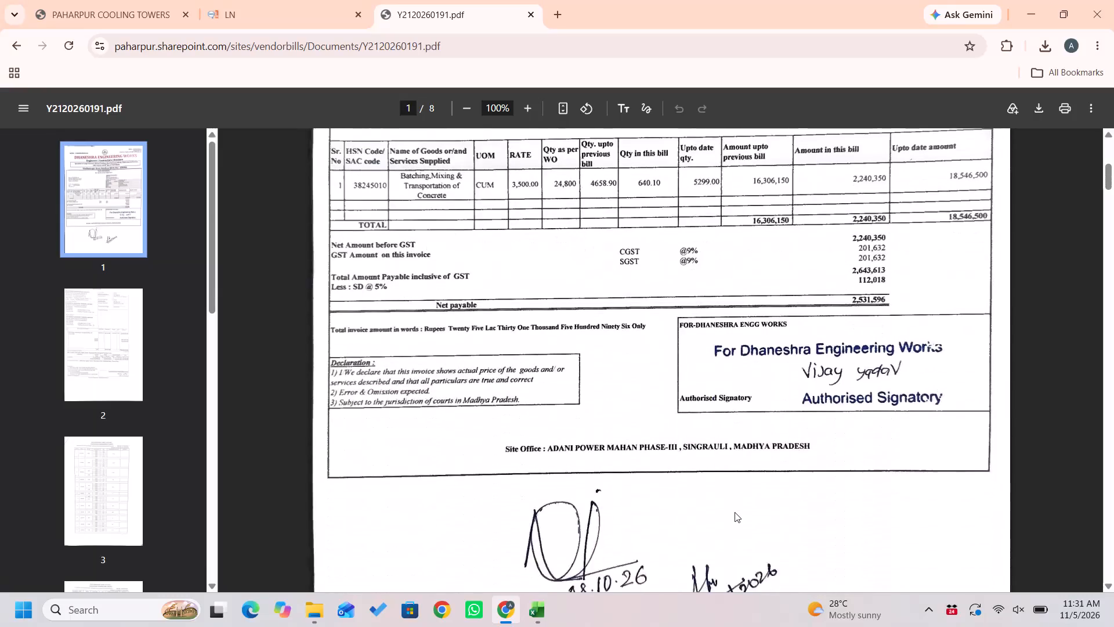
Examine the tax invoice on page 2 of the PDF, covering the HSN code, quantity, GST amounts and total.
scroll(735, 512, "down", 4)
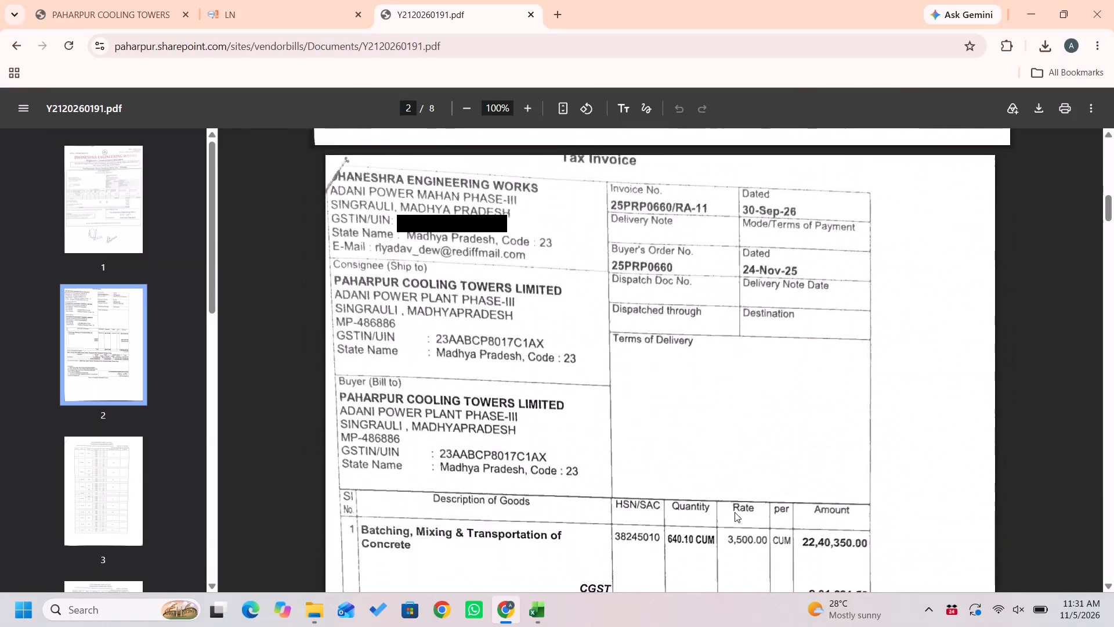
scroll(735, 512, "down", 1)
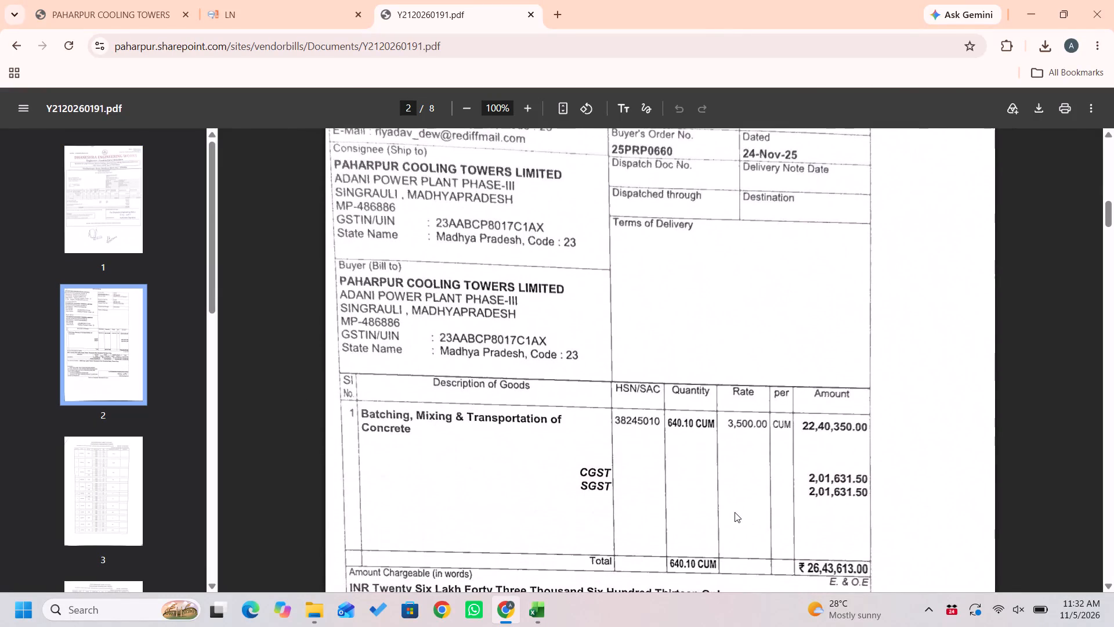
scroll(735, 512, "down", 4)
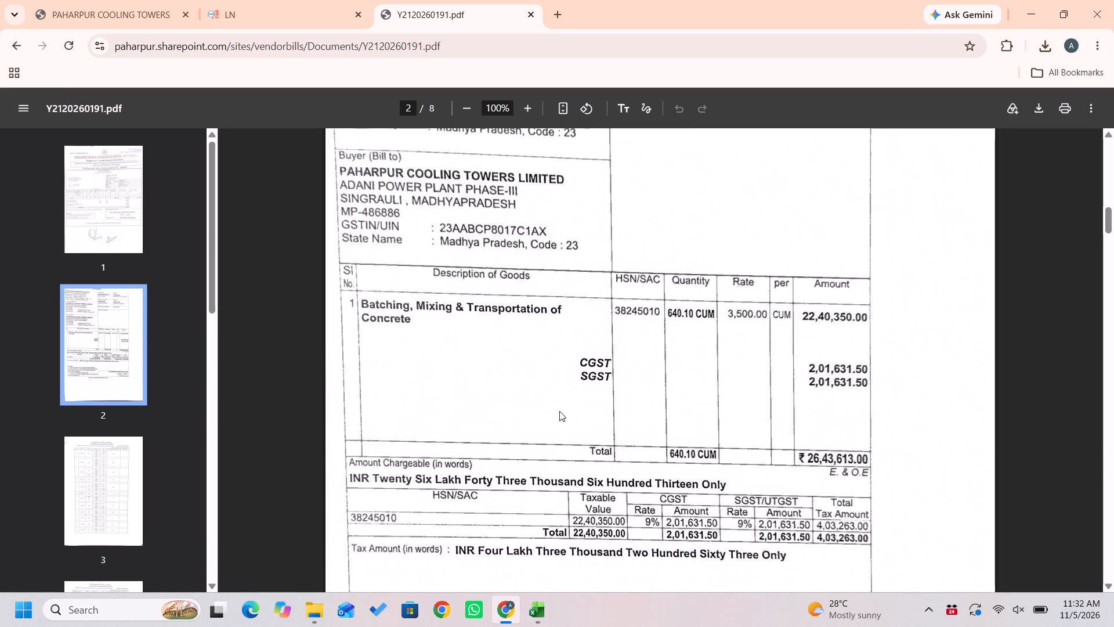
key("alt+Tab")
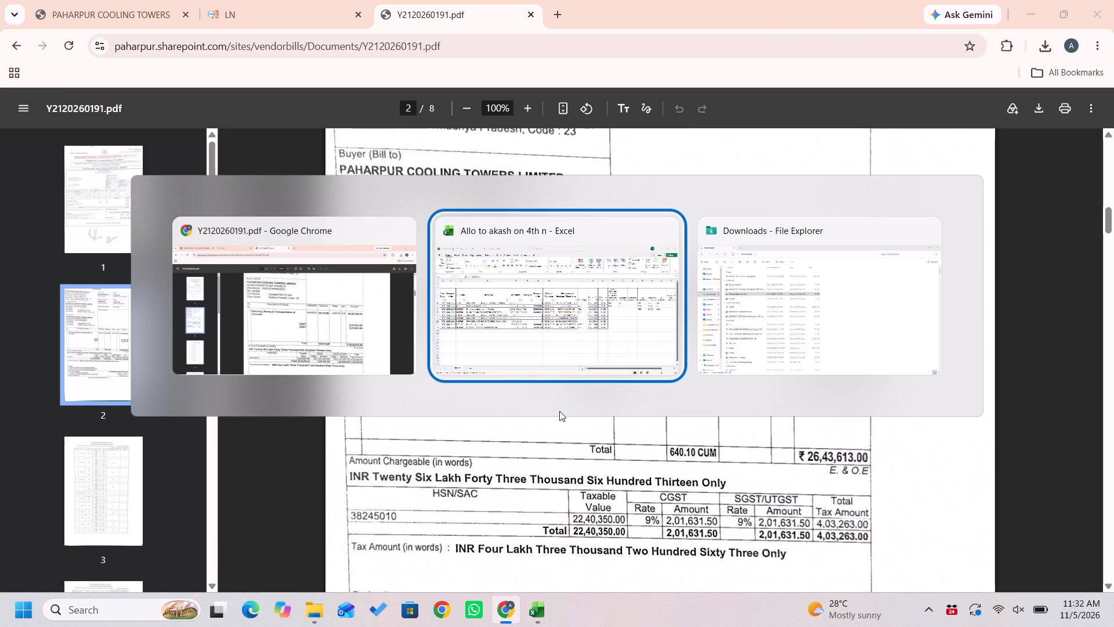
left_click(371, 356, "alt")
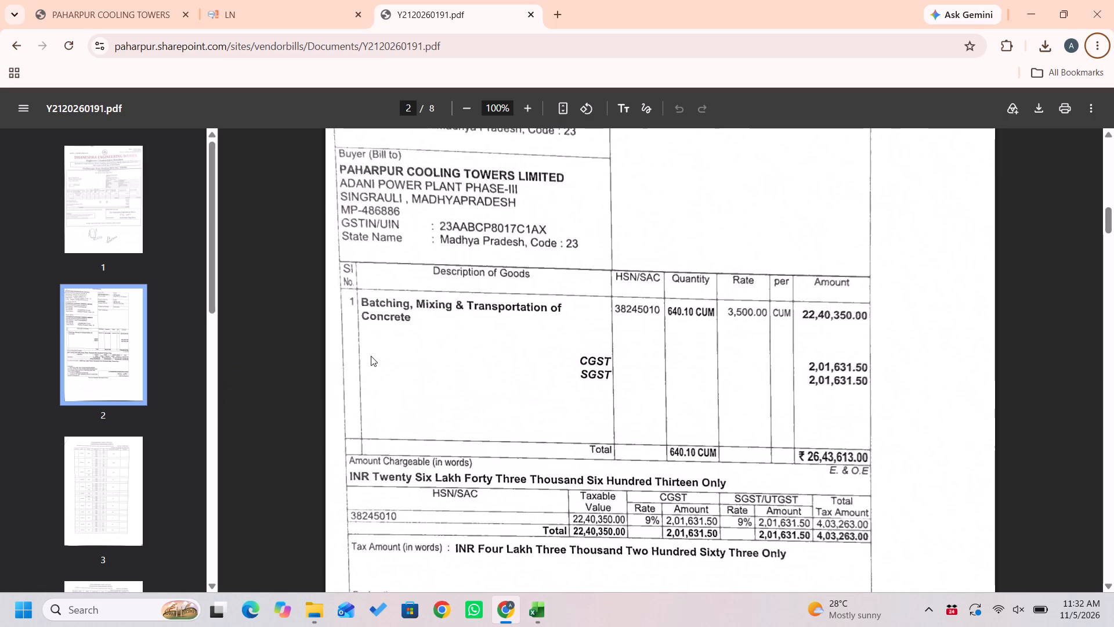
Open the document history transaction lines for invoice 25PRP0660/RA-11 in LN and check them against row 6 in Excel.
left_click(302, 0)
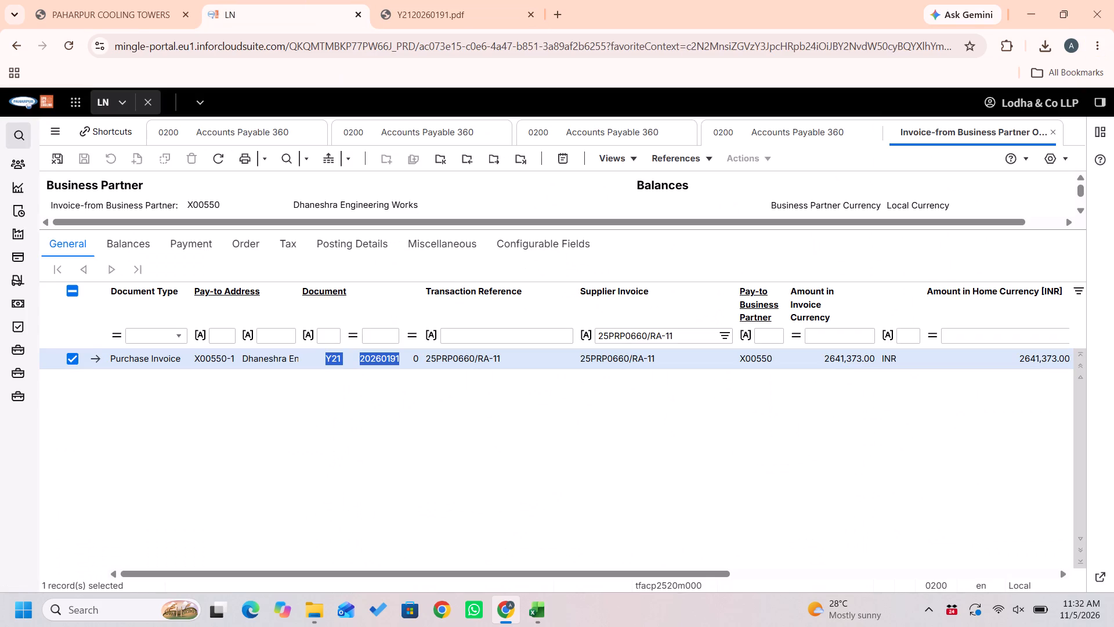
key("shift+g")
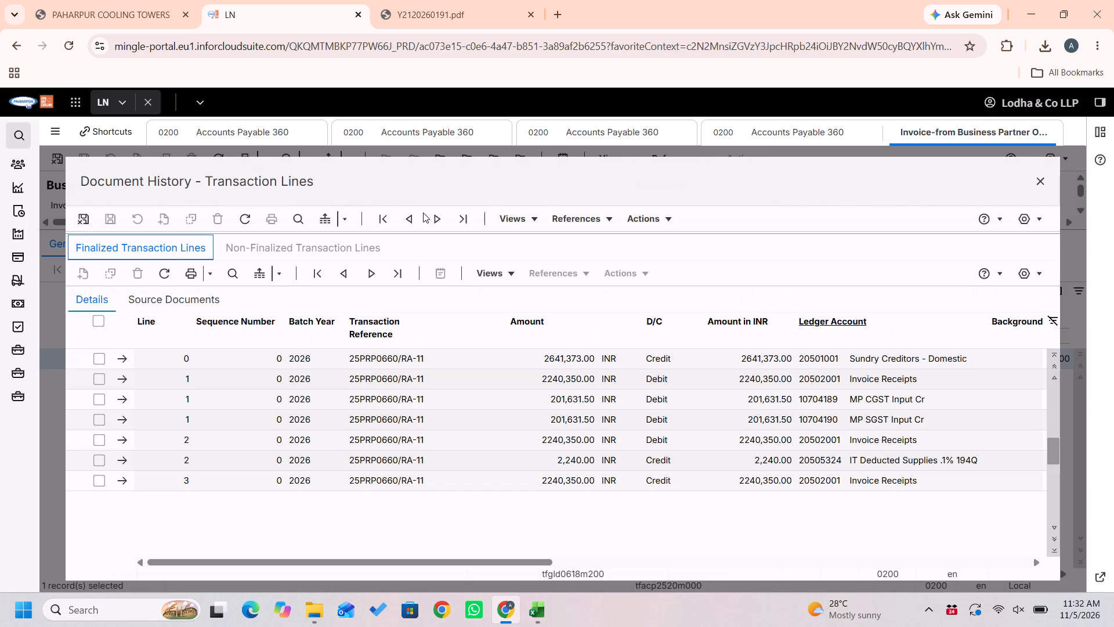
key("alt+Tab")
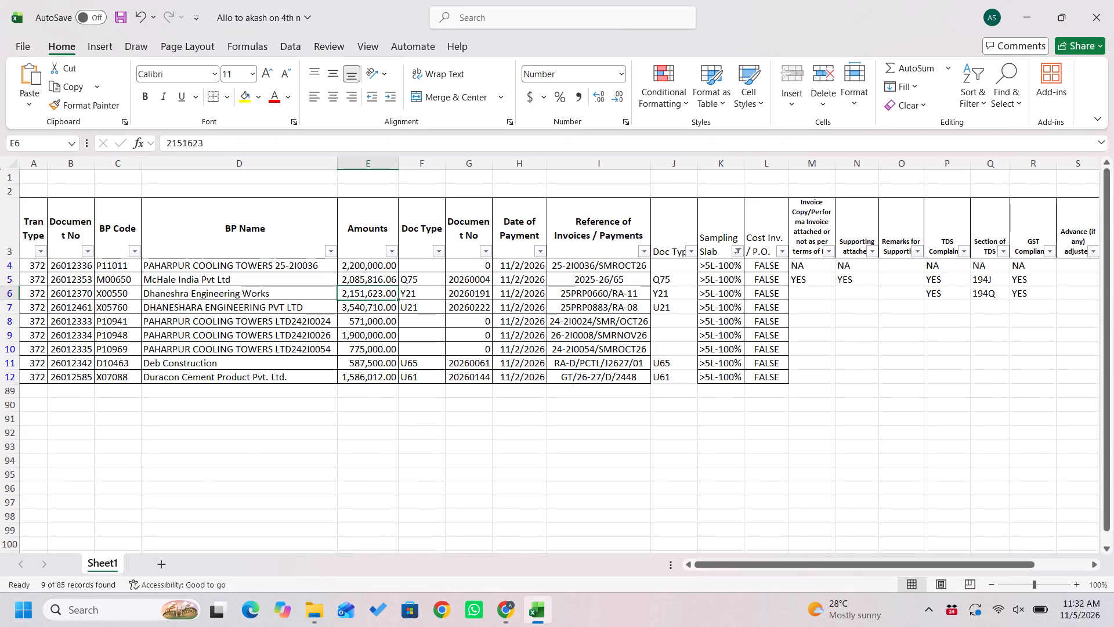
key("alt+Tab")
key("ctrl+Tab")
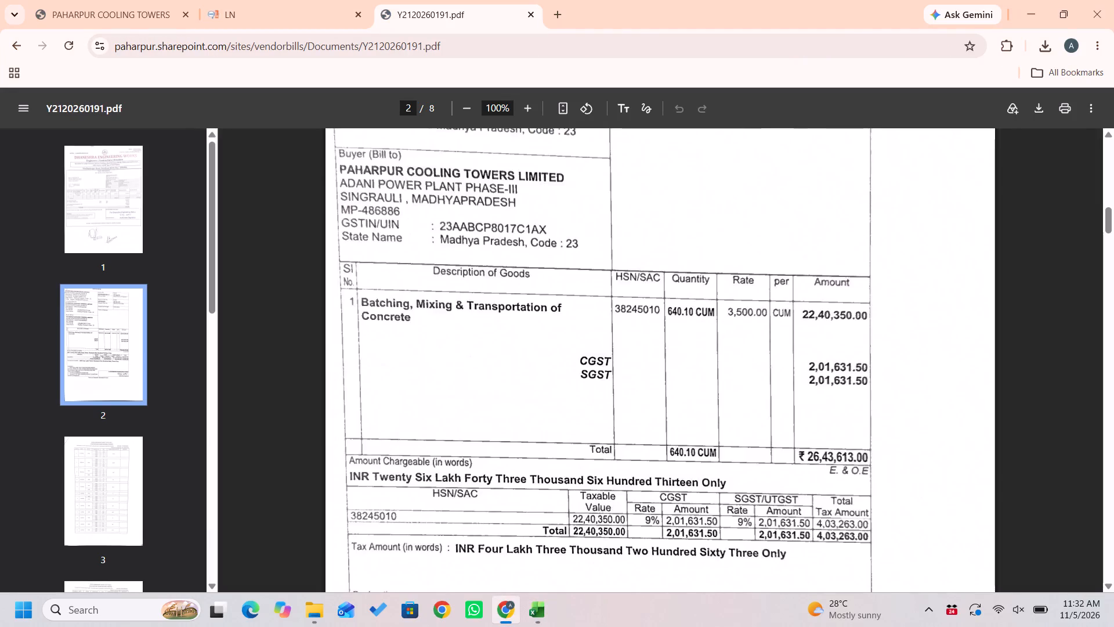
scroll(536, 335, "up", 4)
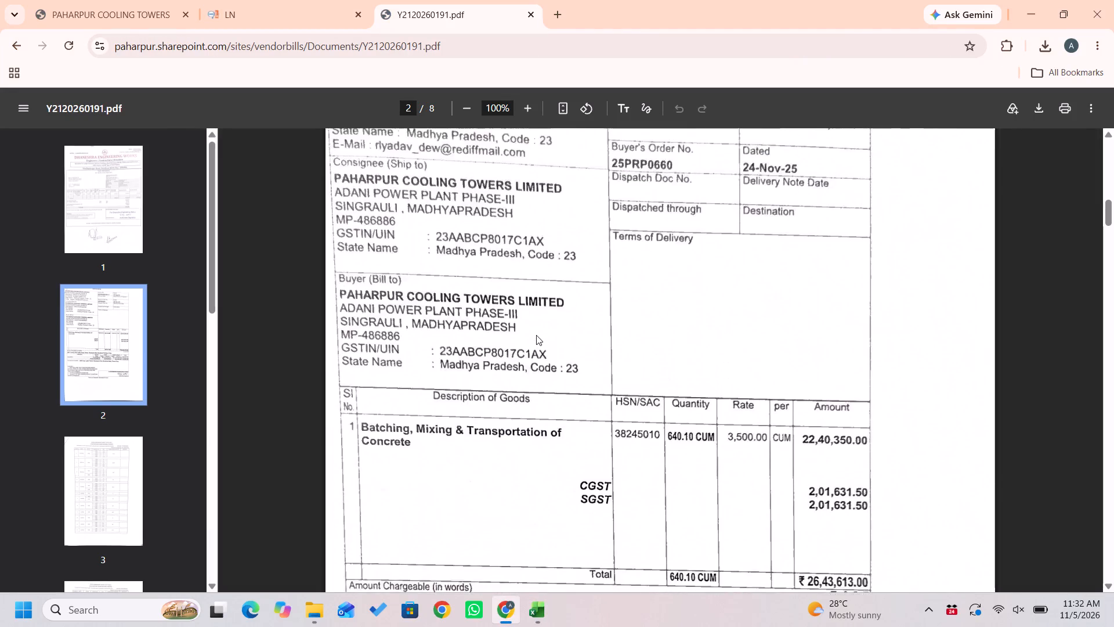
scroll(536, 335, "up", 9)
scroll(536, 335, "down", 11)
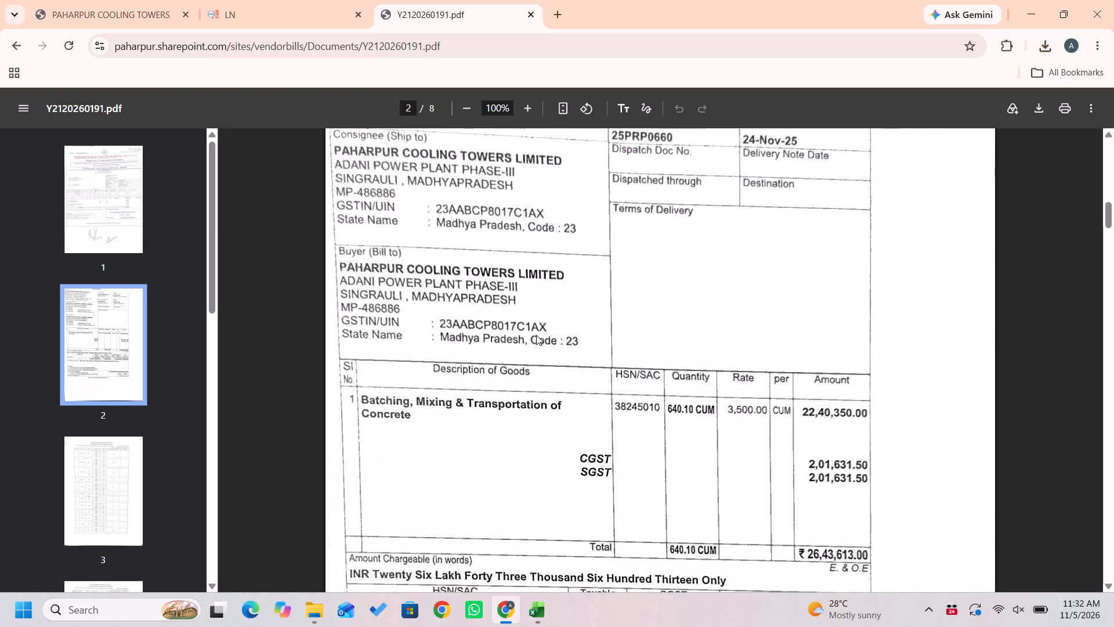
key("Down")
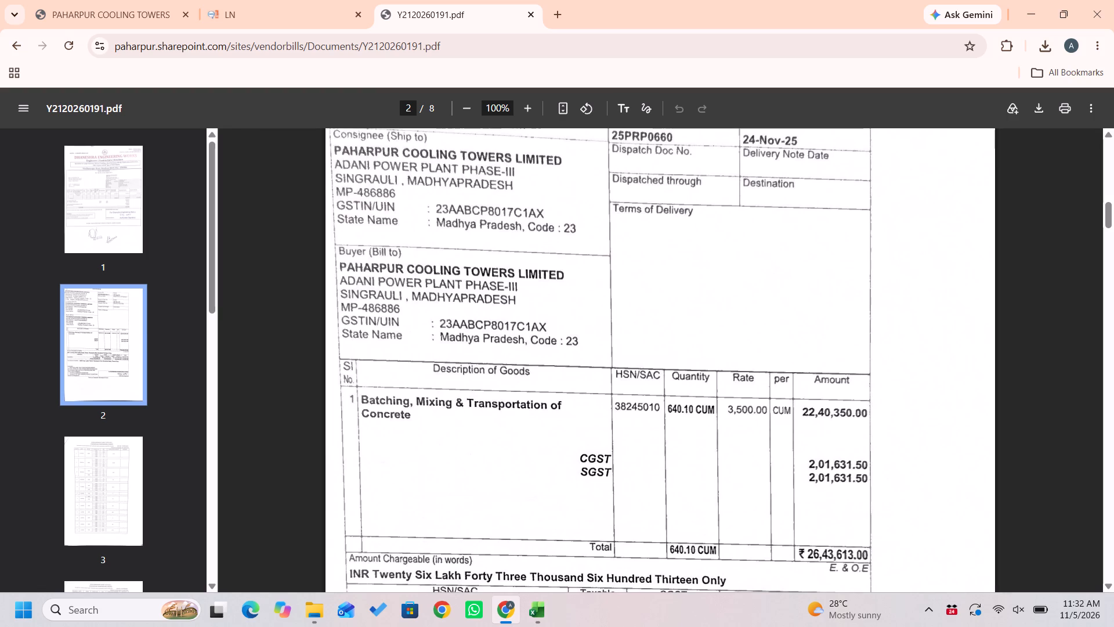
left_click(522, 355)
key("Down")
key("Down")
key("Down")
key("Down")
key("Down")
key("Down")
key("Down")
key("Down")
key("Down")
key("Down")
key("Down")
key("Down")
key("Down")
key("Down")
key("Down")
key("Down")
key("Down")
key("Down")
key("Down")
key("Down")
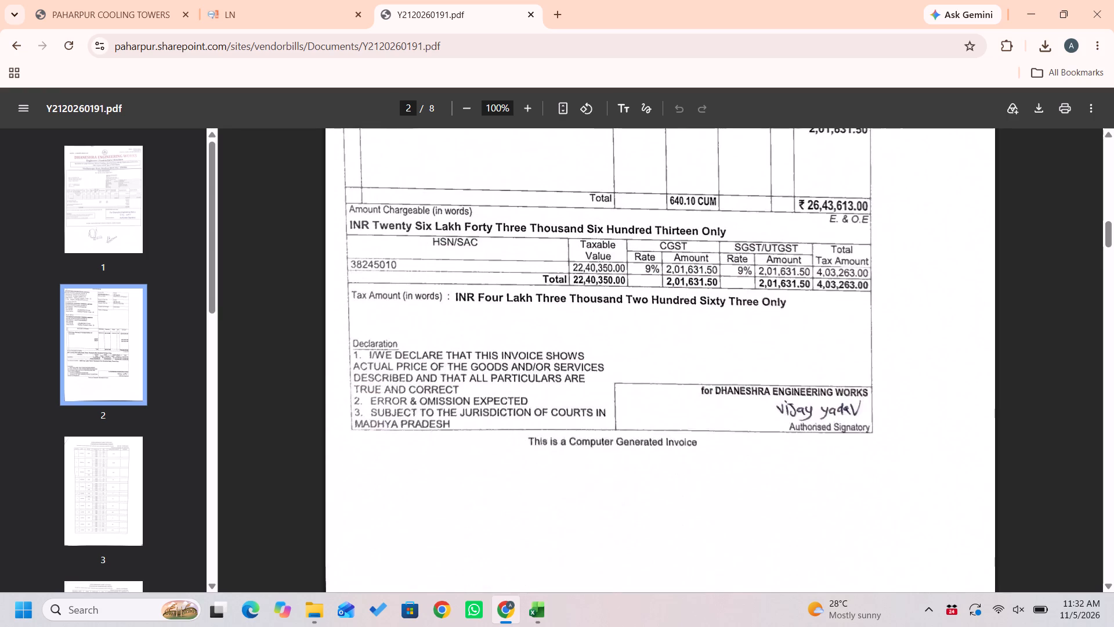
key("Down")
key("Down")
key("Down")
key("Down")
key("Down")
key("Down")
key("Down")
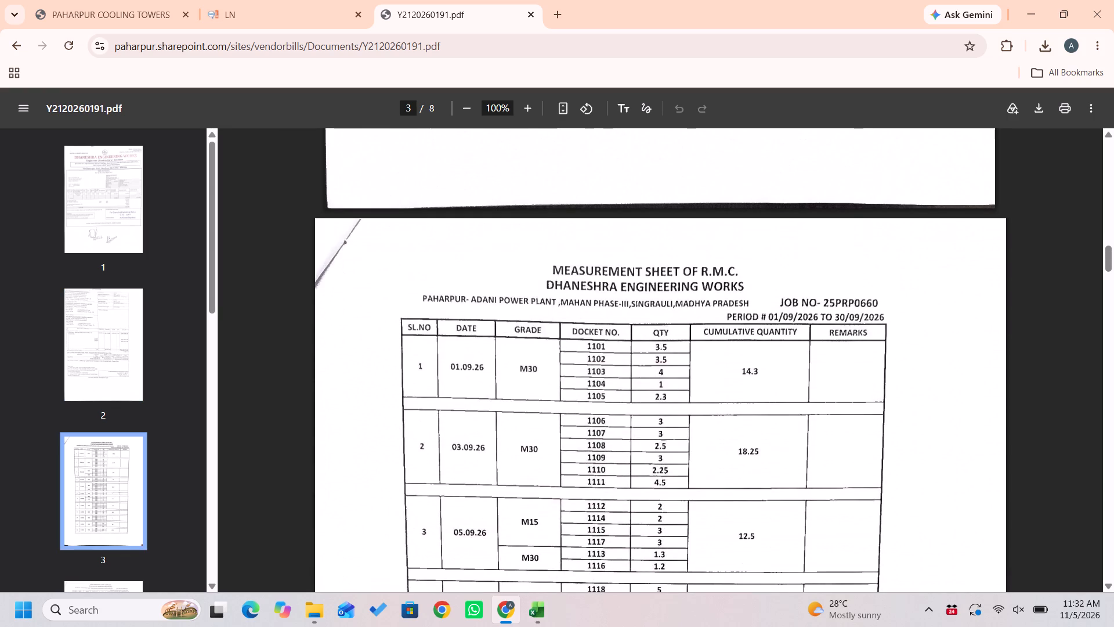
key("Down")
key("Down")
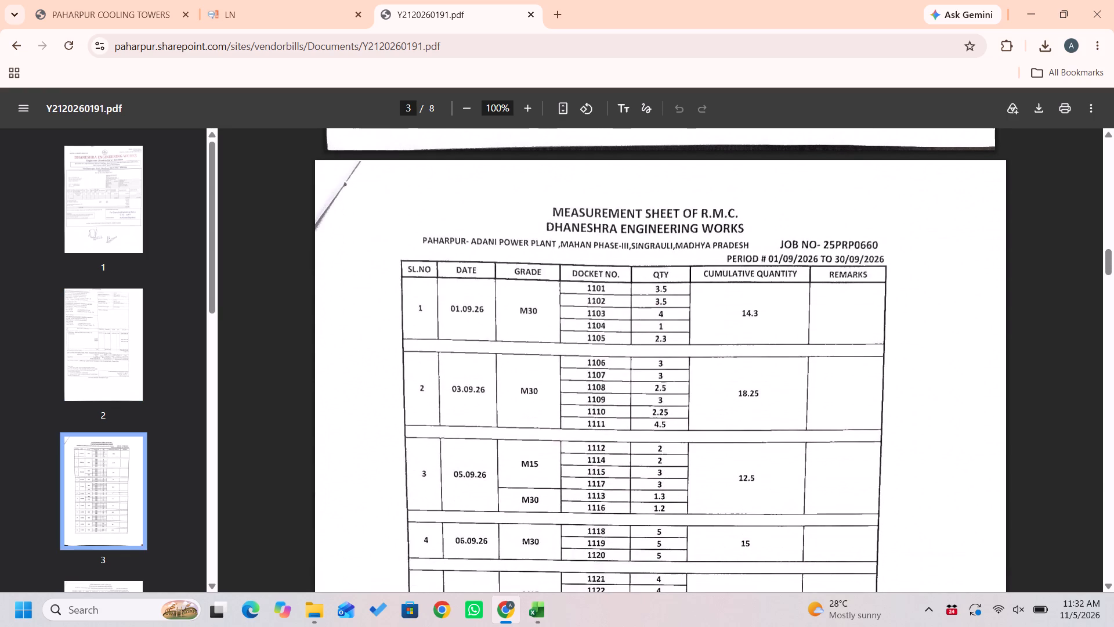
key("Up")
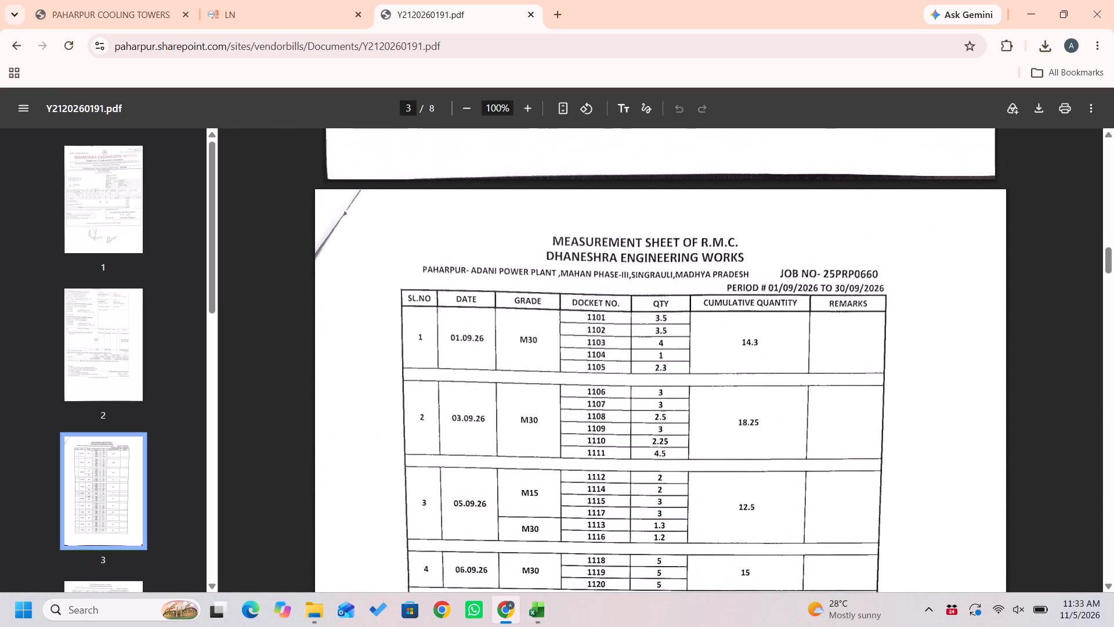
key("Up")
key("Up")
key("Up")
key("Up")
key("Up")
key("Up")
key("Up")
key("Up")
key("Up")
key("Up")
key("Up")
key("Up")
key("Up")
key("Up")
key("Up")
key("Up")
key("Up")
key("Up")
key("Up")
key("Up")
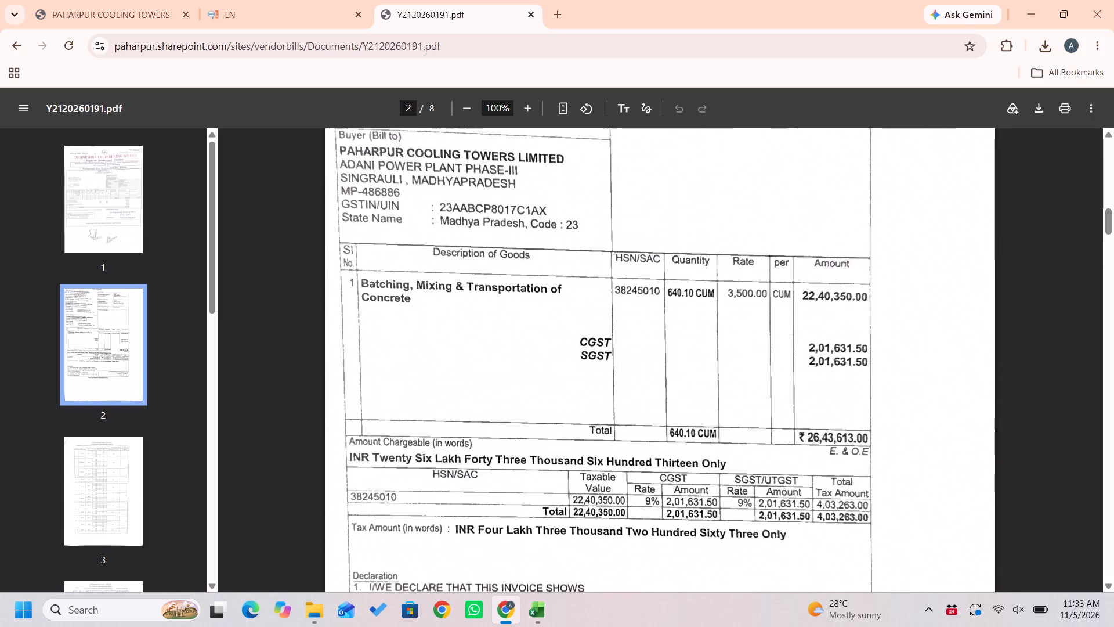
key("Up")
key("Up")
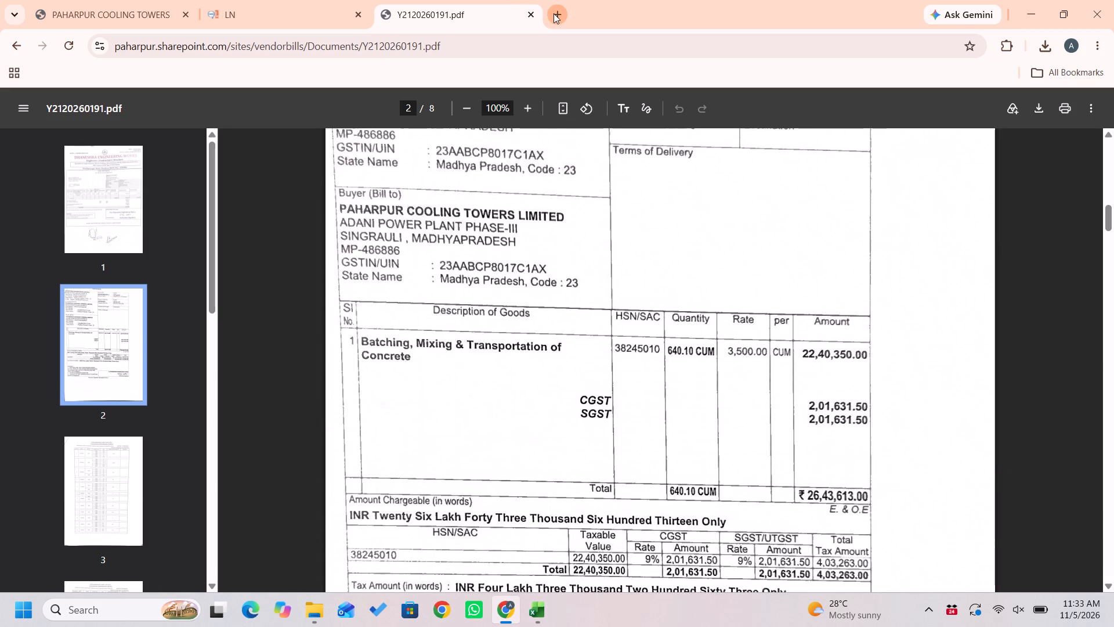
Search Google for "gst hsn code" in a new browser tab and open the GST portal's Search HSN/SAC page.
left_click(554, 13)
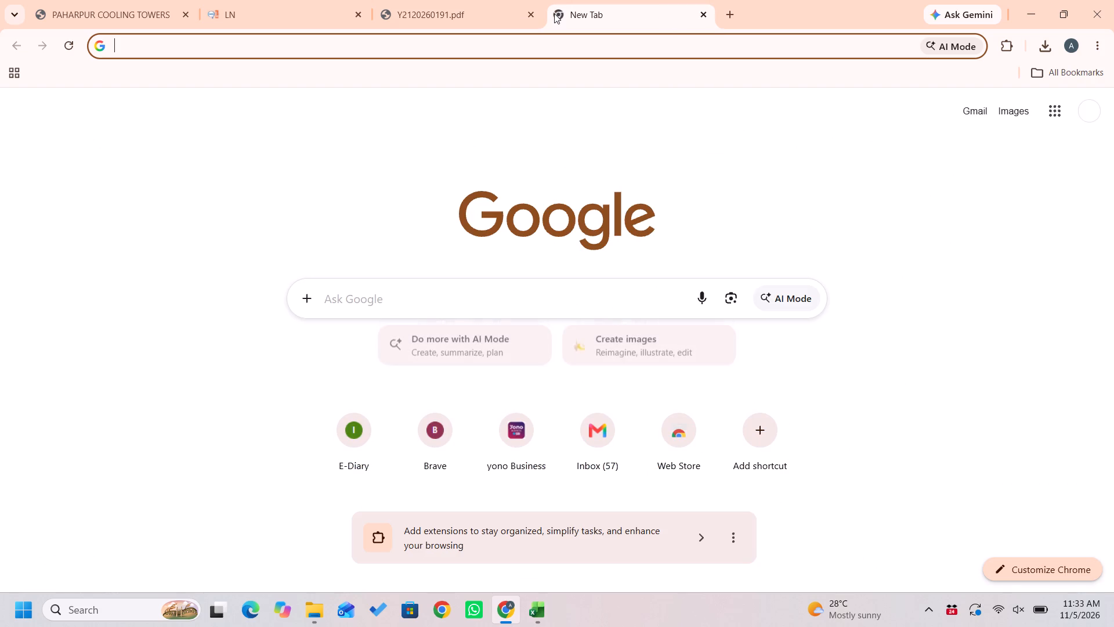
type("gst")
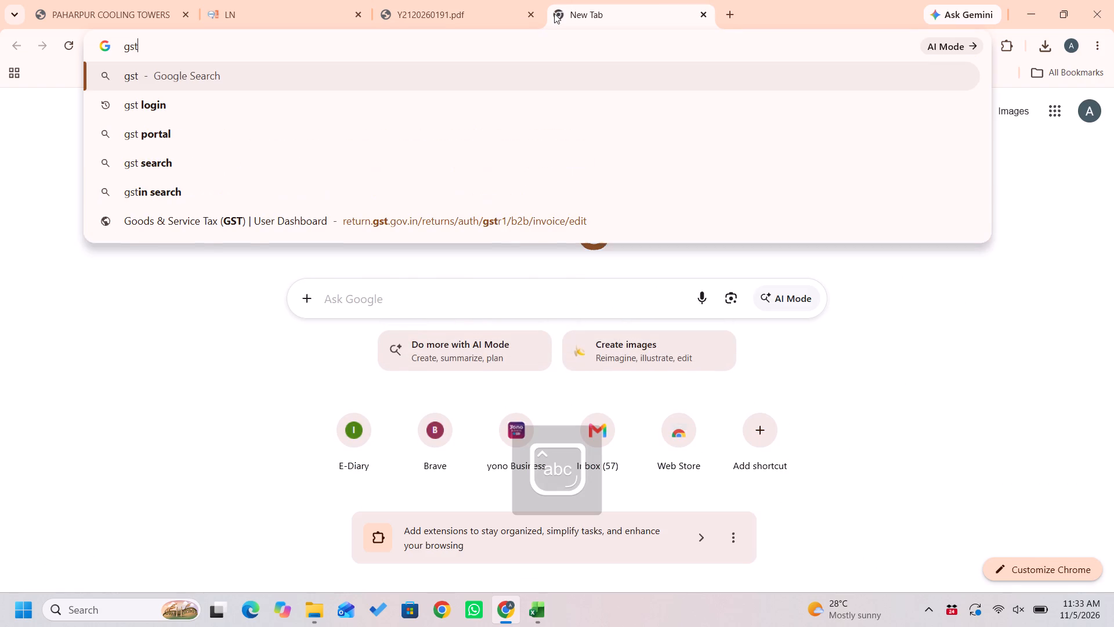
key("space")
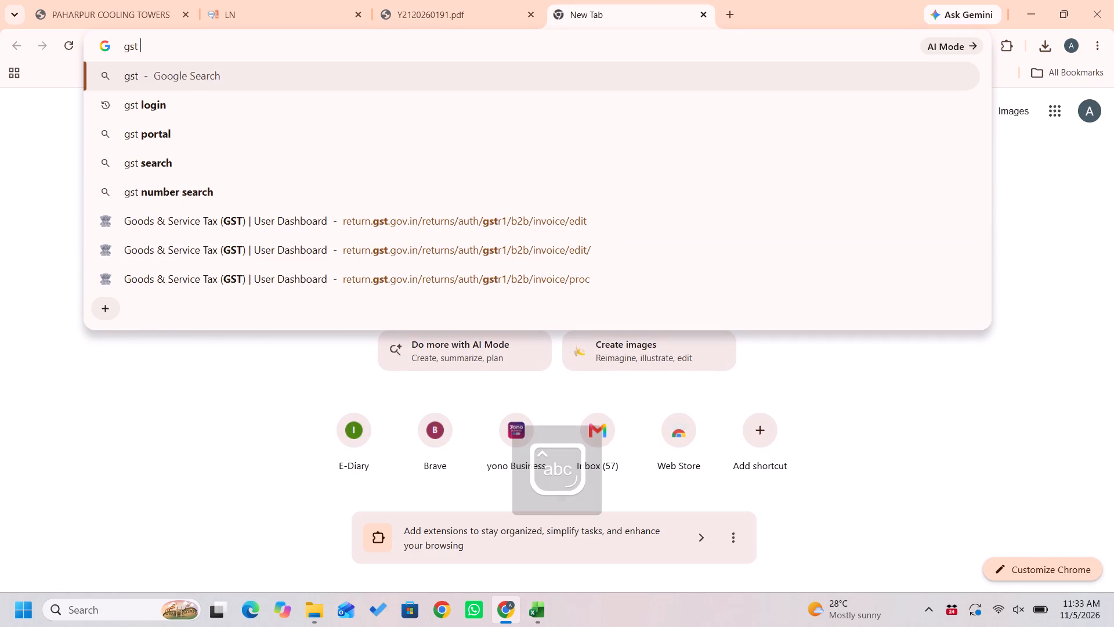
type("hs")
key("n")
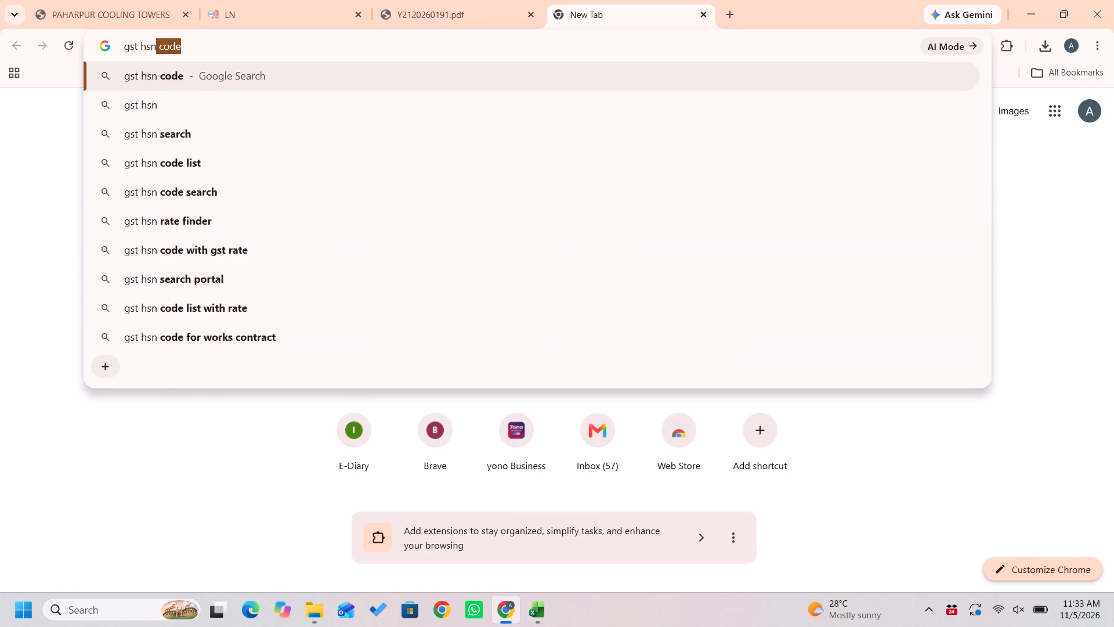
key("Return")
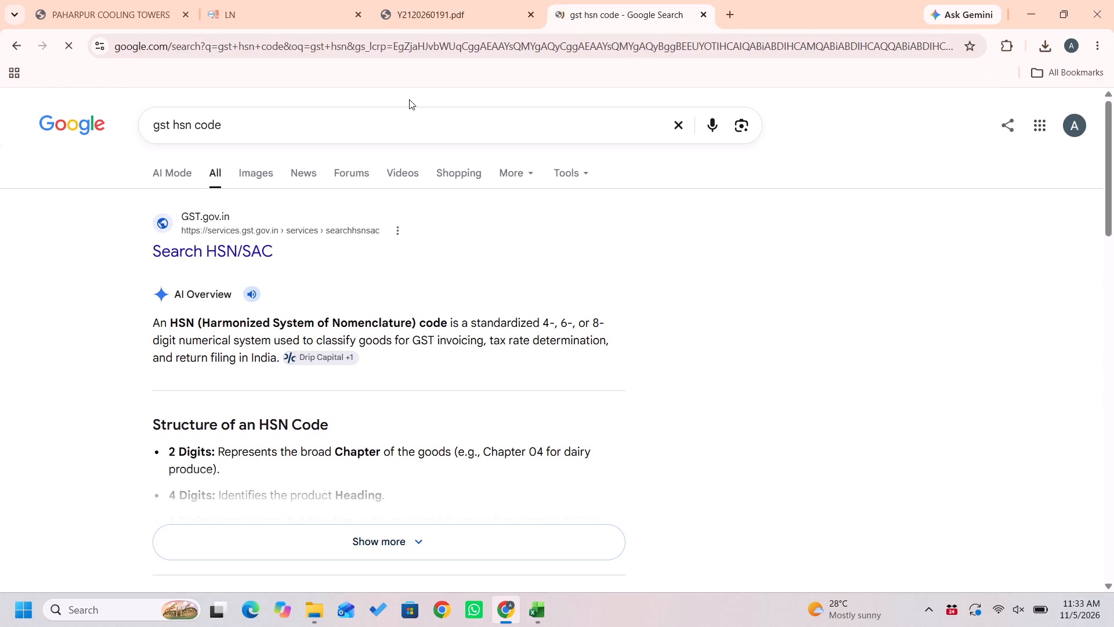
left_click(211, 261)
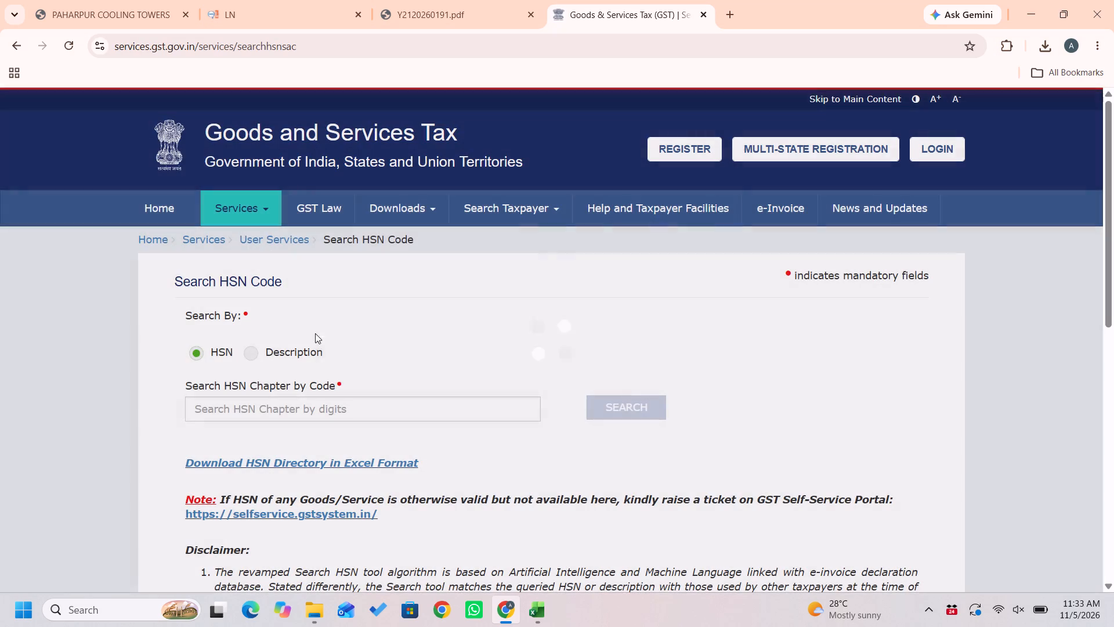
Copy HSN code 38245010 from the invoice and look it up on the GST portal, completing the captcha.
left_click(423, 0)
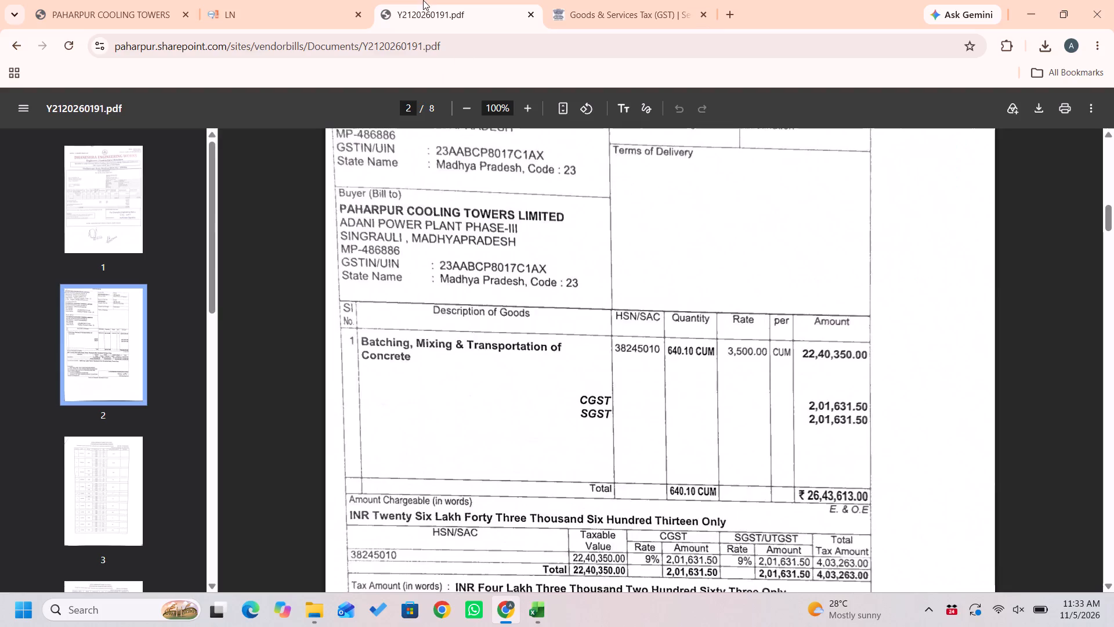
scroll(592, 208, "up", 2)
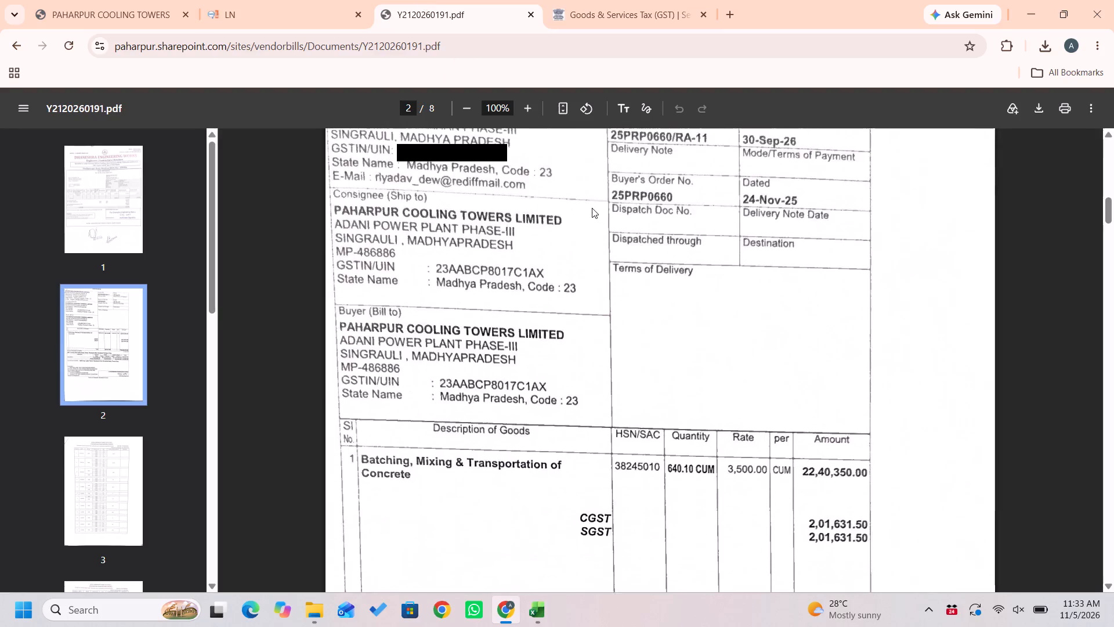
scroll(592, 208, "up", 2)
scroll(592, 208, "down", 4)
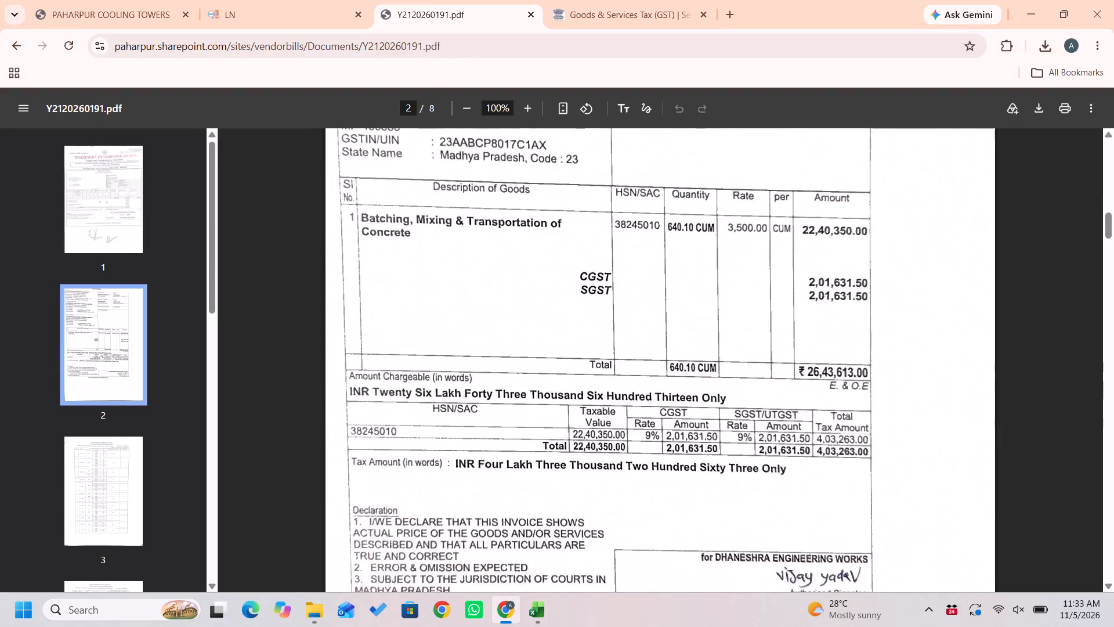
left_click_drag(616, 224, 661, 222)
key("ctrl+c")
left_click(710, 0)
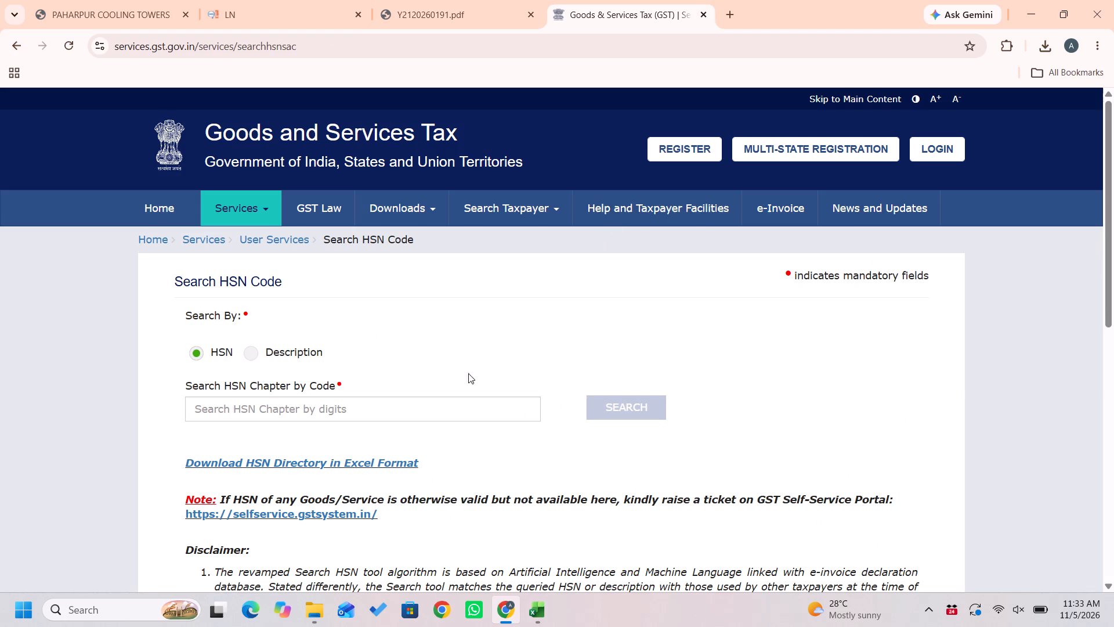
left_click(304, 395)
left_click(264, 406)
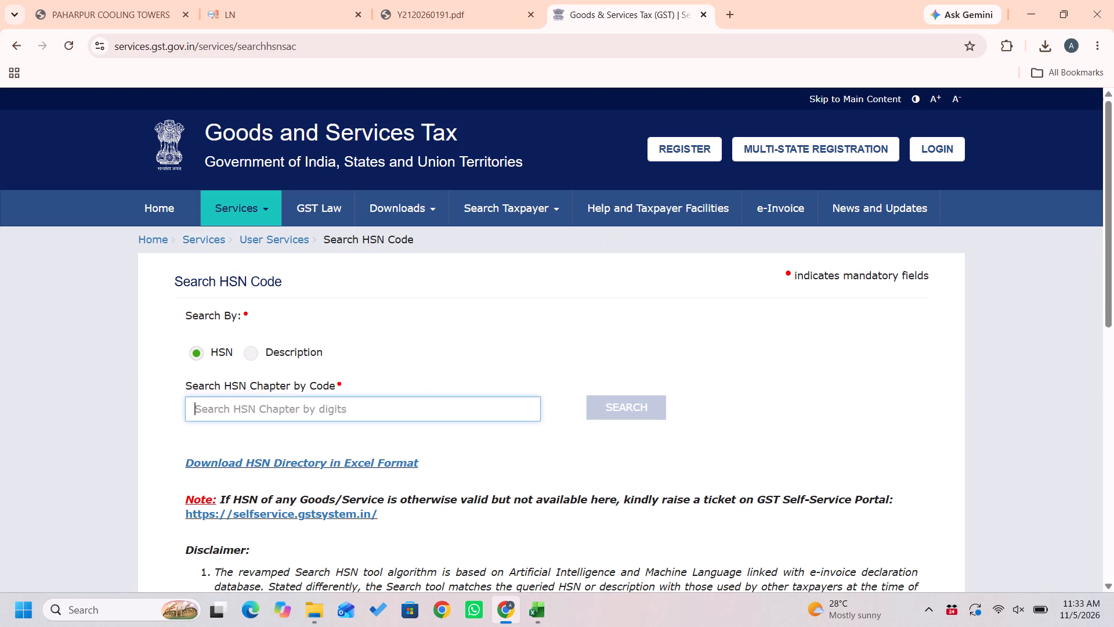
key("ctrl+v")
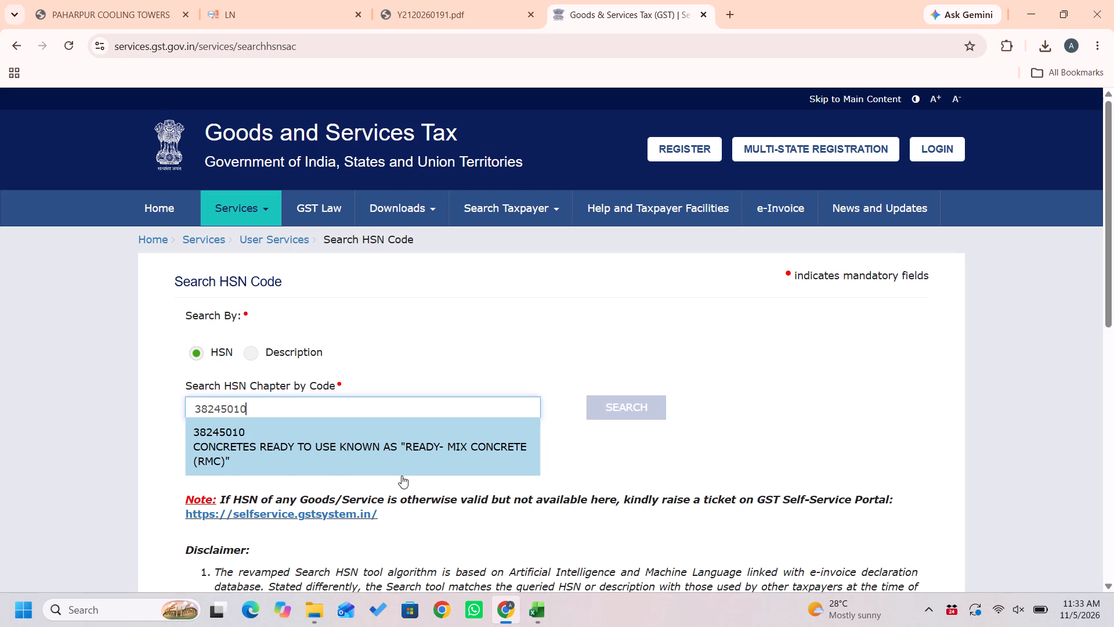
left_click(402, 475)
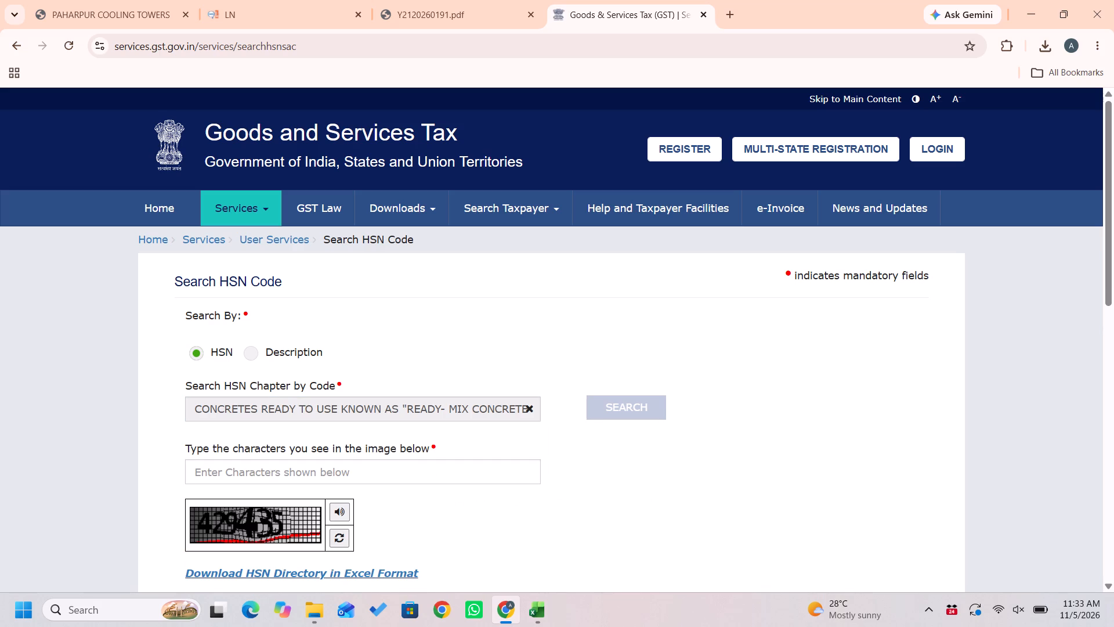
left_click(385, 477)
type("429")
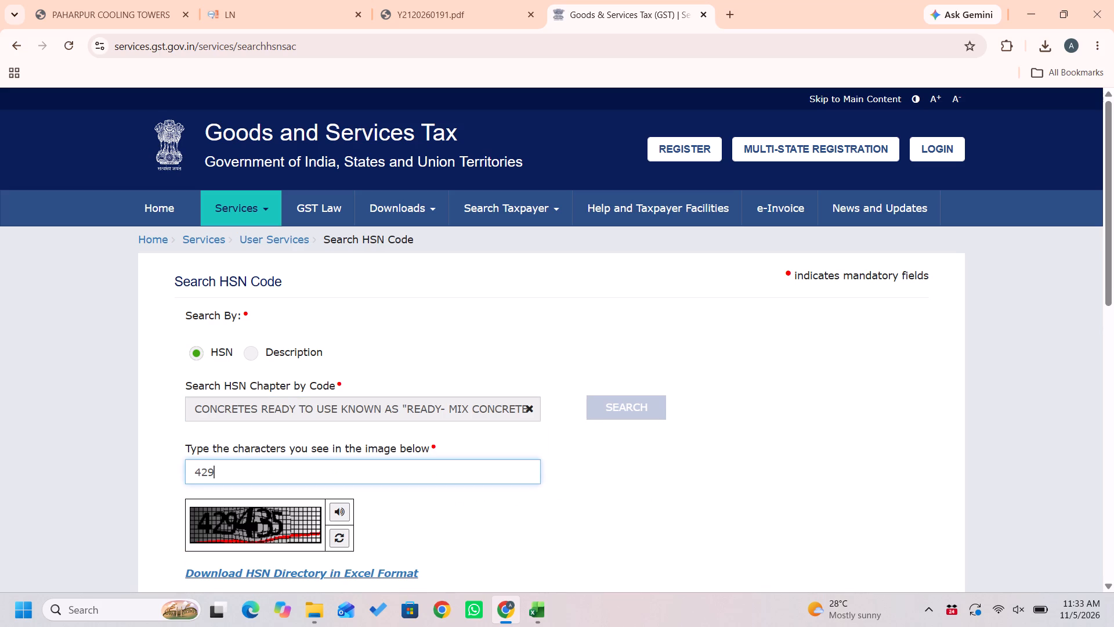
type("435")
left_click(677, 416)
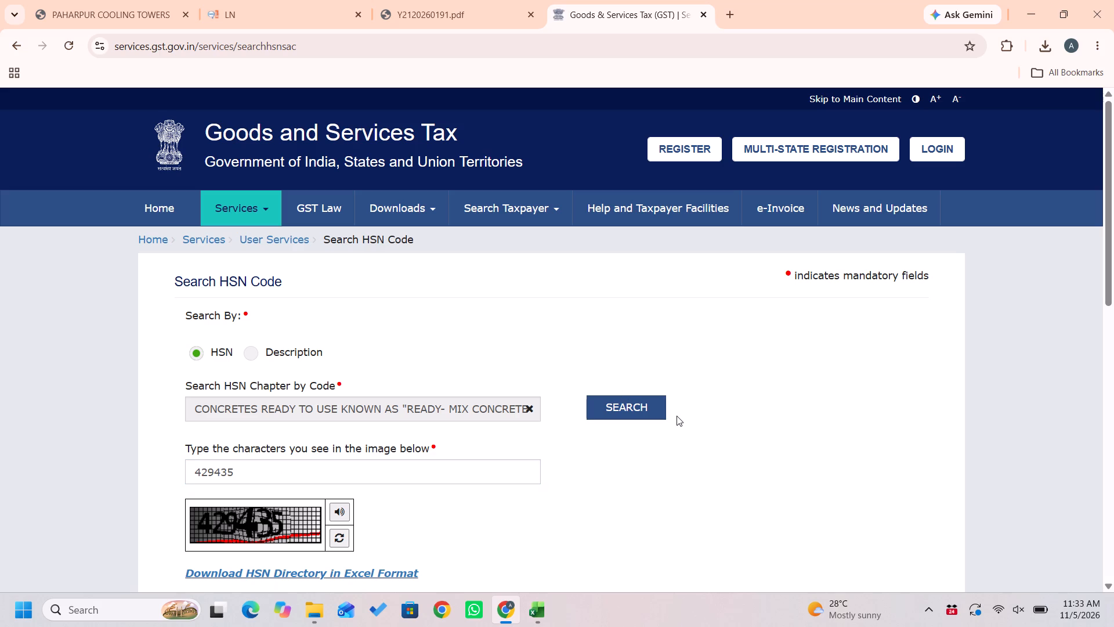
left_click(629, 402)
scroll(629, 402, "down", 1)
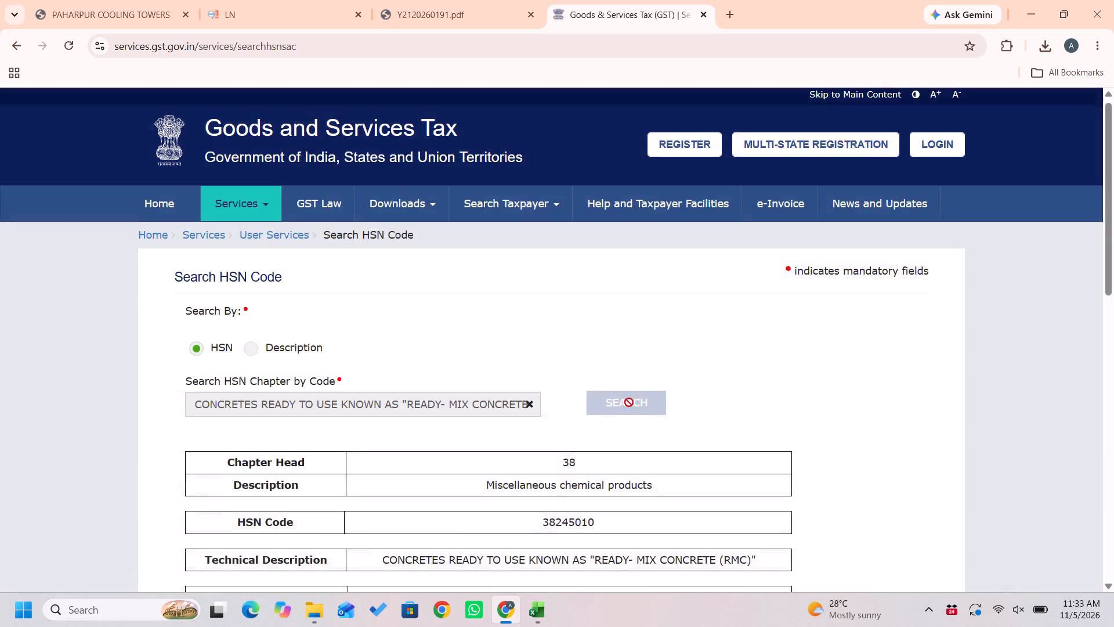
Examine the GST portal's description and trade name for HSN code 38245010.
scroll(629, 402, "down", 2)
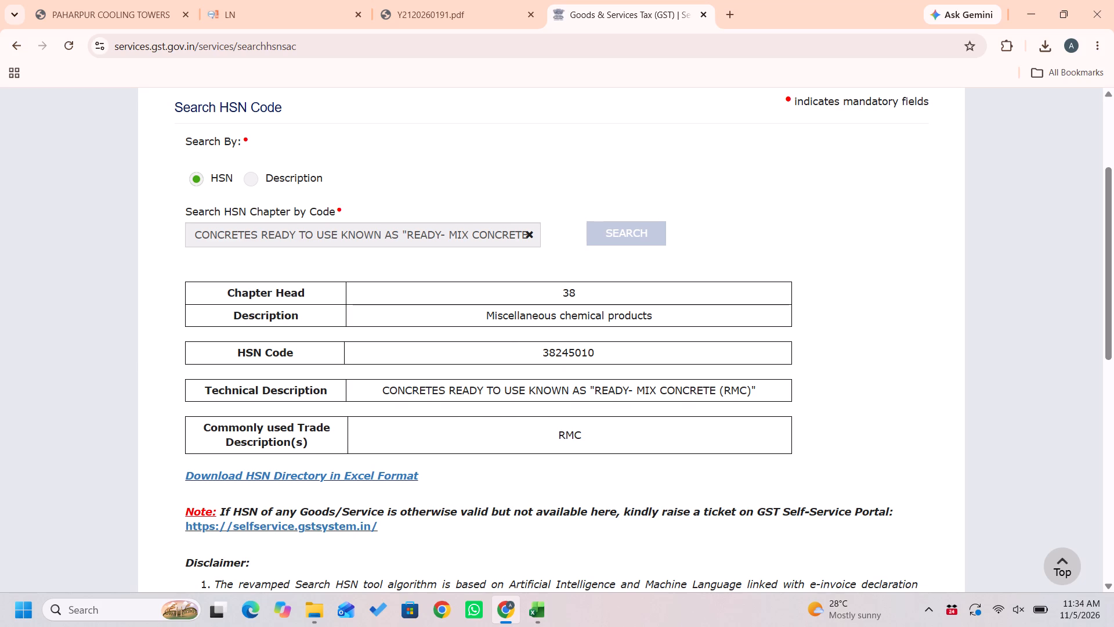
scroll(512, 466, "down", 1)
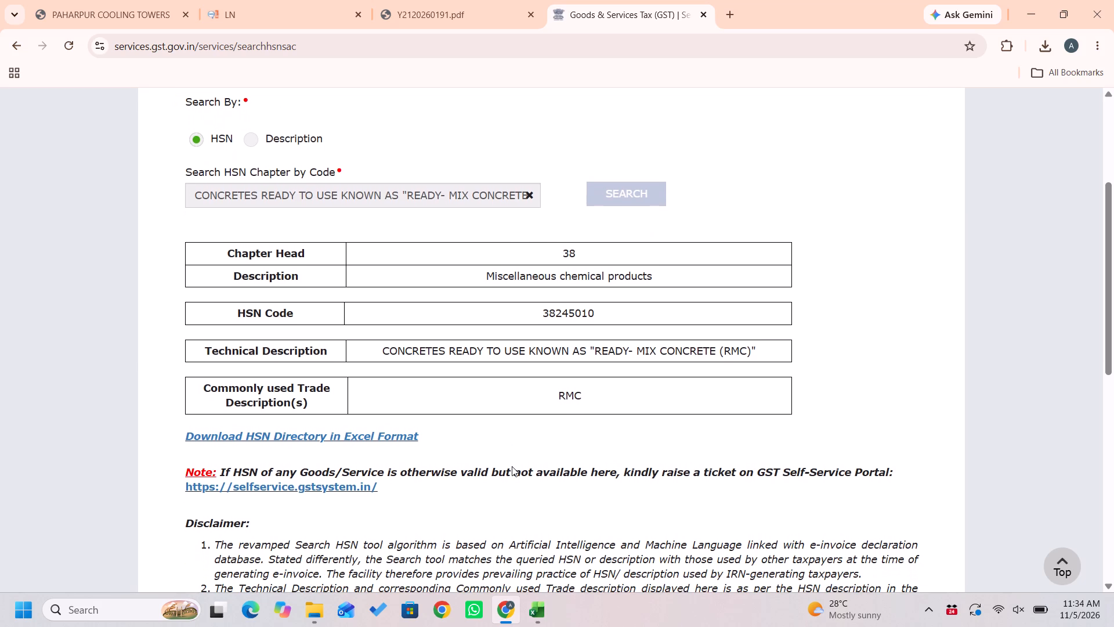
scroll(512, 466, "down", 3)
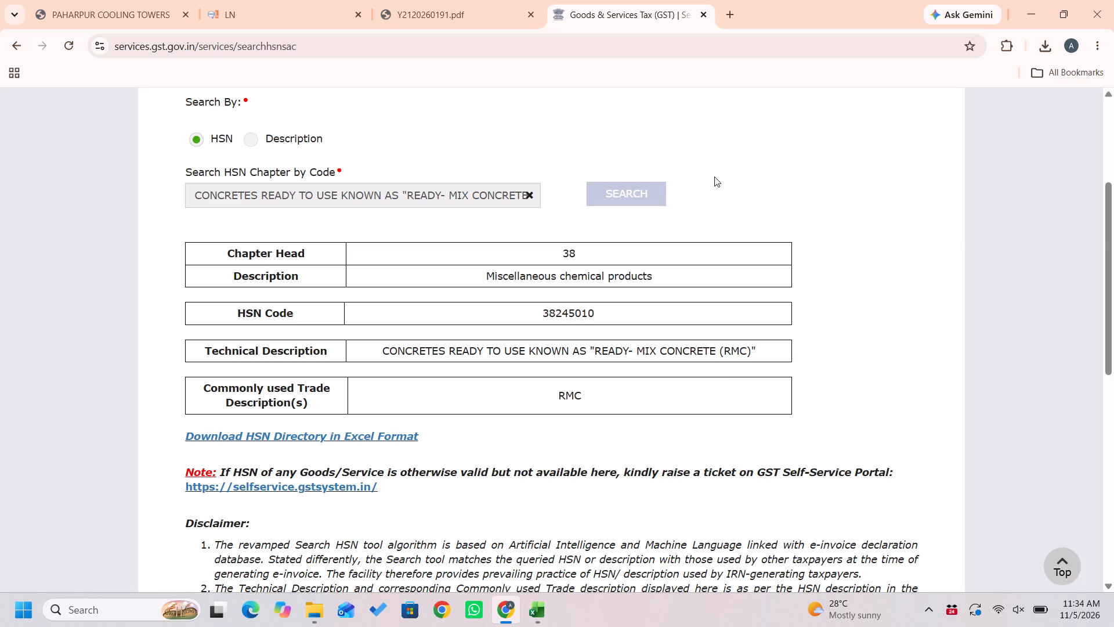
Search Google for "hsn code 38245010 tds rate" in a new browser tab.
left_click(728, 16)
type("hsn c")
type("ode")
key("space")
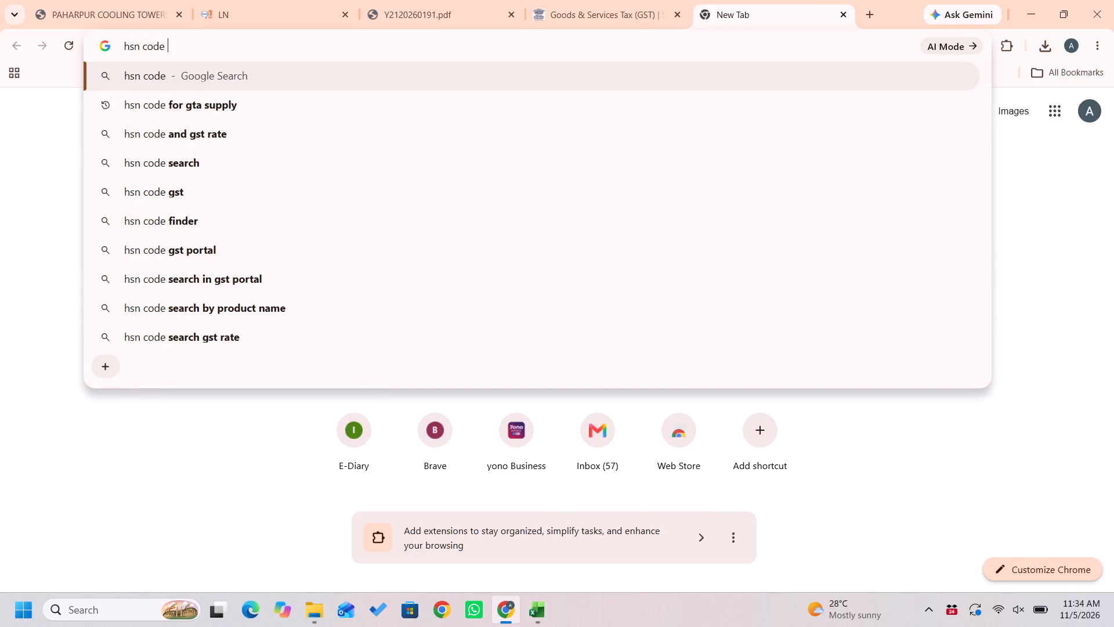
key("ctrl+v")
key("space")
type("tds a")
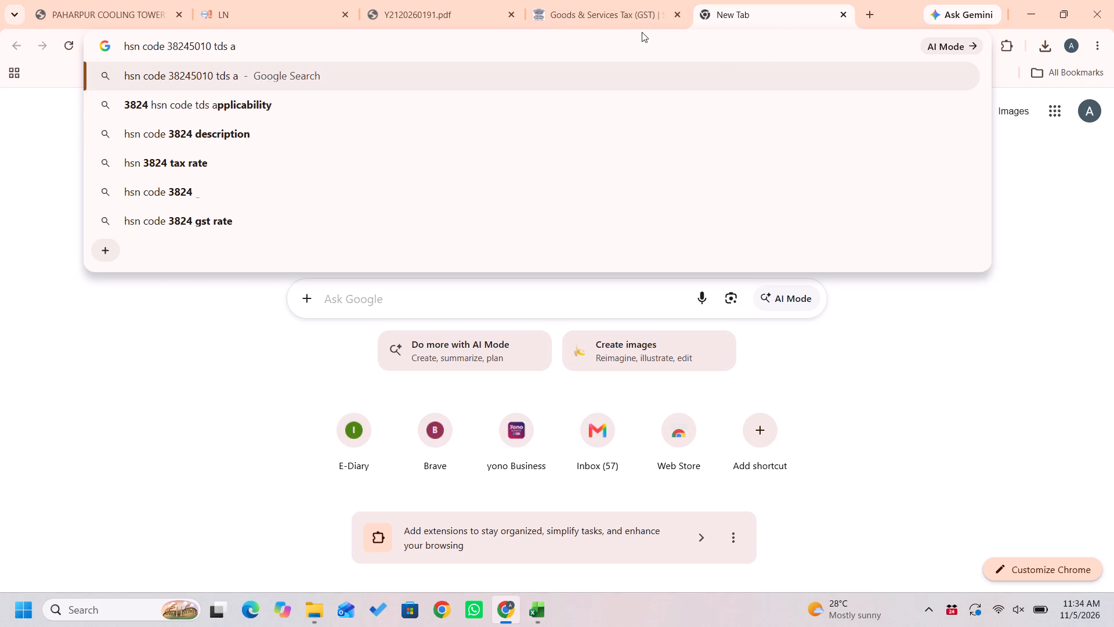
key("BackSpace")
type("rate")
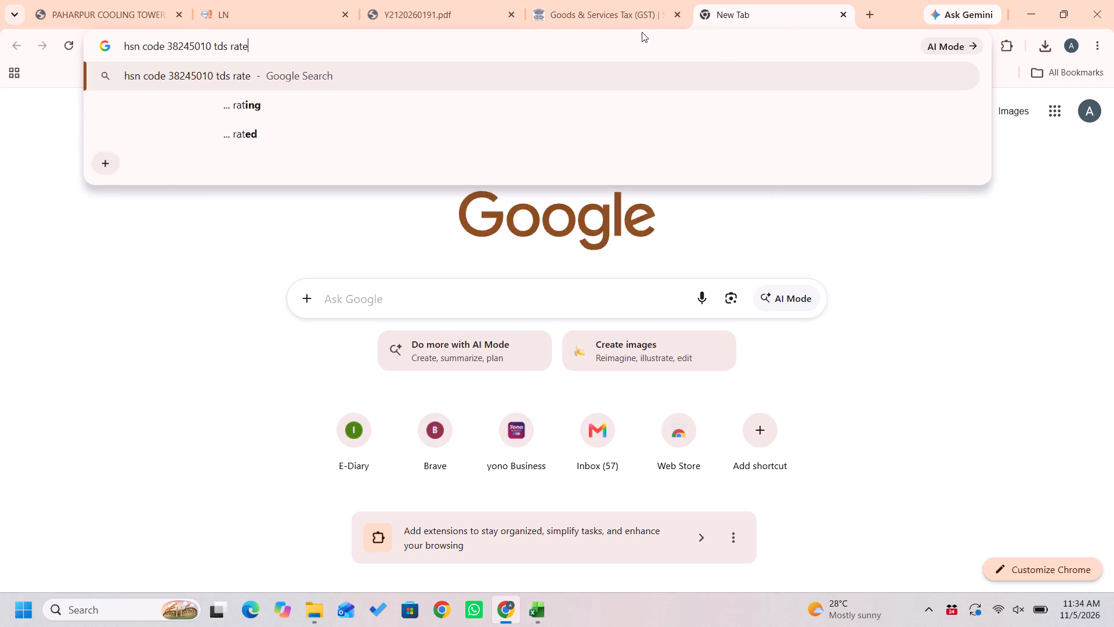
key("Return")
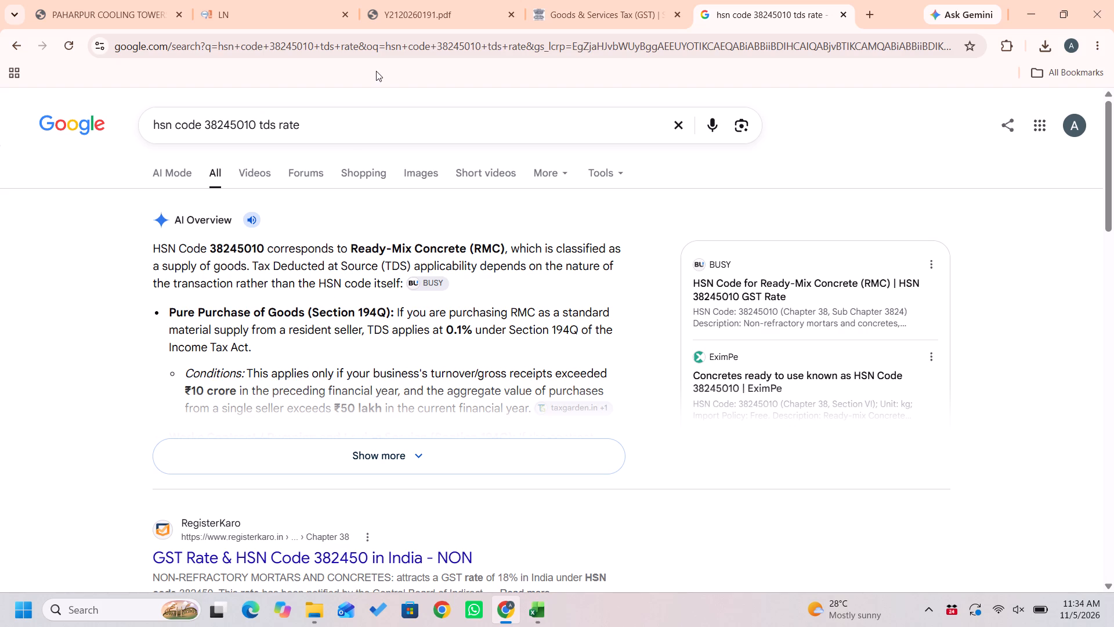
Recheck the invoice's item table, and close the GST portal and Google search pages.
left_click(376, 0)
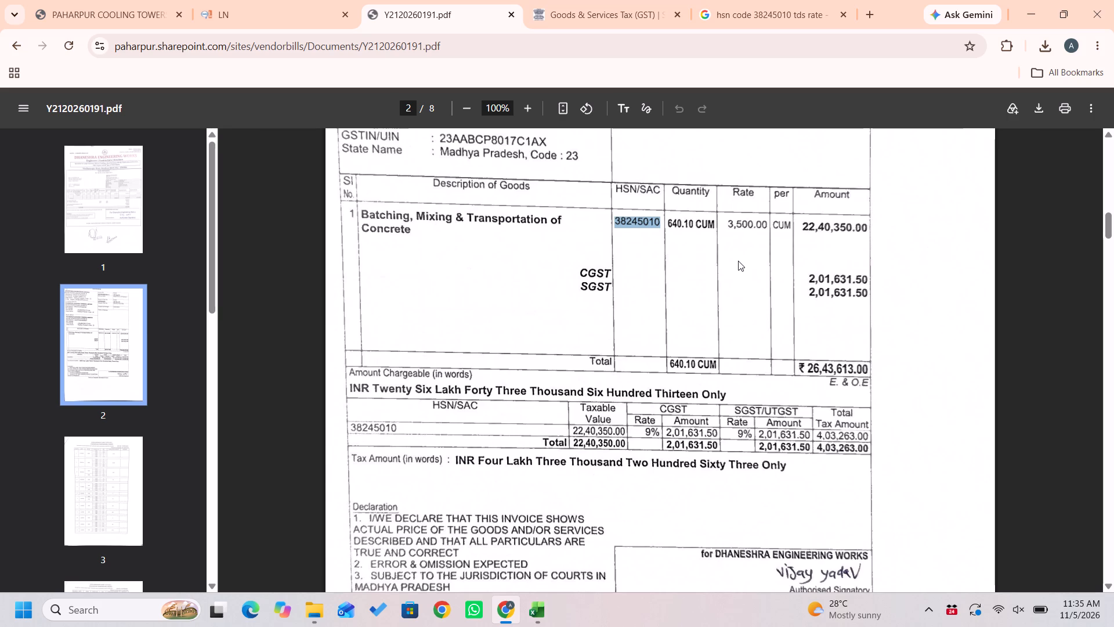
left_click(588, 0)
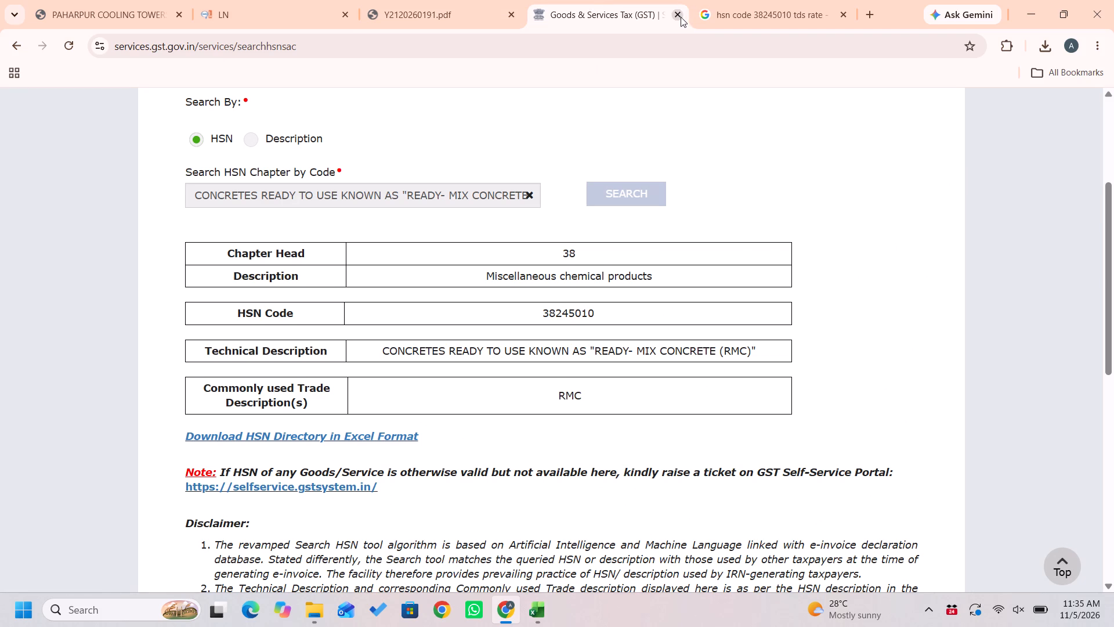
left_click(681, 17)
left_click(681, 17)
In Excel, fill the YES entries for invoice copy and supporting attached down from row 5 into row 6.
key("alt+Tab")
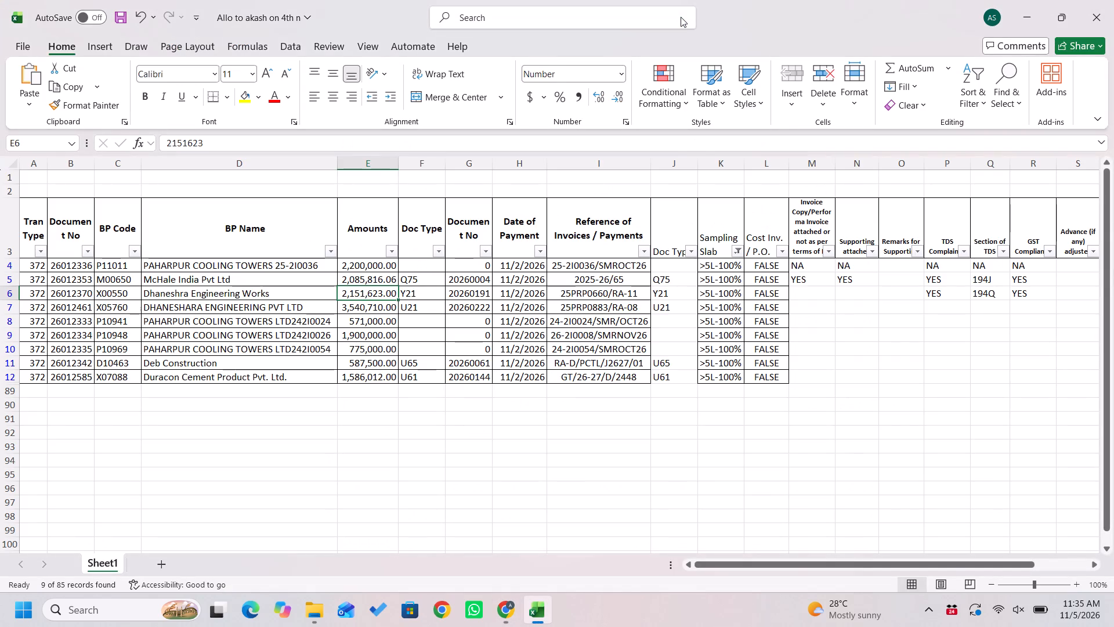
key("Right")
key("Right")
key("Right")
key("Right")
key("Right")
key("Right")
key("Right")
key("Right")
key("Up")
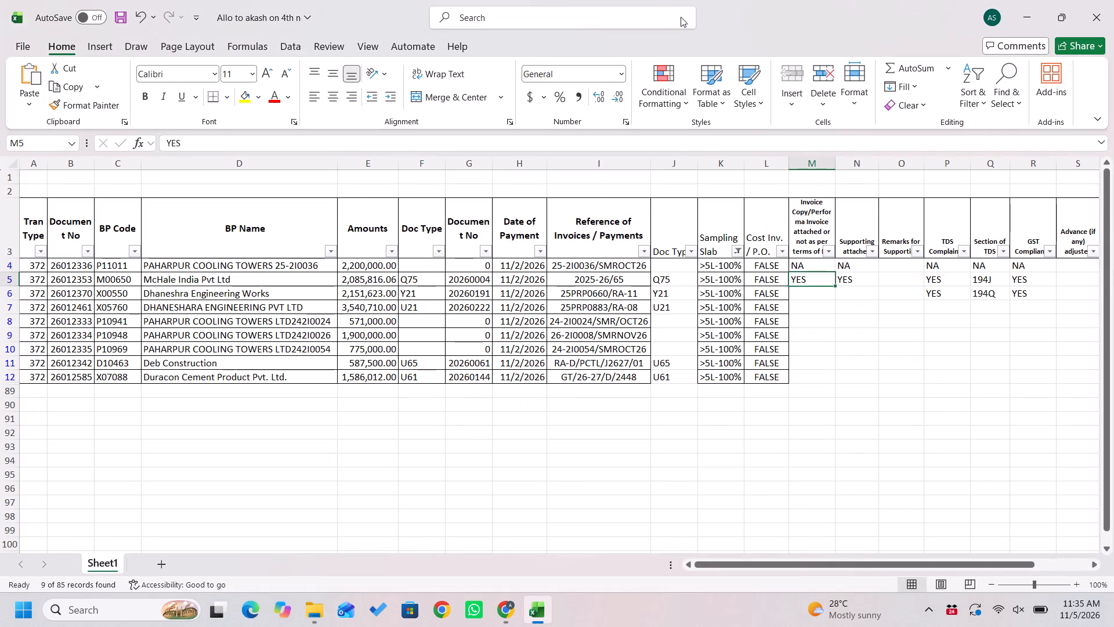
key("shift+Down")
key("shift+Right")
key("ctrl+d")
Look across row 7 (DHANESHARA ENGINEERING PVT LTD), from its payment details to the audit check columns.
key("Down")
key("Down")
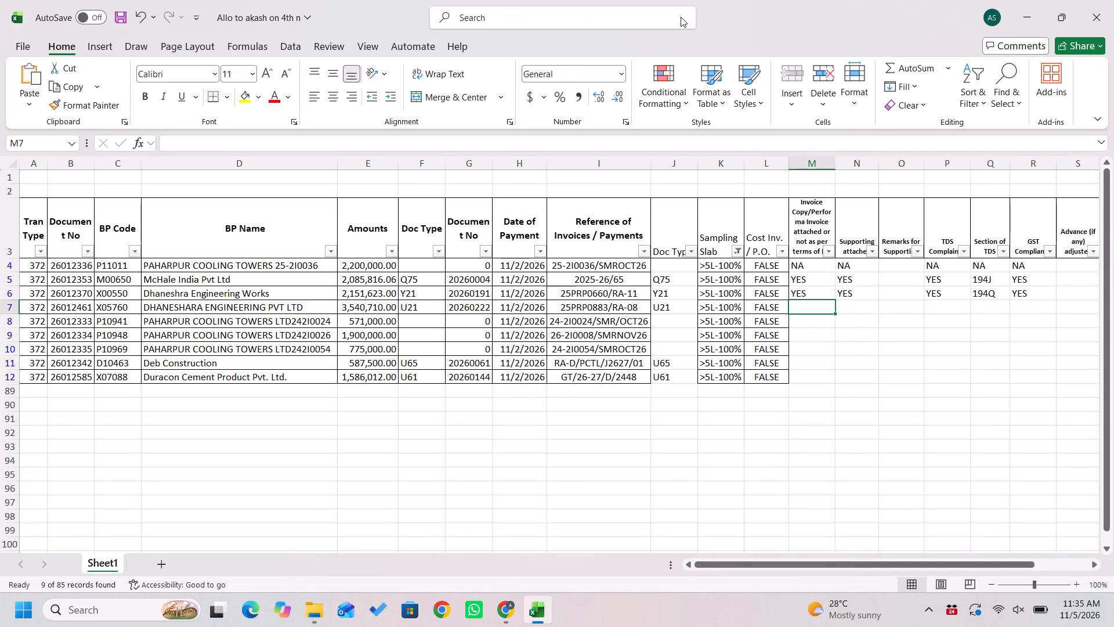
key("Left")
key("Left")
key("Left")
key("Left")
key("Left")
key("Left")
key("Left")
key("Left")
key("Left")
key("Left")
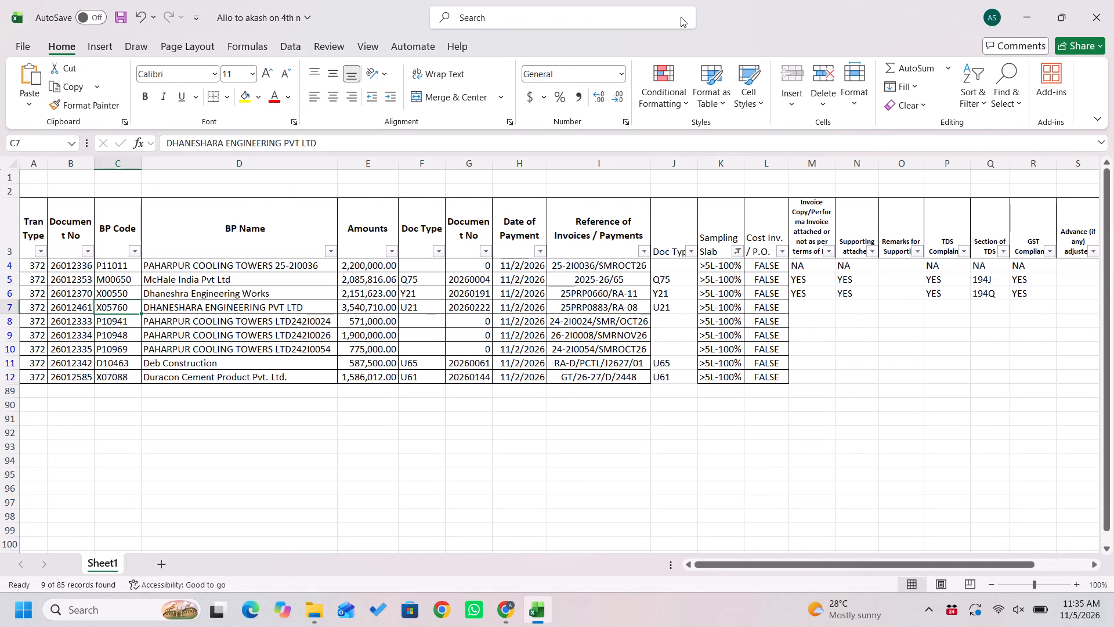
key("Left")
key("Left")
key("Left")
key("Right")
key("Right")
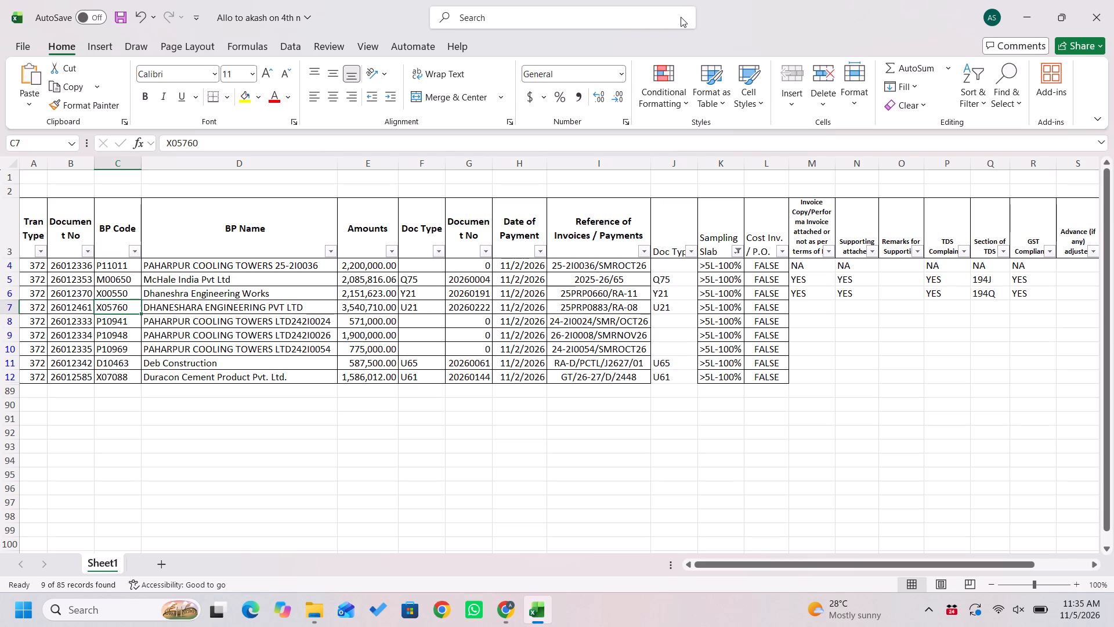
key("Right")
key("Left")
key("Left")
key("Right")
key("Right")
key("Right")
key("Right")
key("Right")
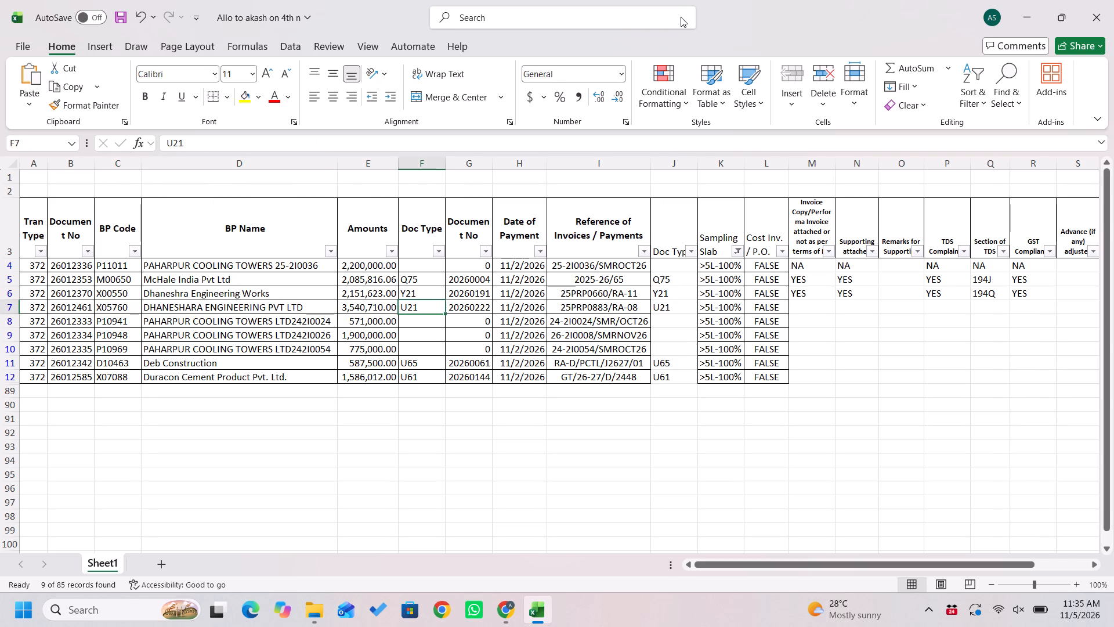
key("Right")
key("Right")
key("Right")
key("Right")
key("Right")
key("Right")
key("Right")
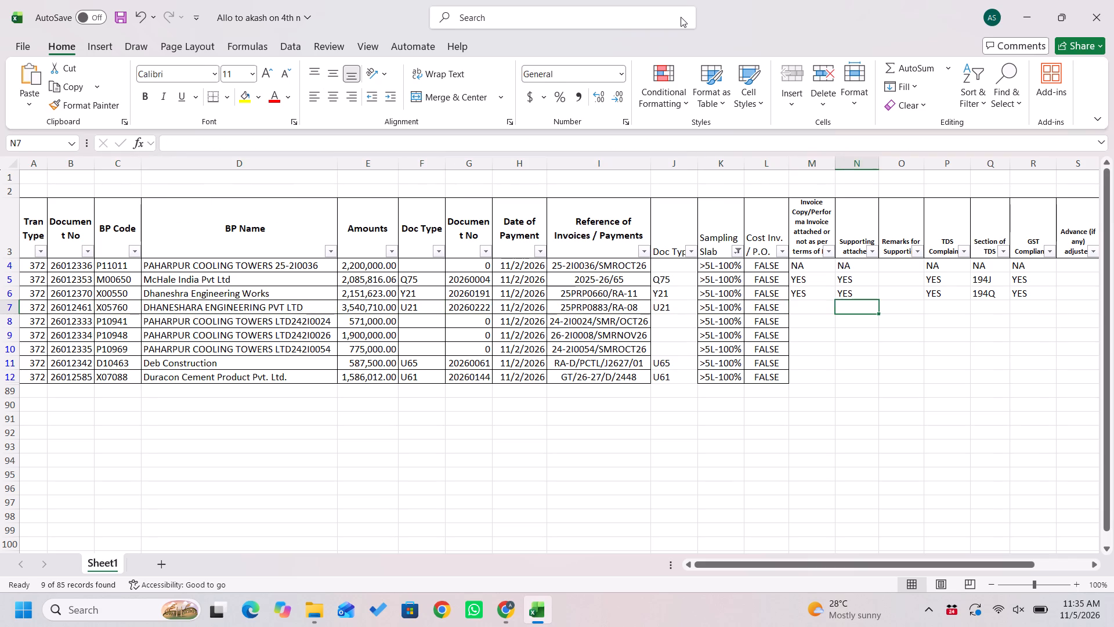
key("Left")
key("Left")
key("Left")
key("Left")
key("Left")
key("Left")
key("Left")
key("Left")
key("Left")
key("Left")
key("Left")
key("Left")
key("Right")
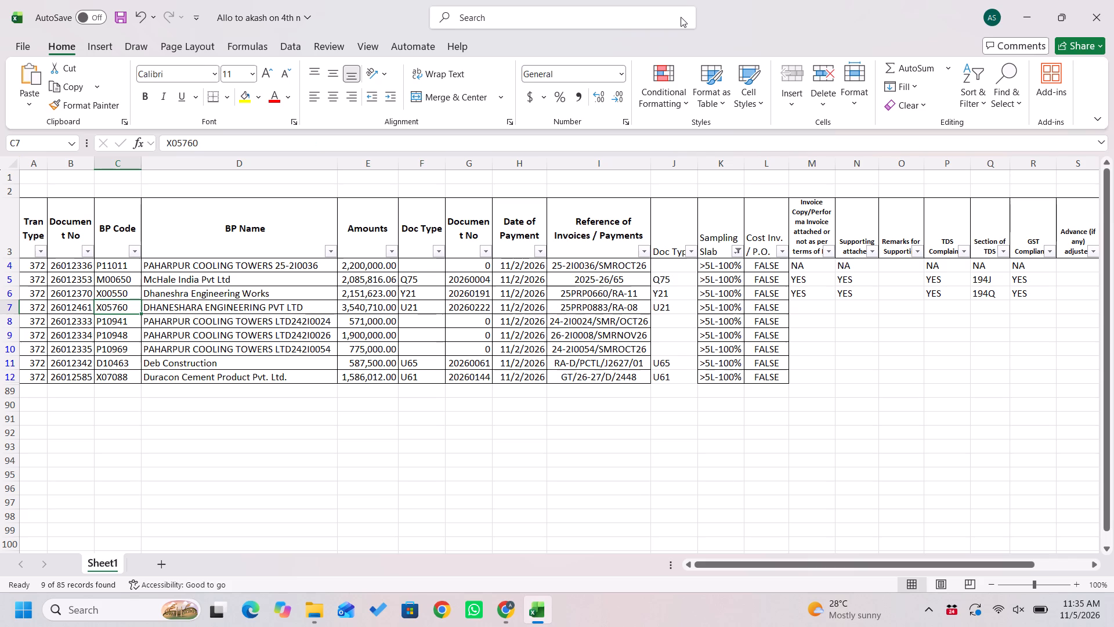
key("ctrl+c")
key("alt+Tab")
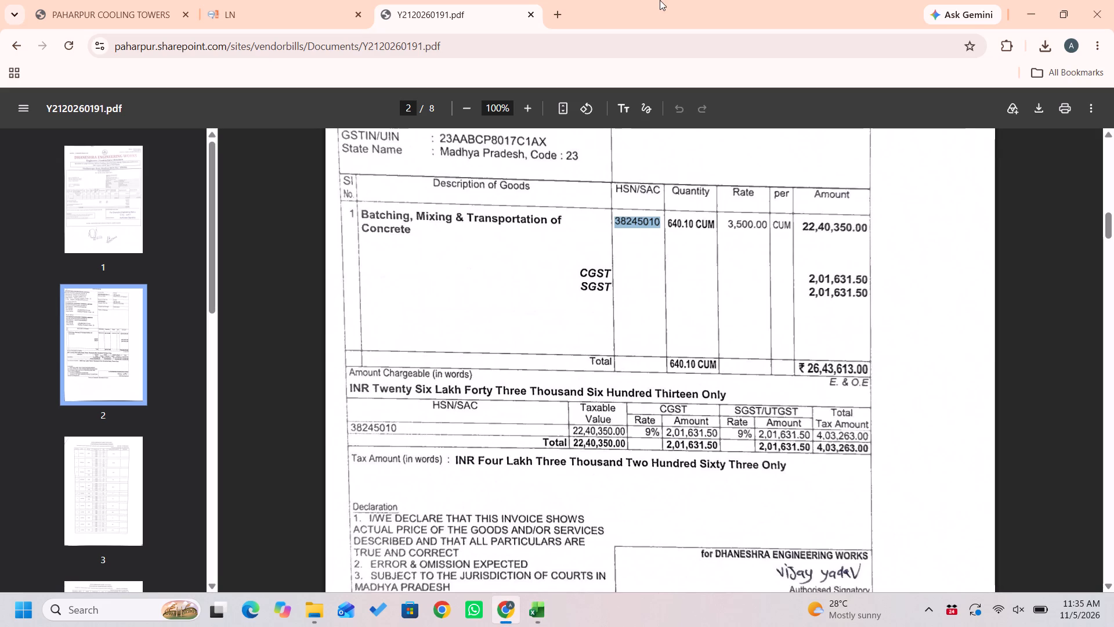
In LN, close the transaction lines, the open entries session and the extra Accounts Payable 360 sessions, keeping only one.
left_click(288, 0)
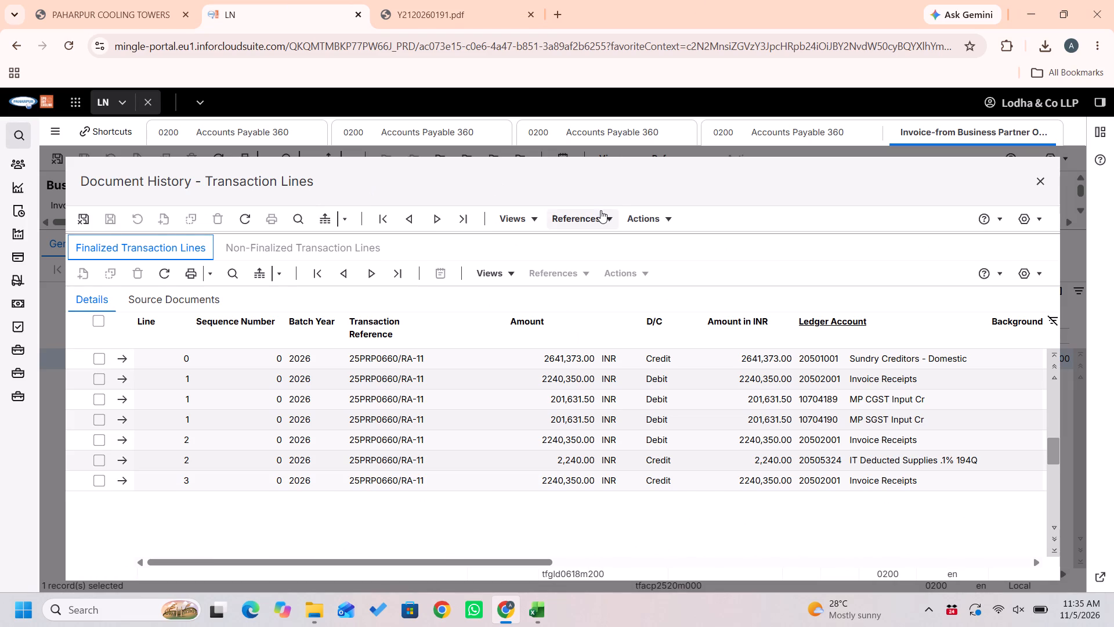
key("Escape")
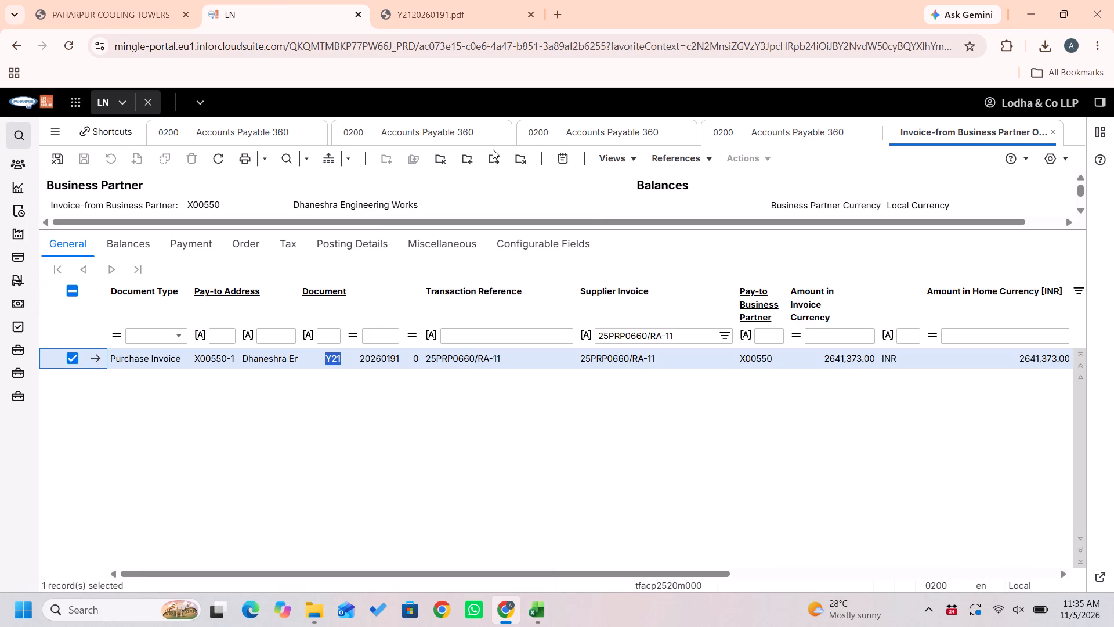
left_click(686, 135)
left_click(686, 135)
left_click(686, 135)
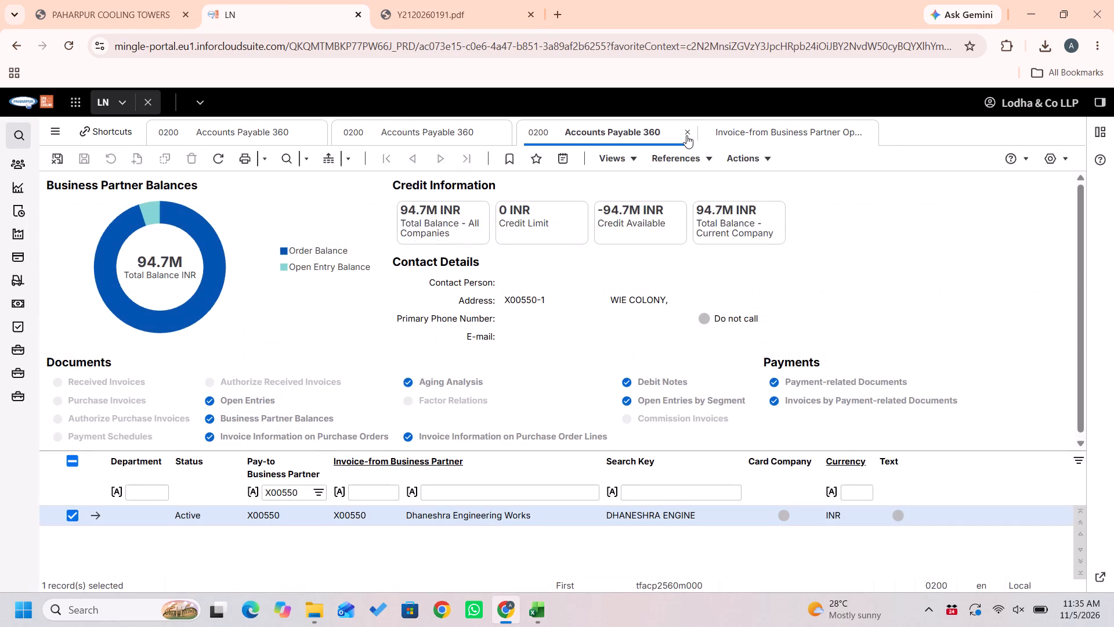
left_click(686, 135)
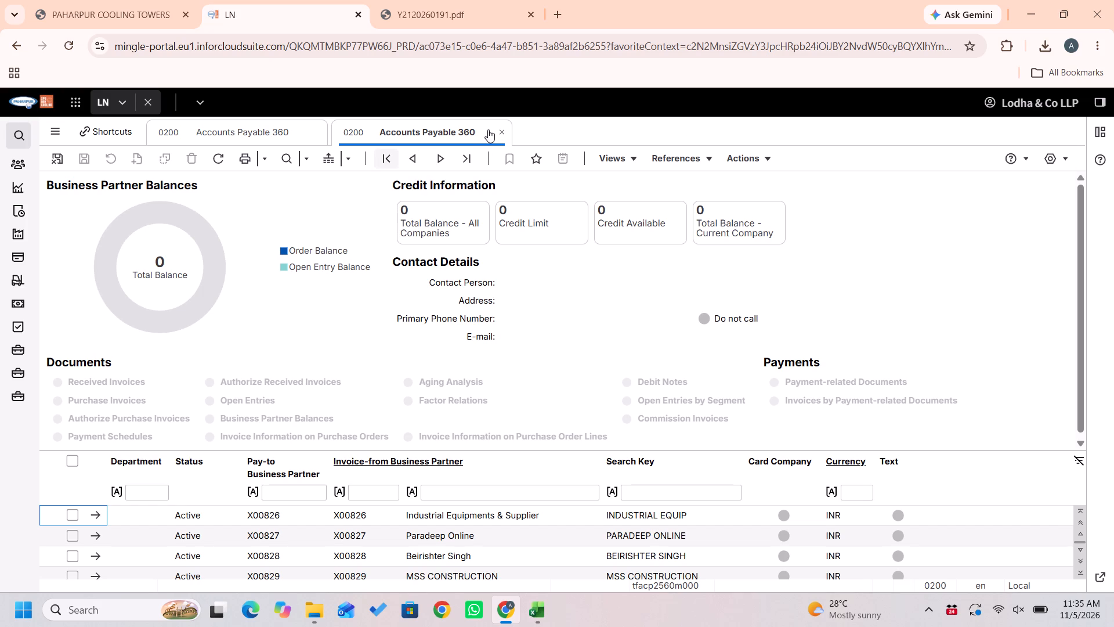
left_click(497, 131)
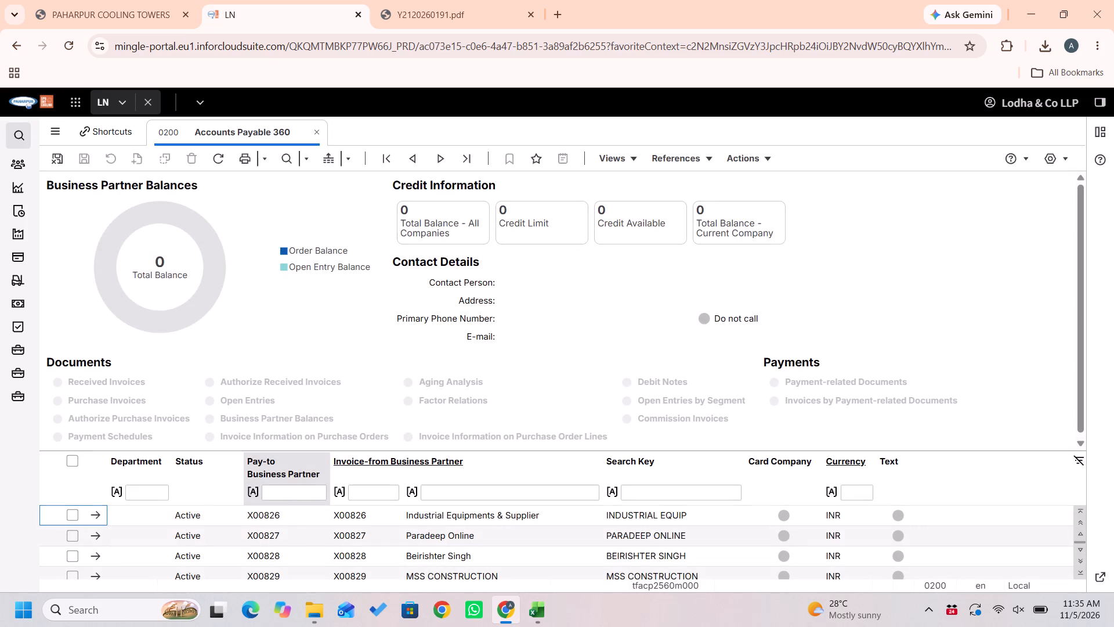
Filter Accounts Payable 360 by pay-to business partner X05760.
left_click(270, 489)
key("ctrl+v")
key("Return")
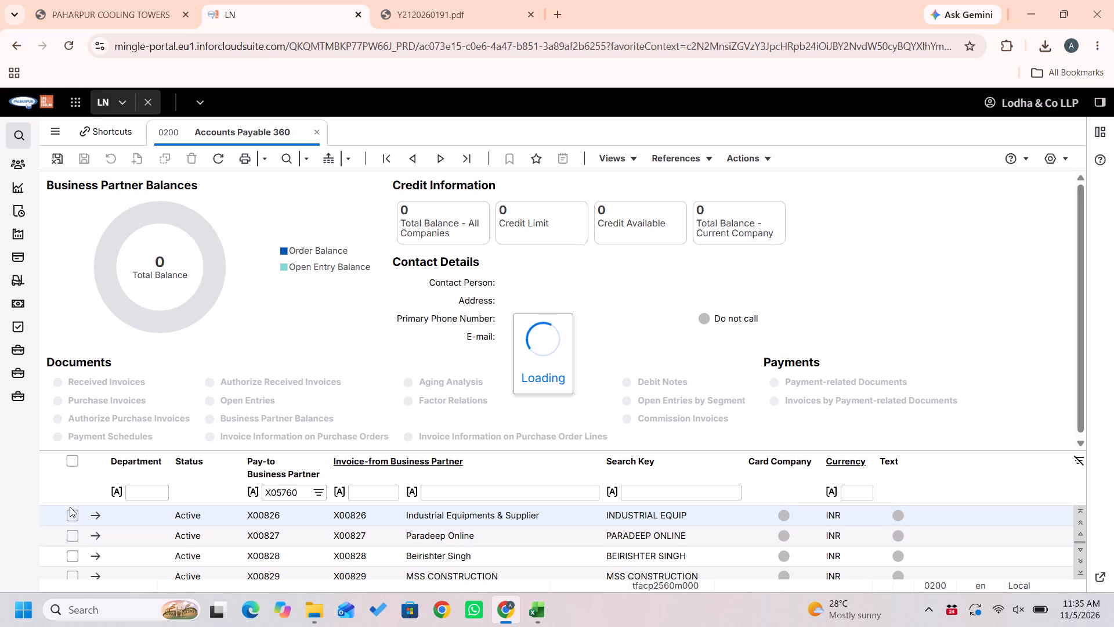
left_click_drag(320, 0, 418, 0)
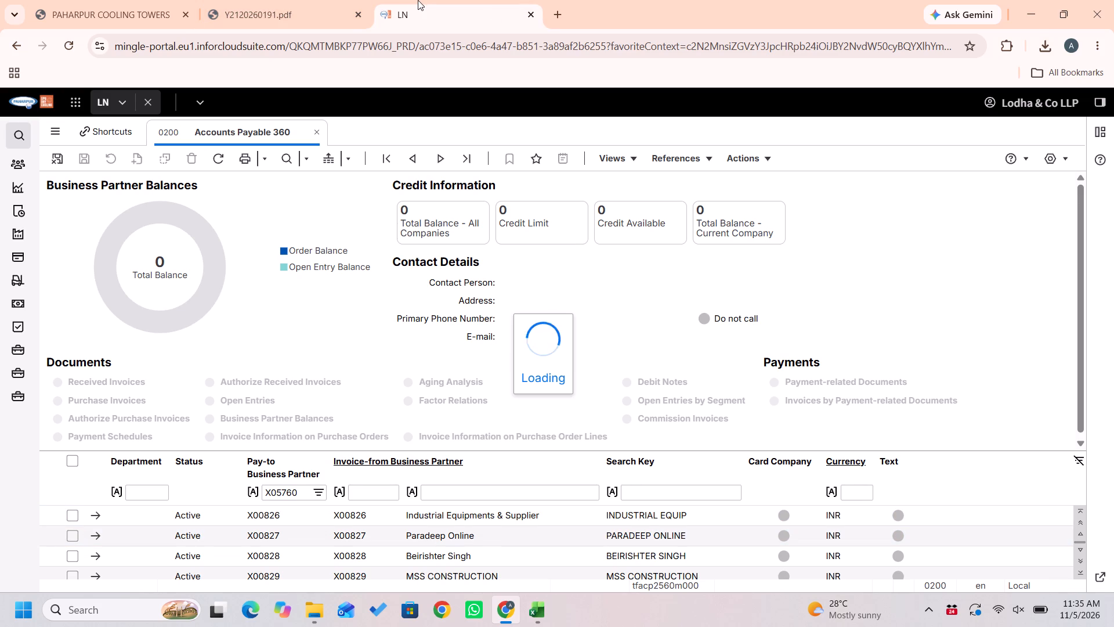
left_click_drag(418, 0, 269, 0)
left_click(415, 0)
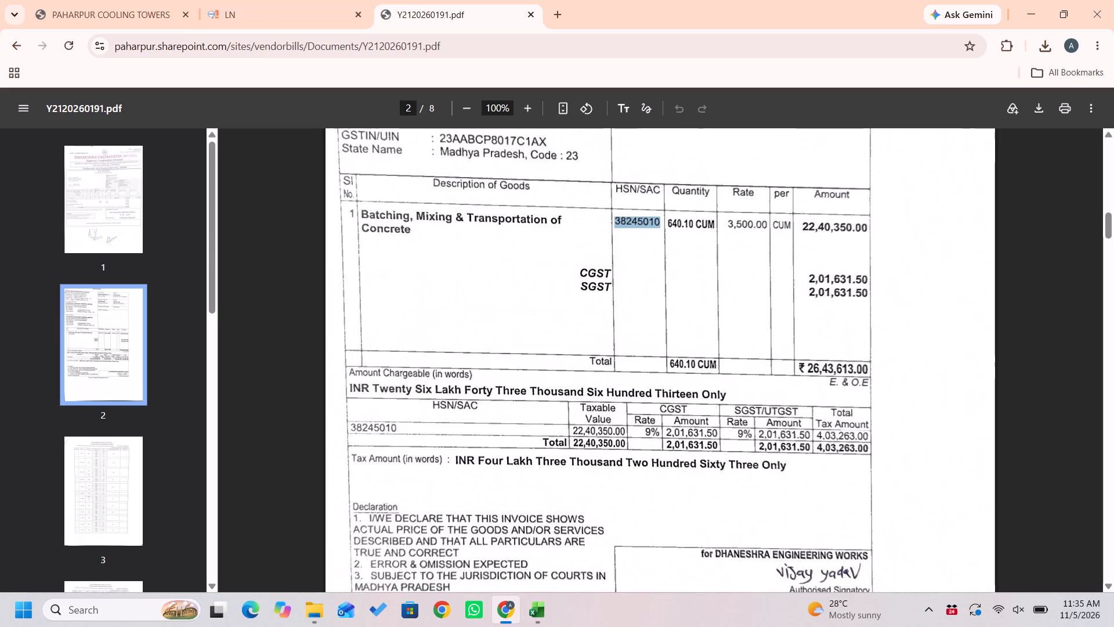
scroll(410, 138, "right", 19)
Select the DHANESHARA ENGINEERING PVT LTD record in LN and show its open entries.
left_click(245, 0)
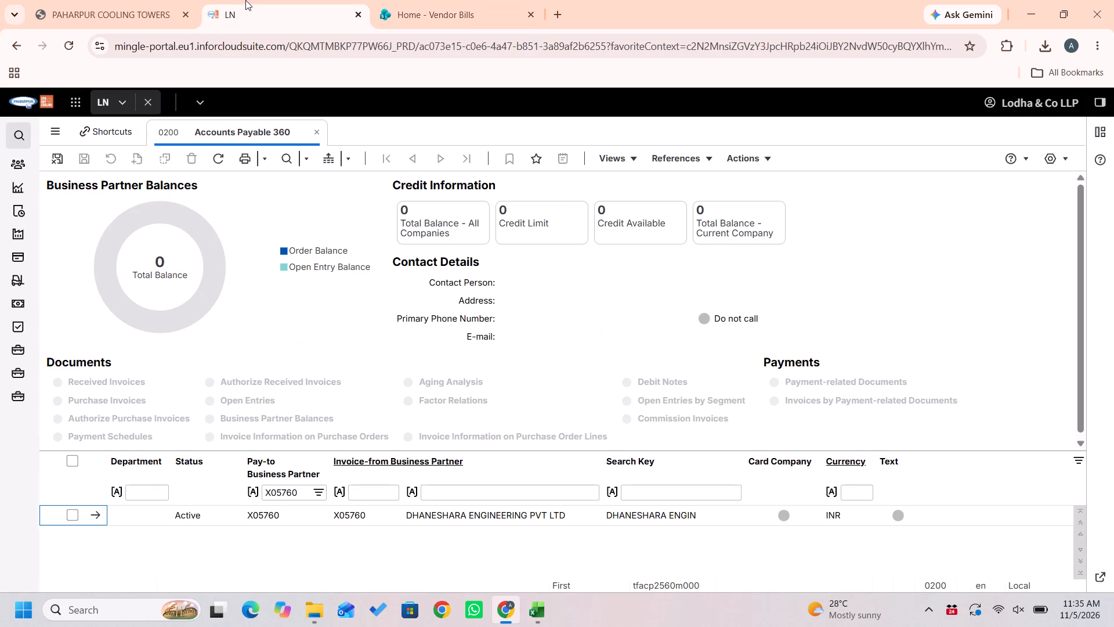
left_click(74, 520)
left_click(251, 405)
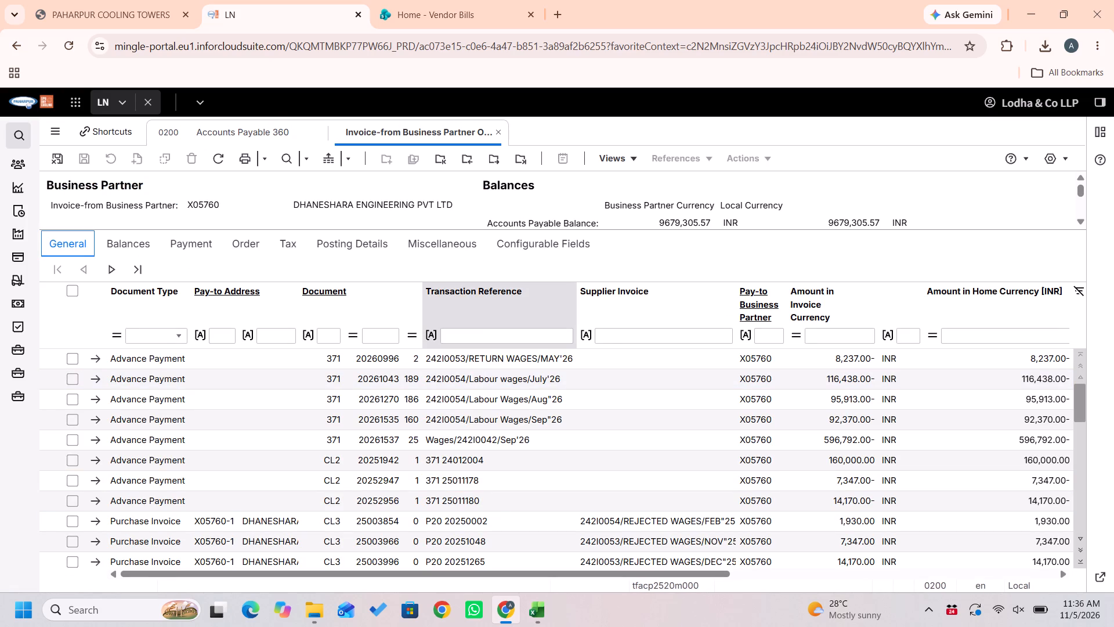
Filter the LN open entries by supplier invoice 25PRP0883/RA-08, copied from row 7 of the Excel sheet.
left_click(624, 336)
key("alt+Tab")
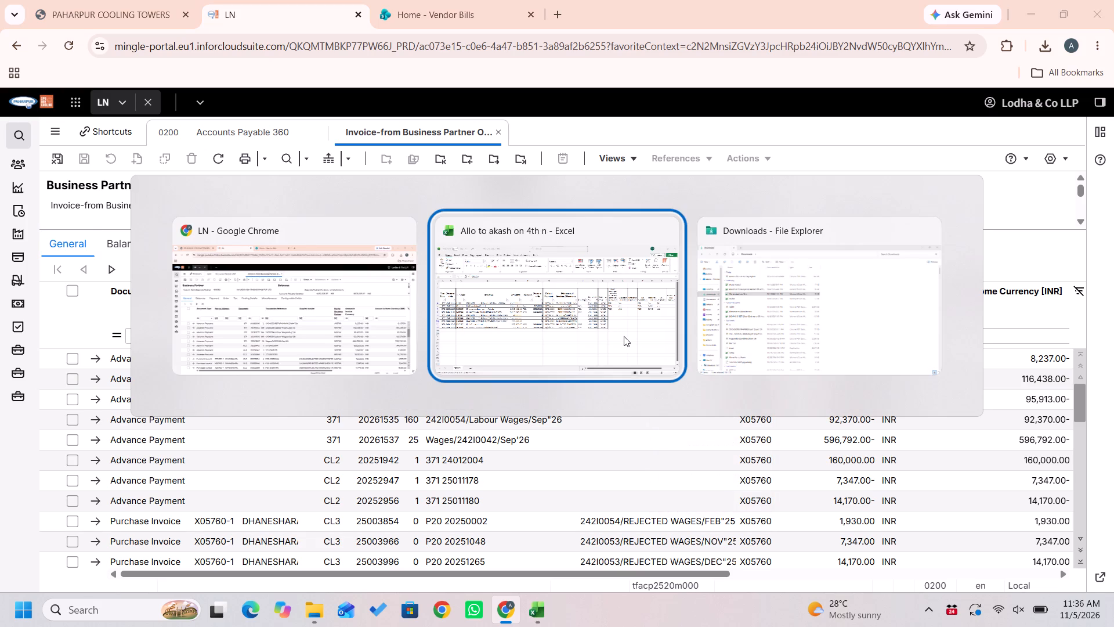
key("Return")
key("Right")
key("Right")
key("Right")
key("Right")
key("Right")
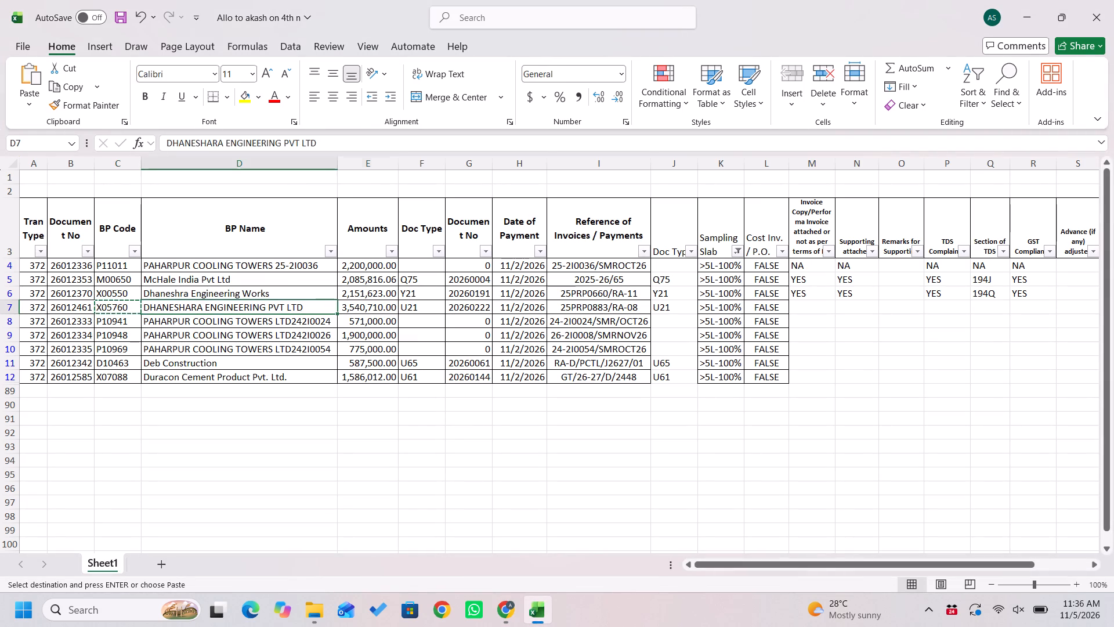
key("Right")
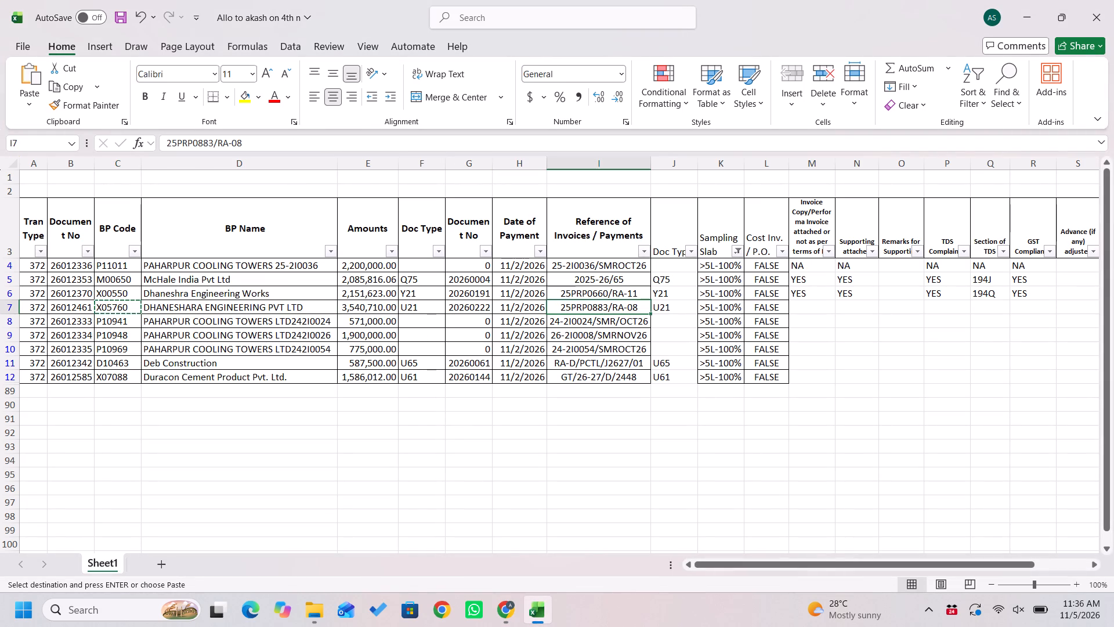
key("ctrl+c")
key("alt+Tab")
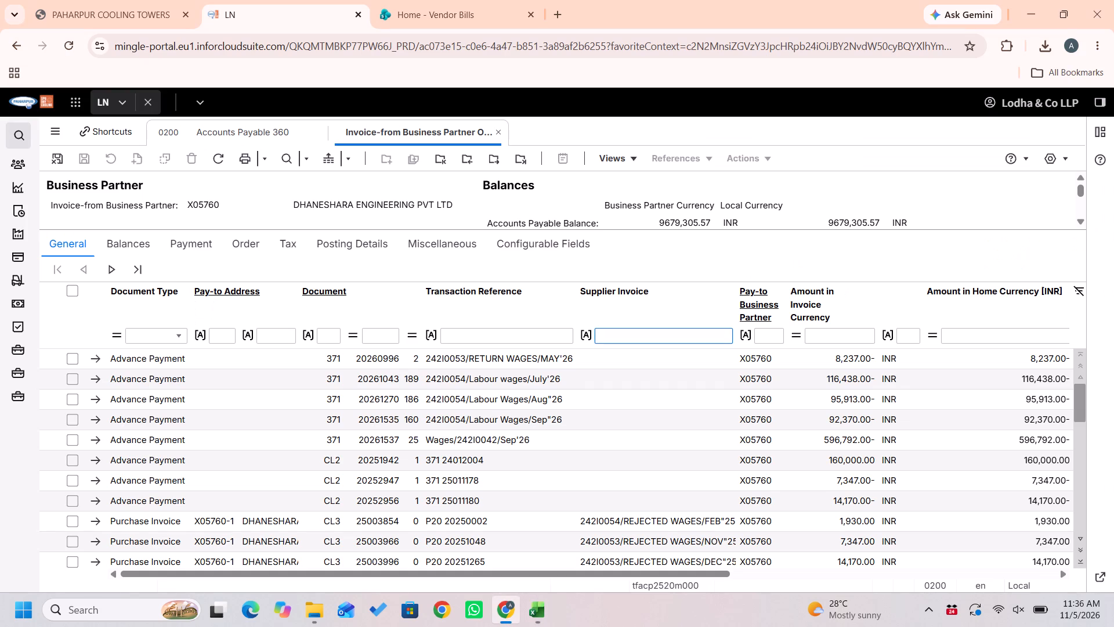
key("ctrl+v")
key("Return")
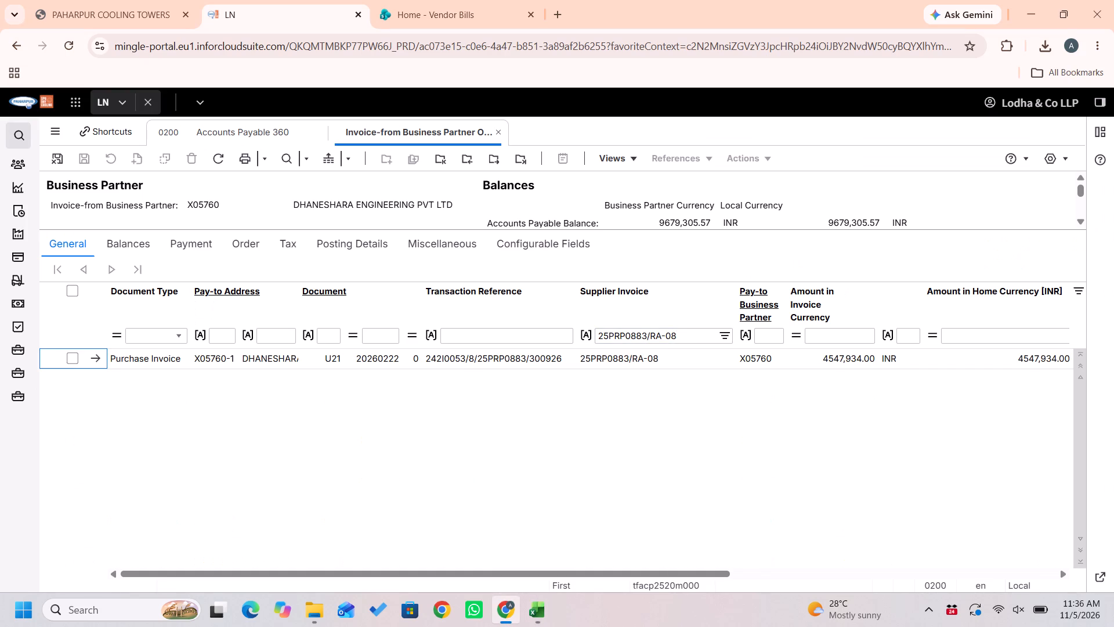
left_click(75, 358)
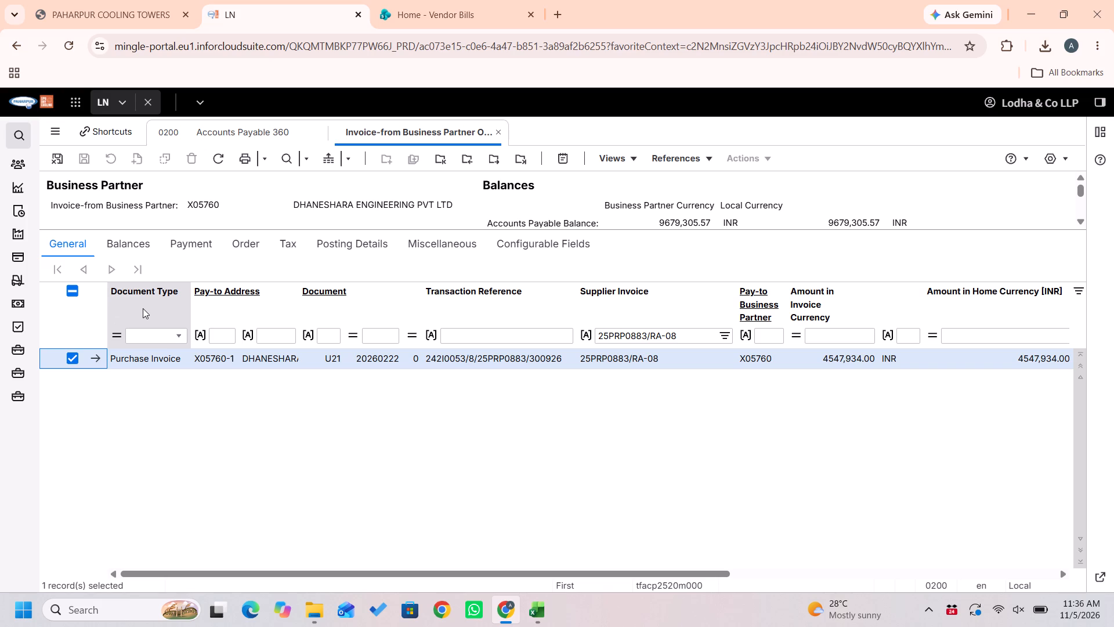
key("shift+g")
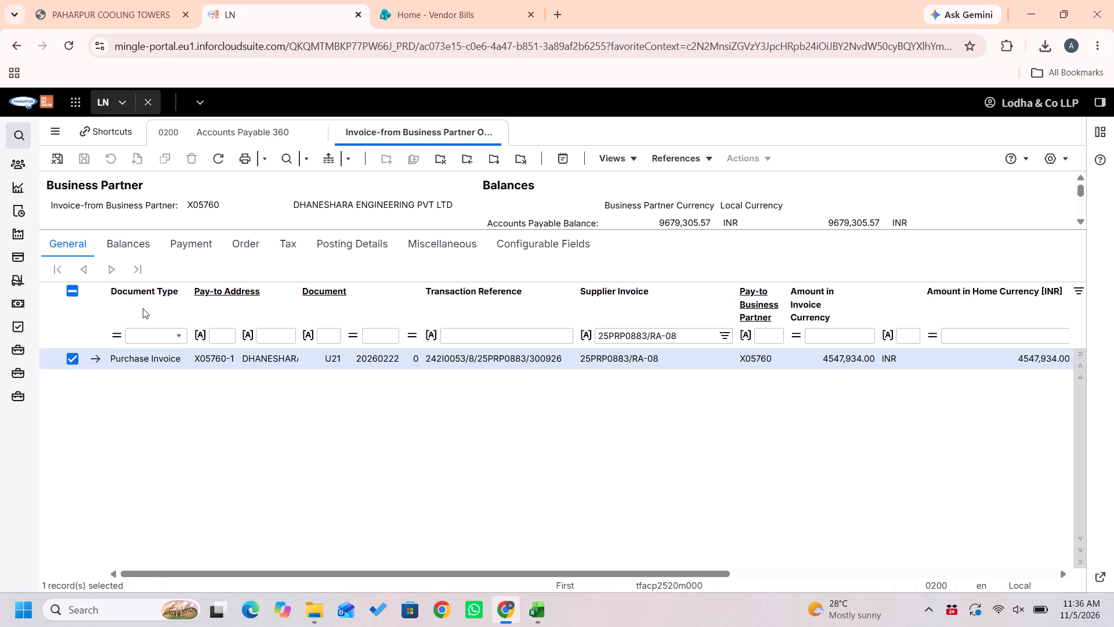
In the Excel sheet, fill row 6's TDS compliance YES, section 194Q and GST compliance YES down into row 7.
key("alt+Tab")
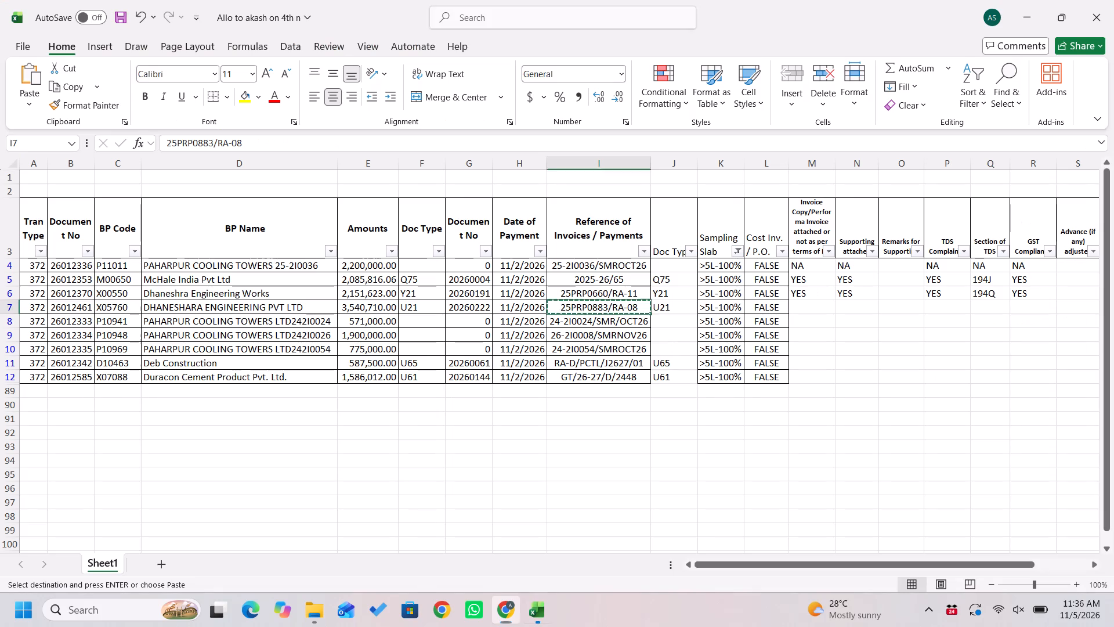
key("Right")
key("Right")
key("Right")
key("Right")
key("Right")
key("Right")
key("Up")
key("Right")
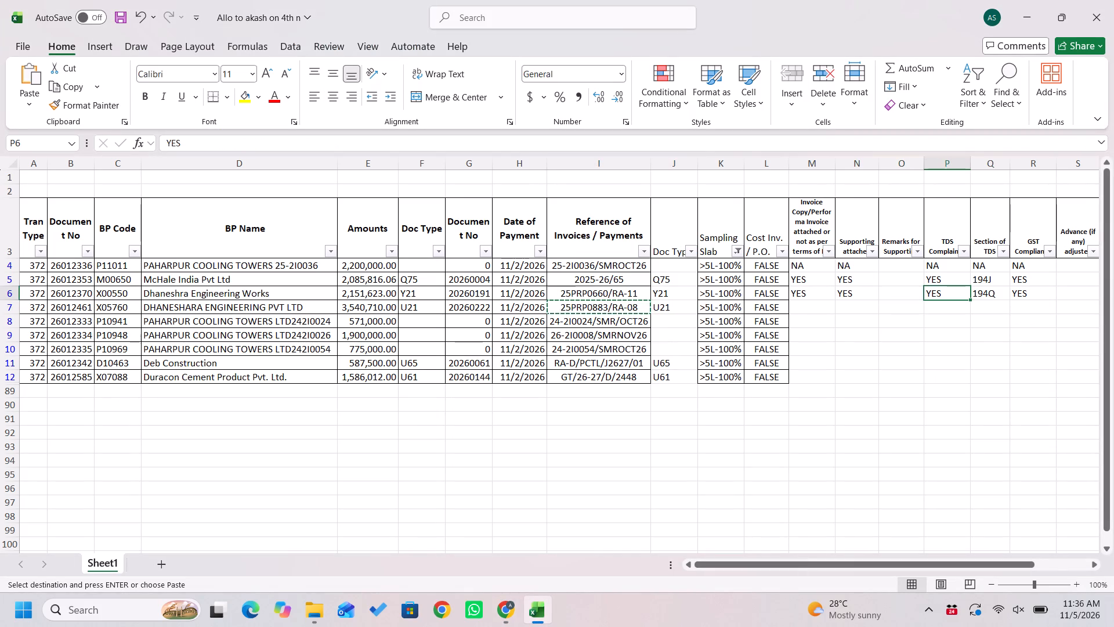
key("shift+Down")
key("shift+Right")
key("shift+Right")
key("ctrl+d")
key("Down")
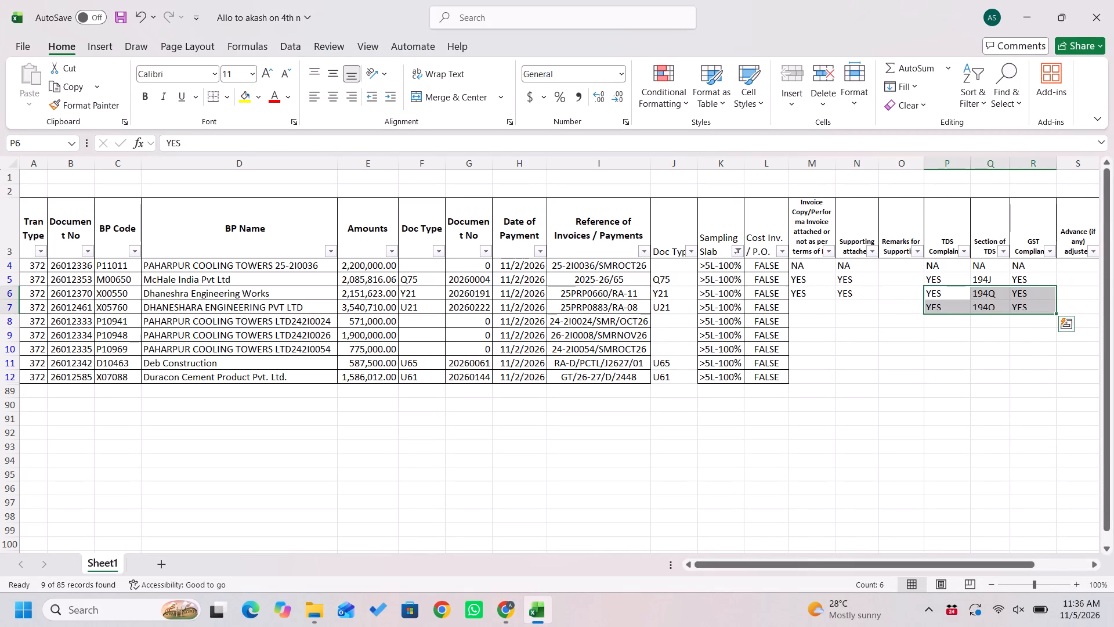
key("Left")
key("Left")
key("Left")
key("Up")
Back in LN, check the TDS and GST ledger accounts in the invoice's transaction lines and close them.
key("alt+Tab")
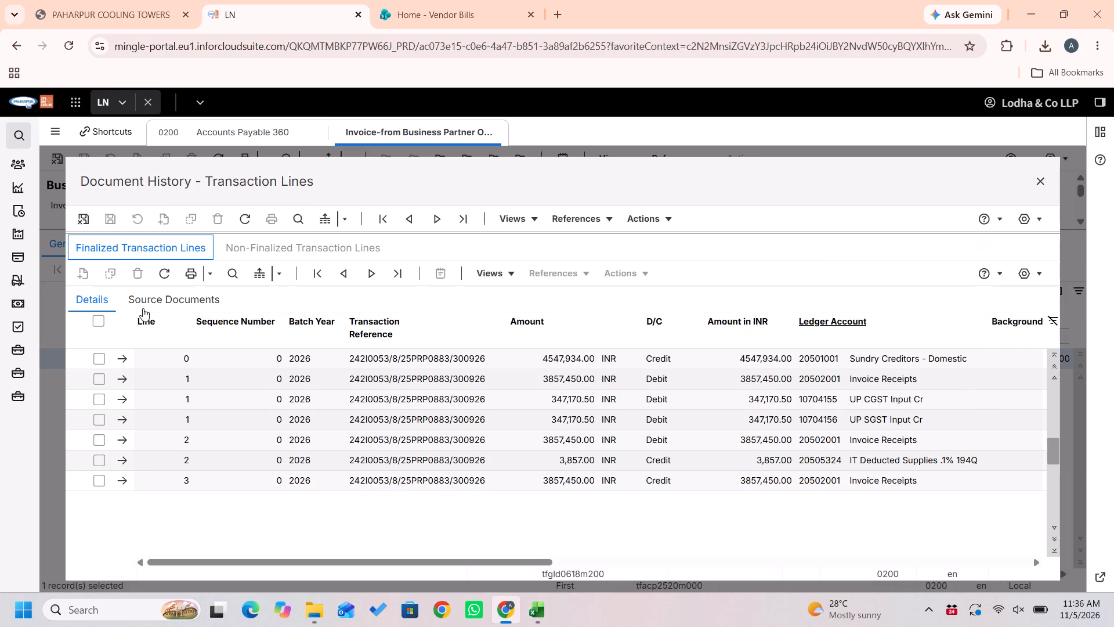
key("Escape")
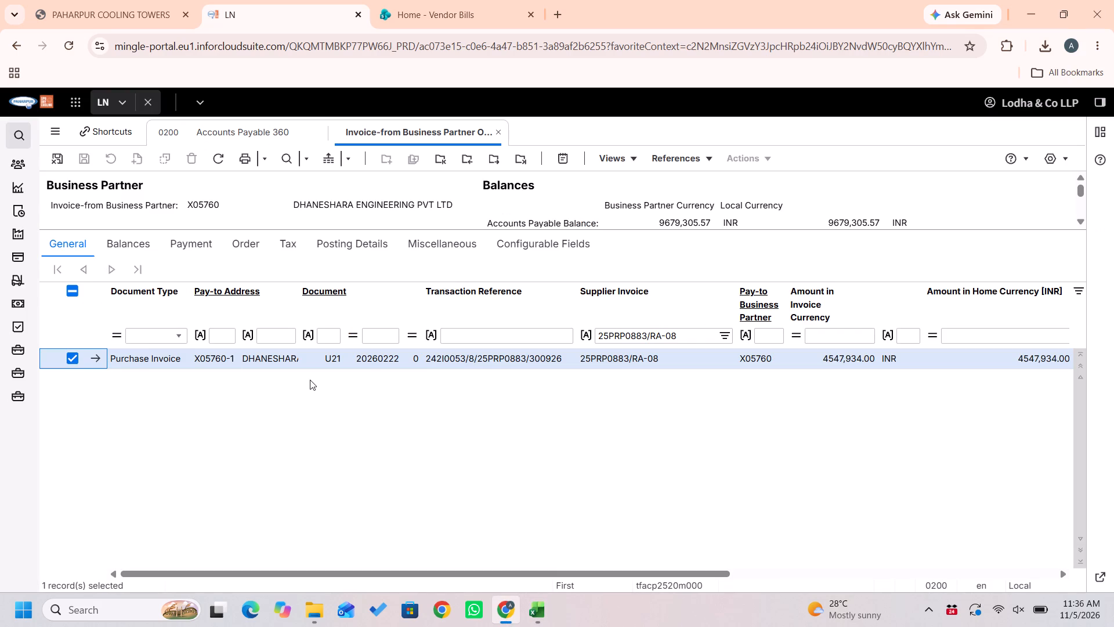
left_click_drag(324, 359, 397, 362)
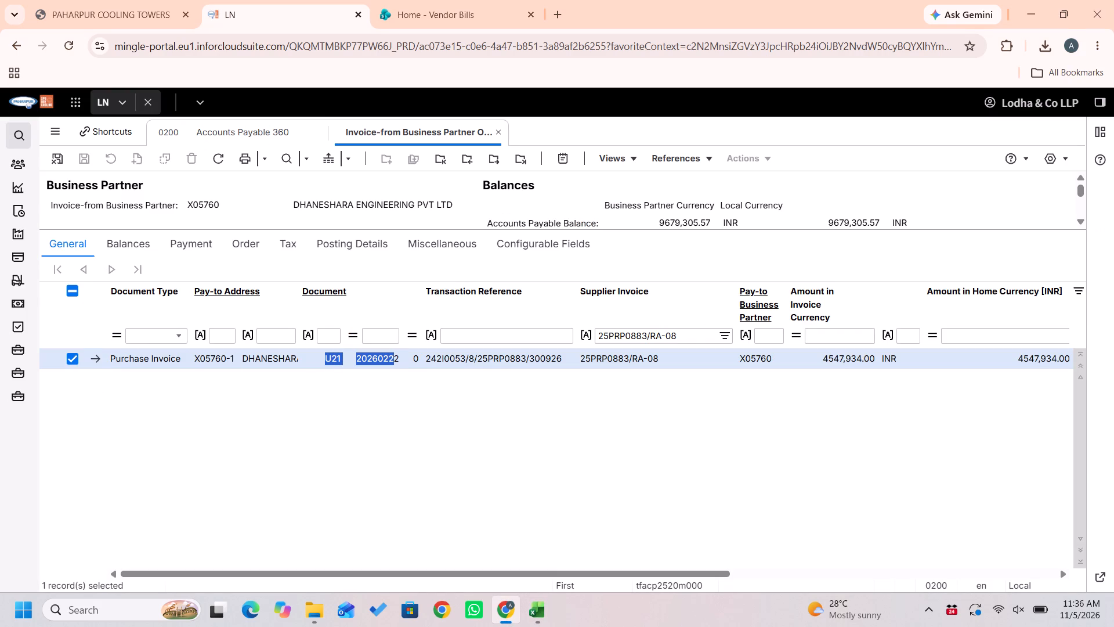
left_click_drag(397, 362, 403, 363)
key("ctrl+c")
left_click(379, 0)
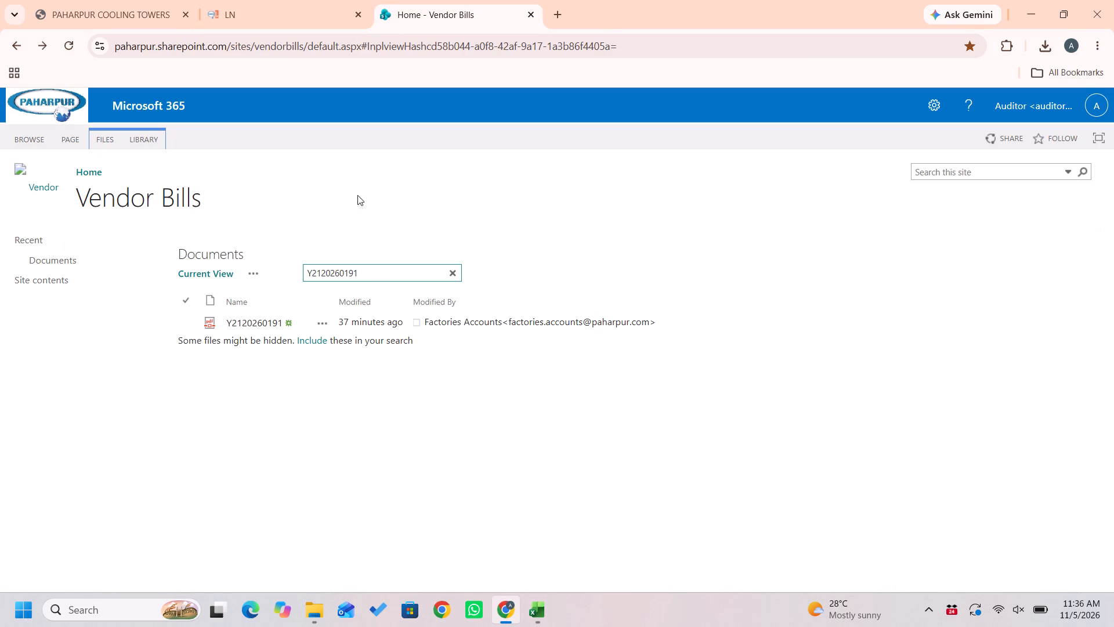
left_click(370, 269)
key("ctrl+a")
key("ctrl+v")
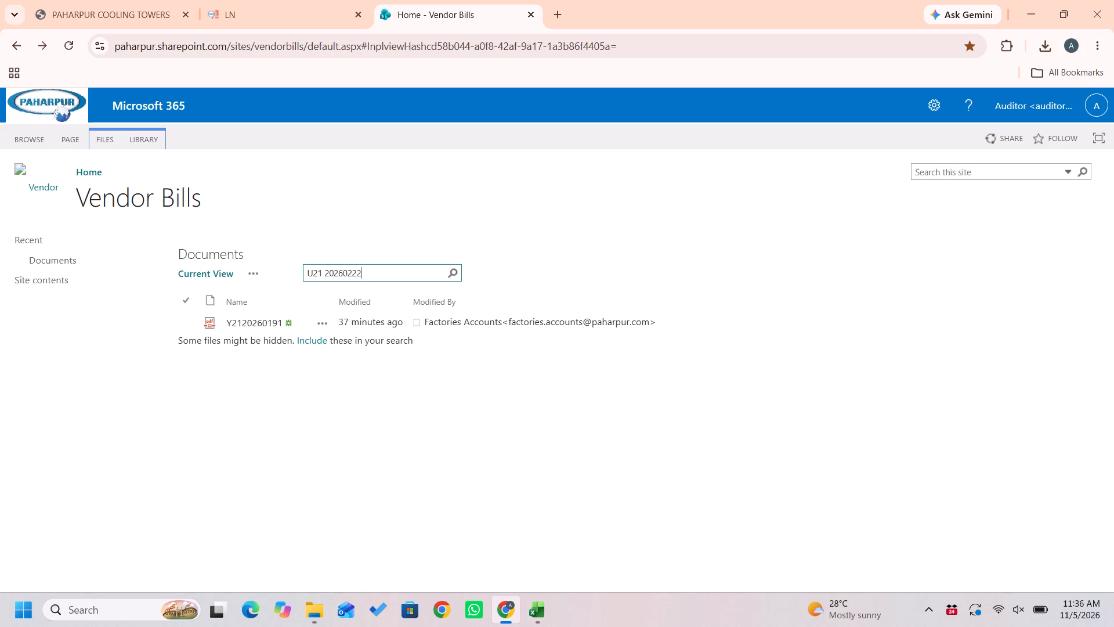
key("ctrl+Left")
key("BackSpace")
key("Return")
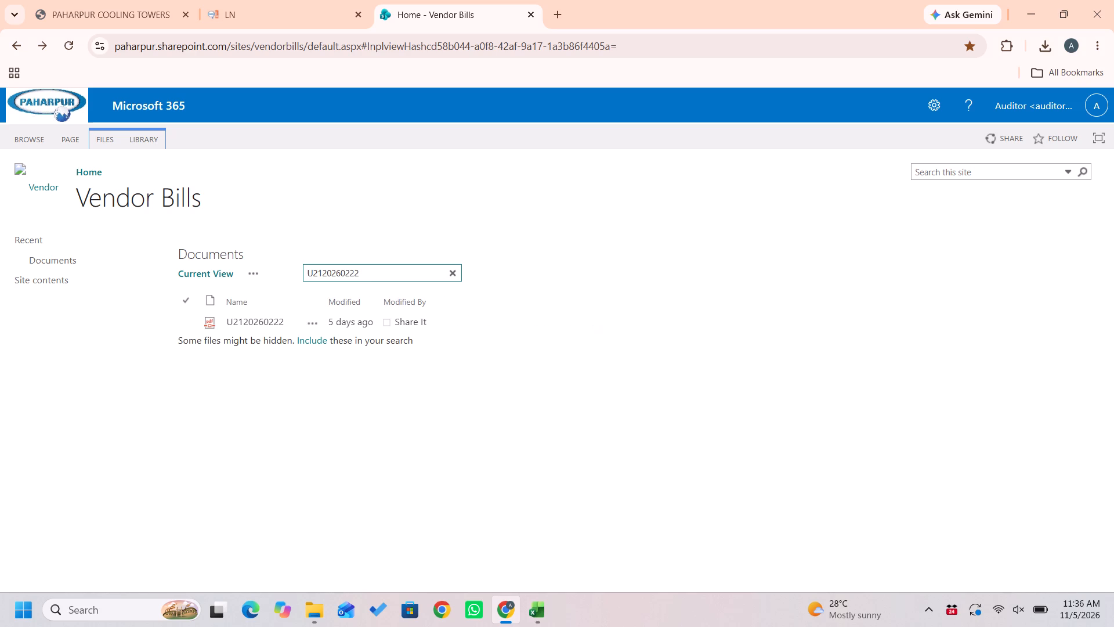
left_click(267, 320)
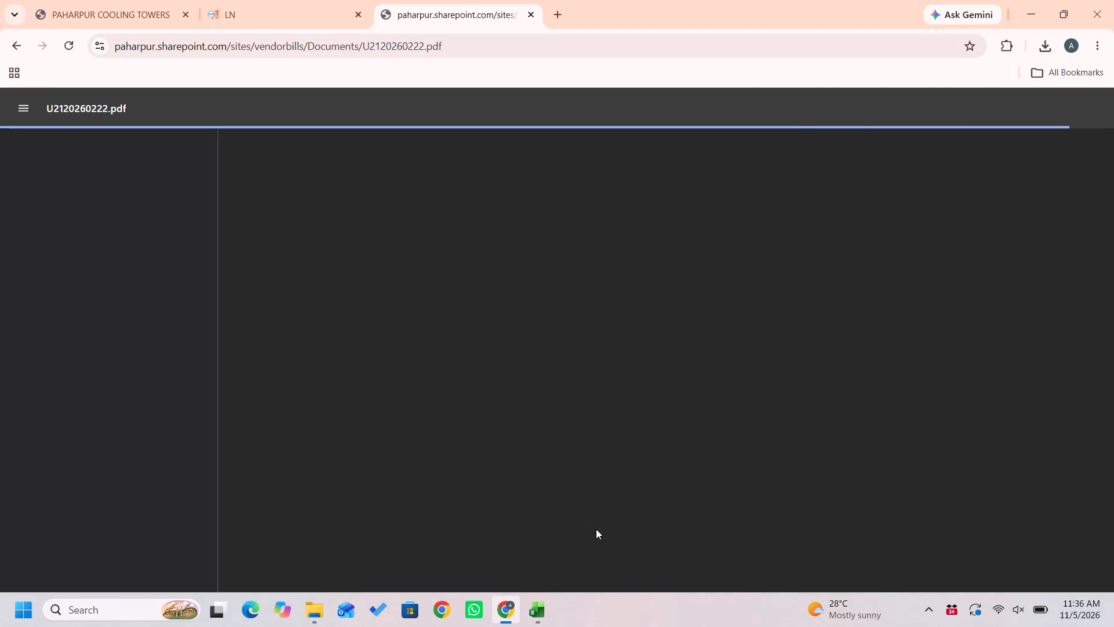
scroll(596, 529, "down", 2)
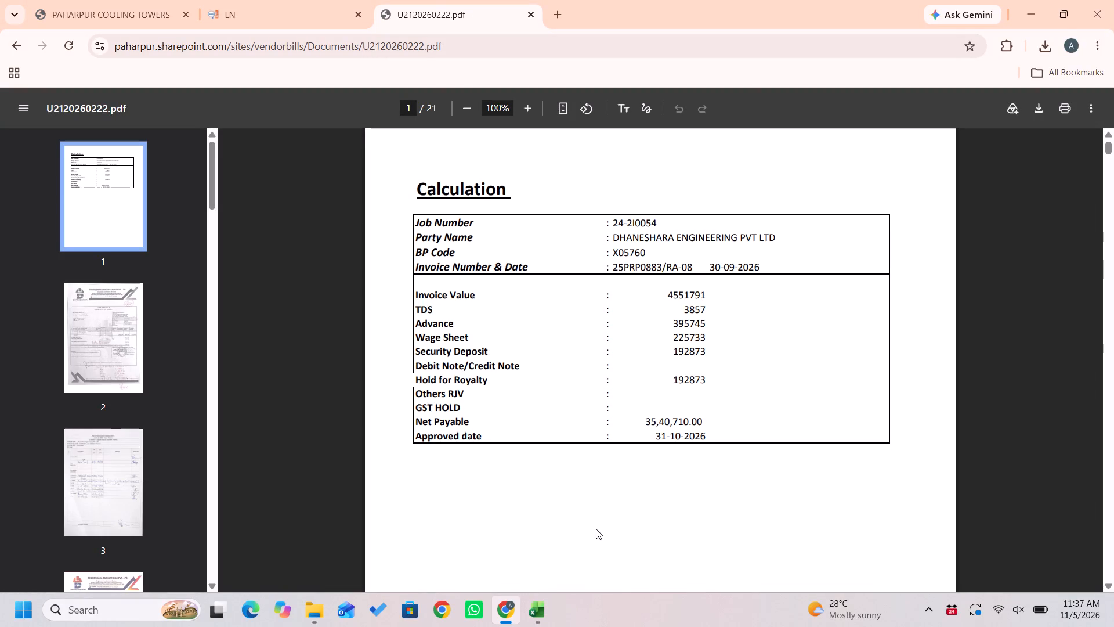
scroll(596, 529, "down", 5)
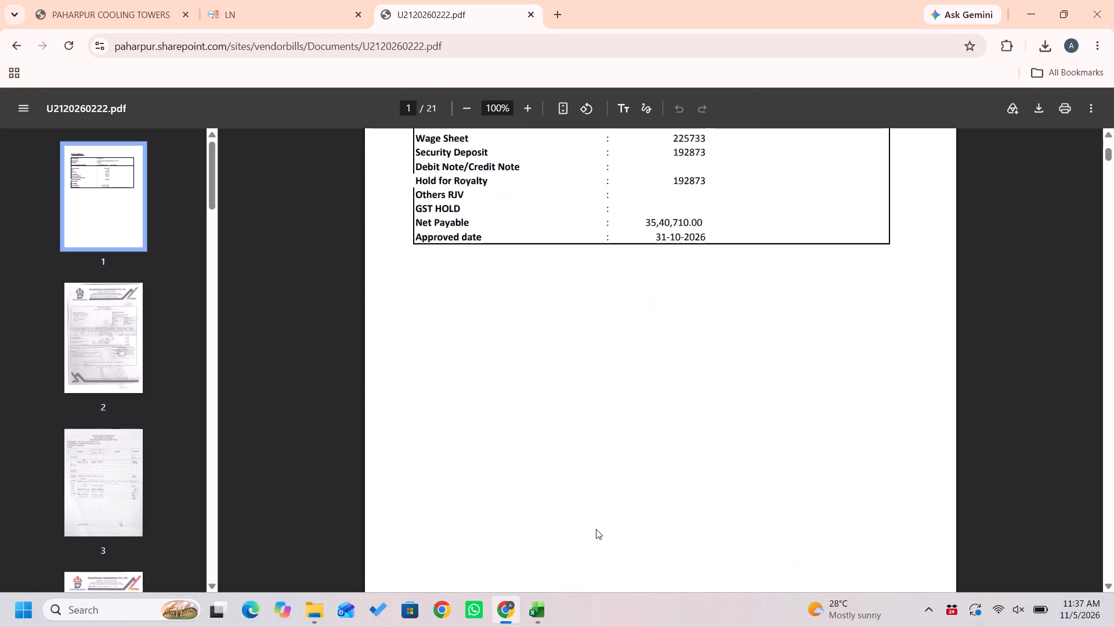
scroll(596, 529, "down", 6)
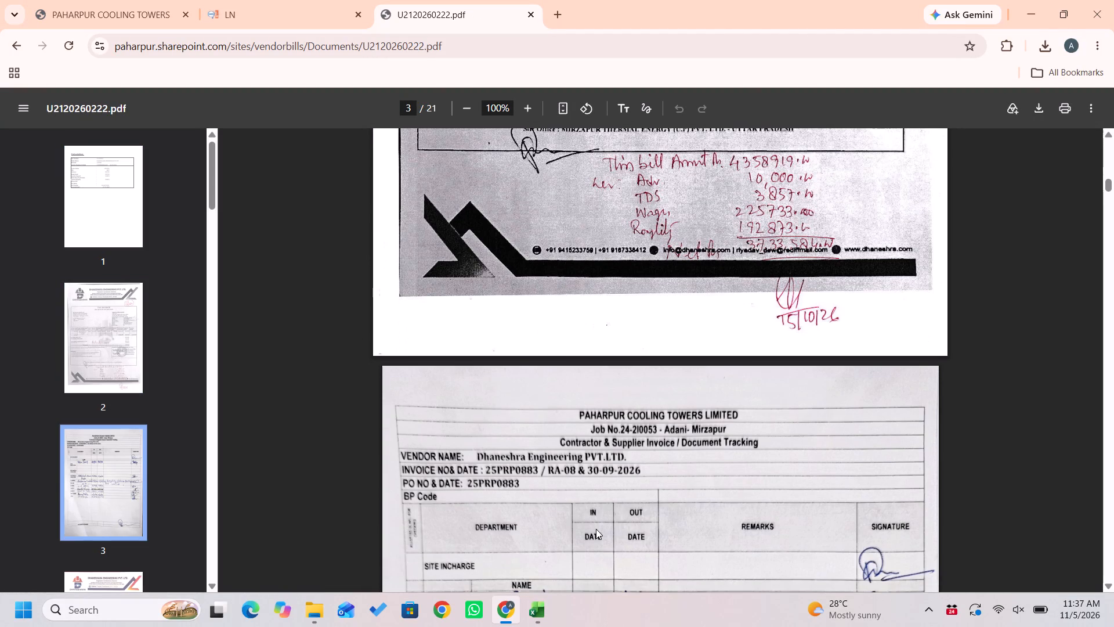
scroll(596, 529, "down", 2)
Return to the Excel sheet to record the invoice copy and supporting checks for row 7, DHANESHARA ENGINEERING PVT LTD.
key("alt+Tab")
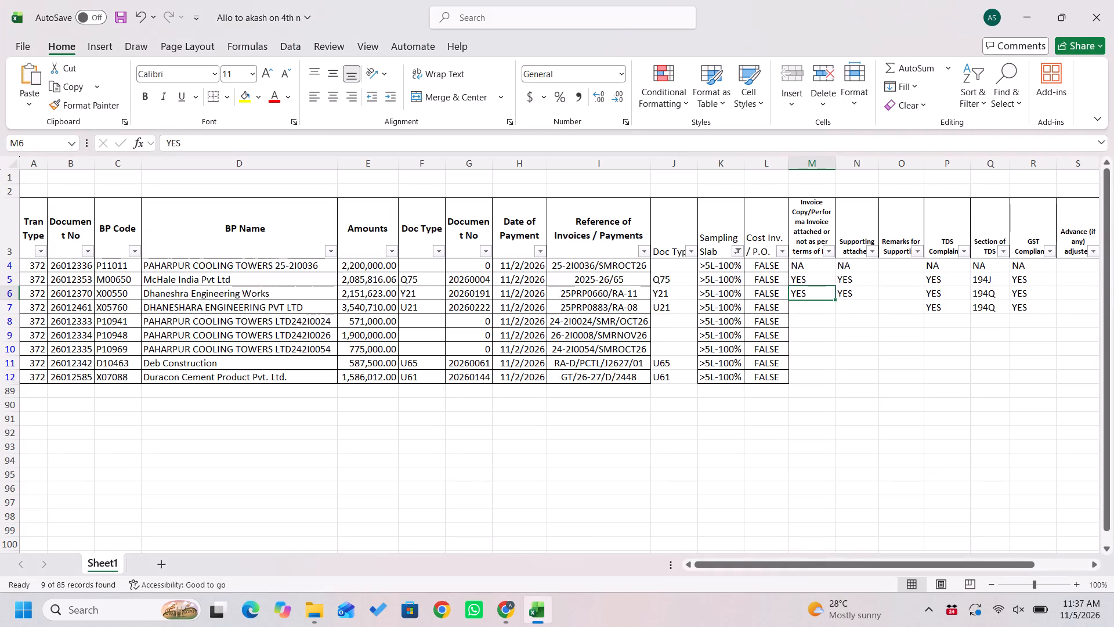
key("Right")
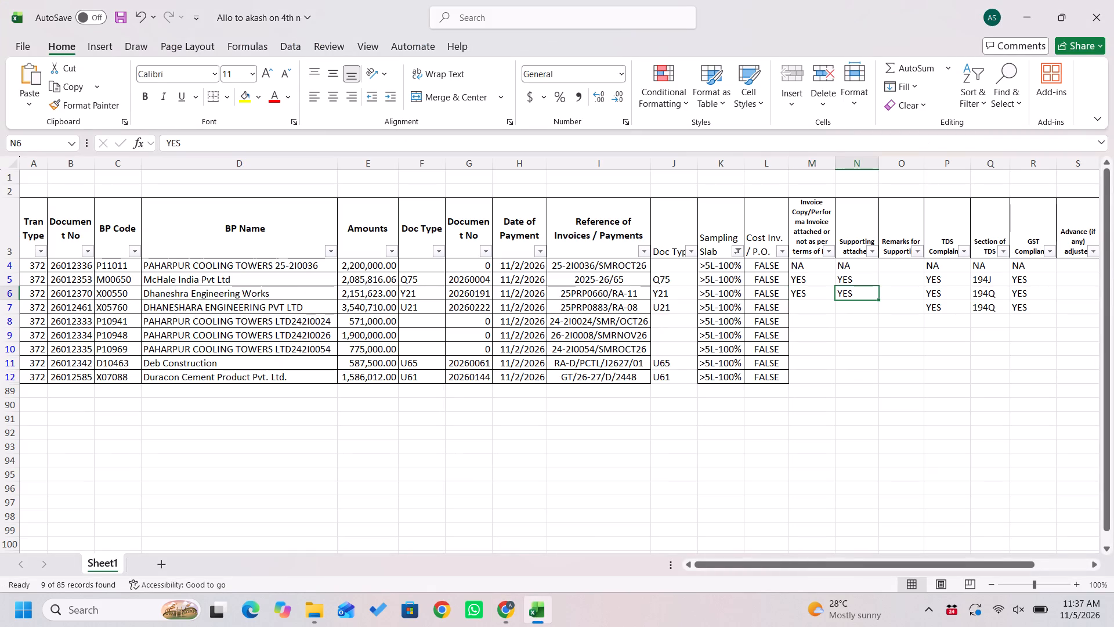
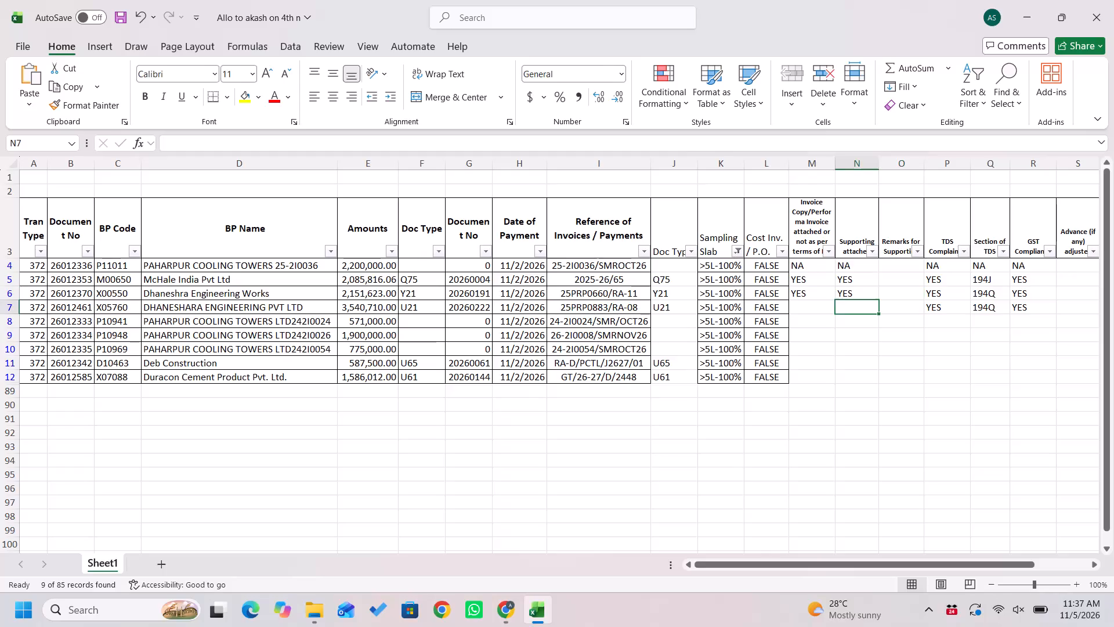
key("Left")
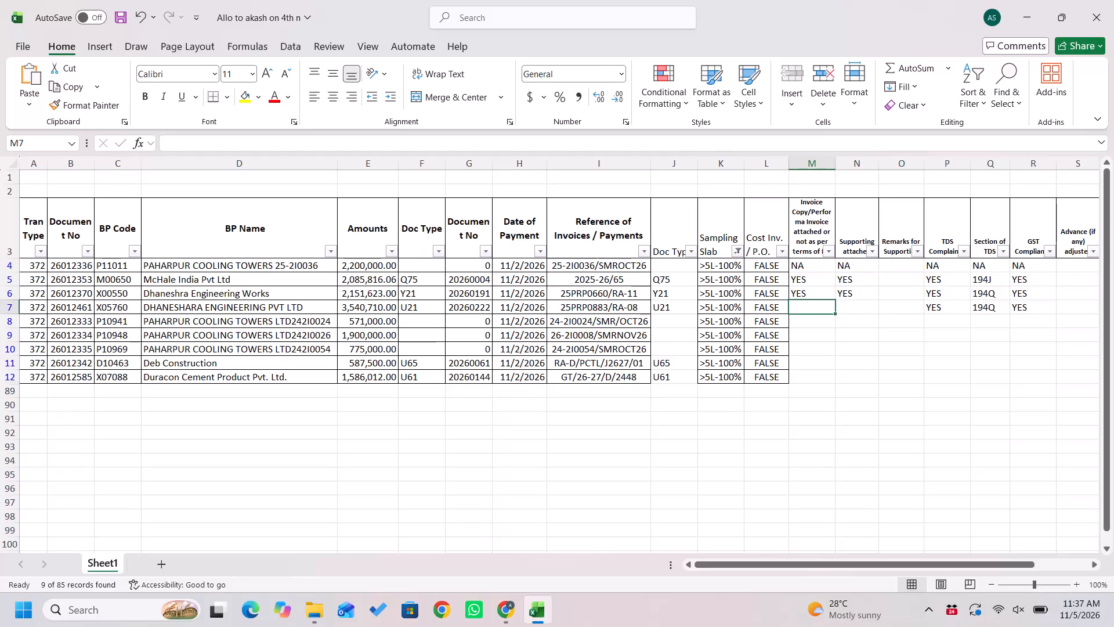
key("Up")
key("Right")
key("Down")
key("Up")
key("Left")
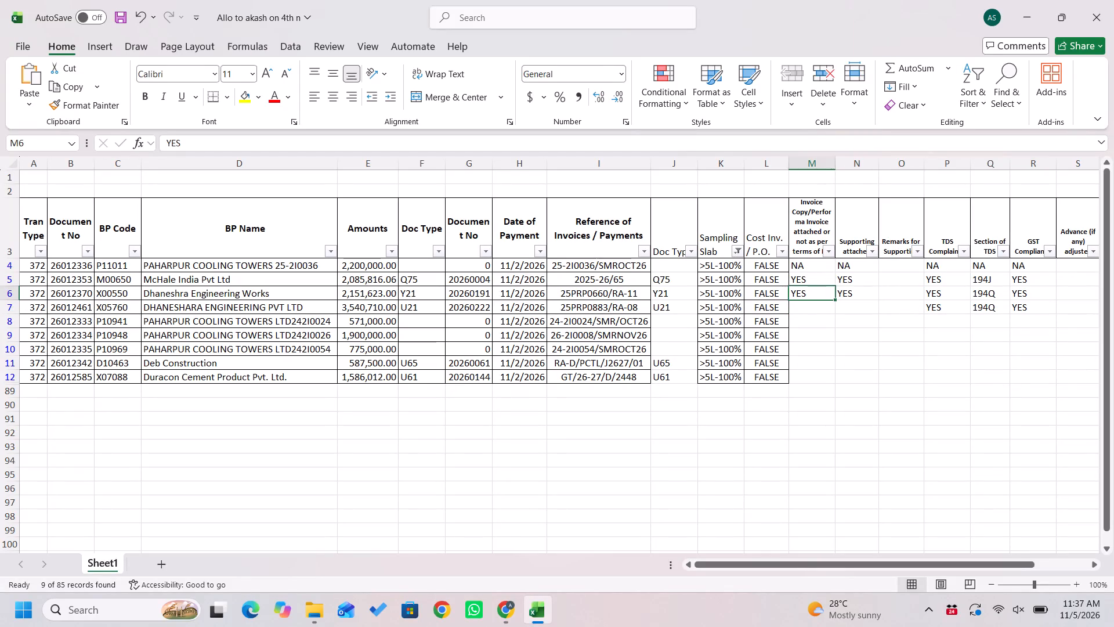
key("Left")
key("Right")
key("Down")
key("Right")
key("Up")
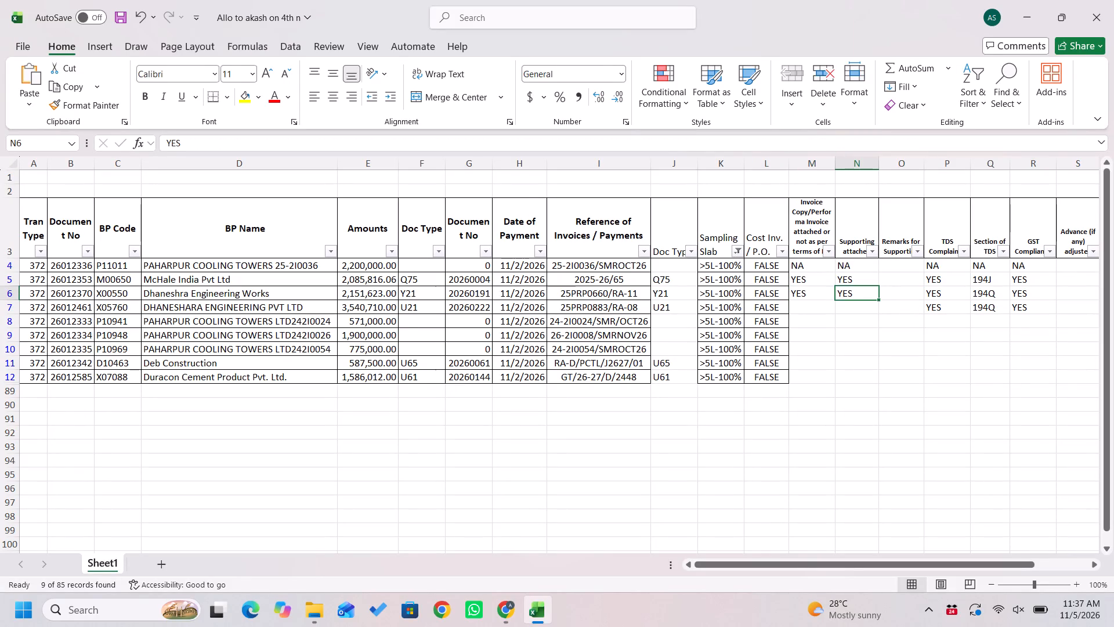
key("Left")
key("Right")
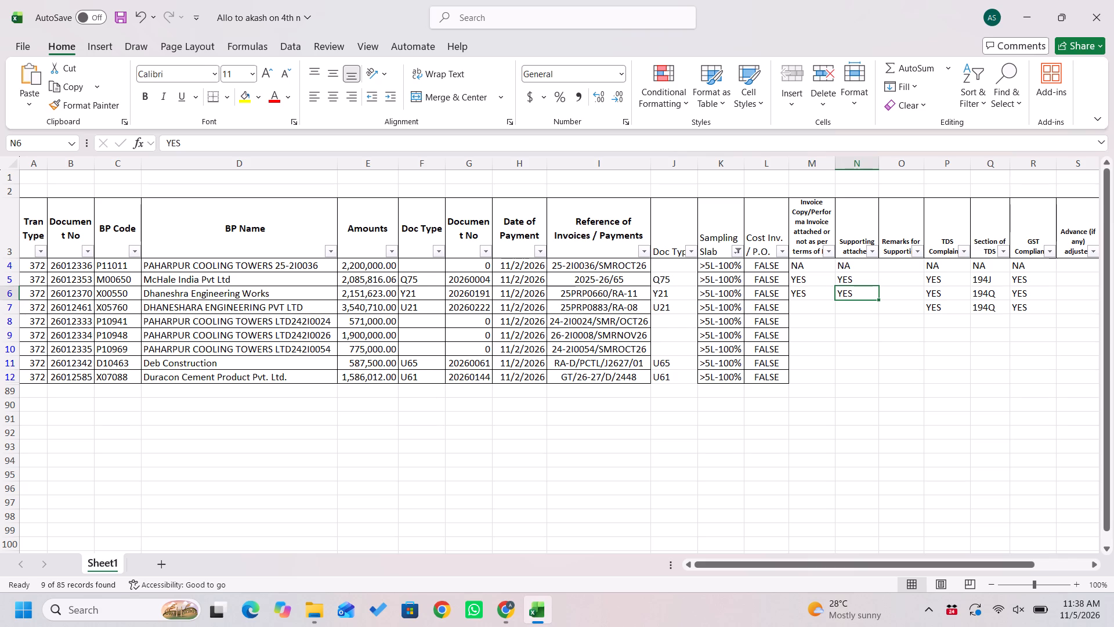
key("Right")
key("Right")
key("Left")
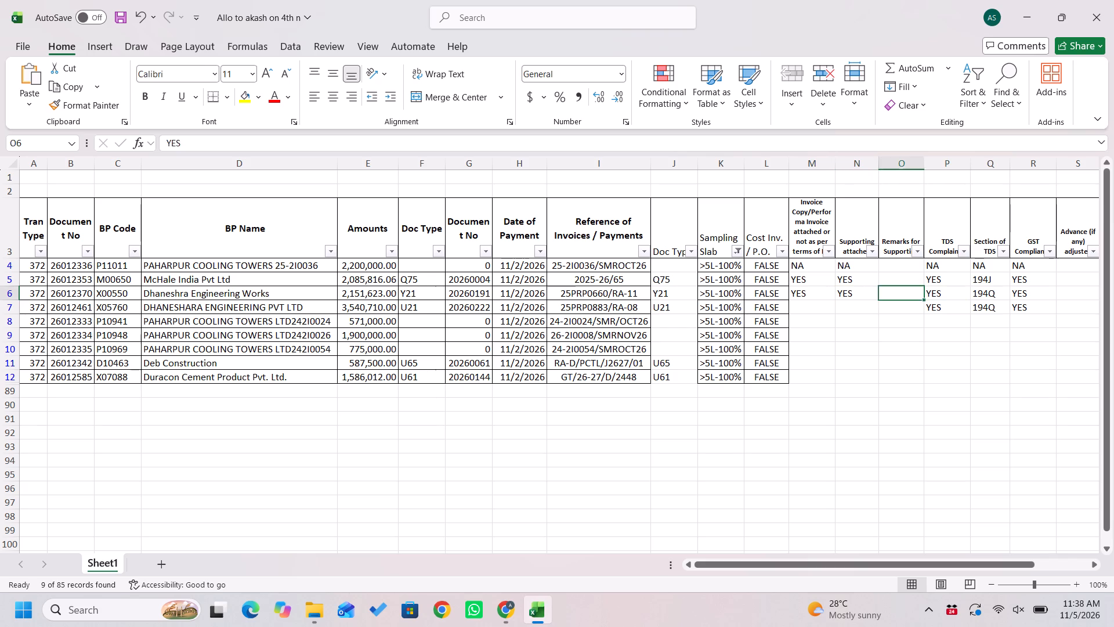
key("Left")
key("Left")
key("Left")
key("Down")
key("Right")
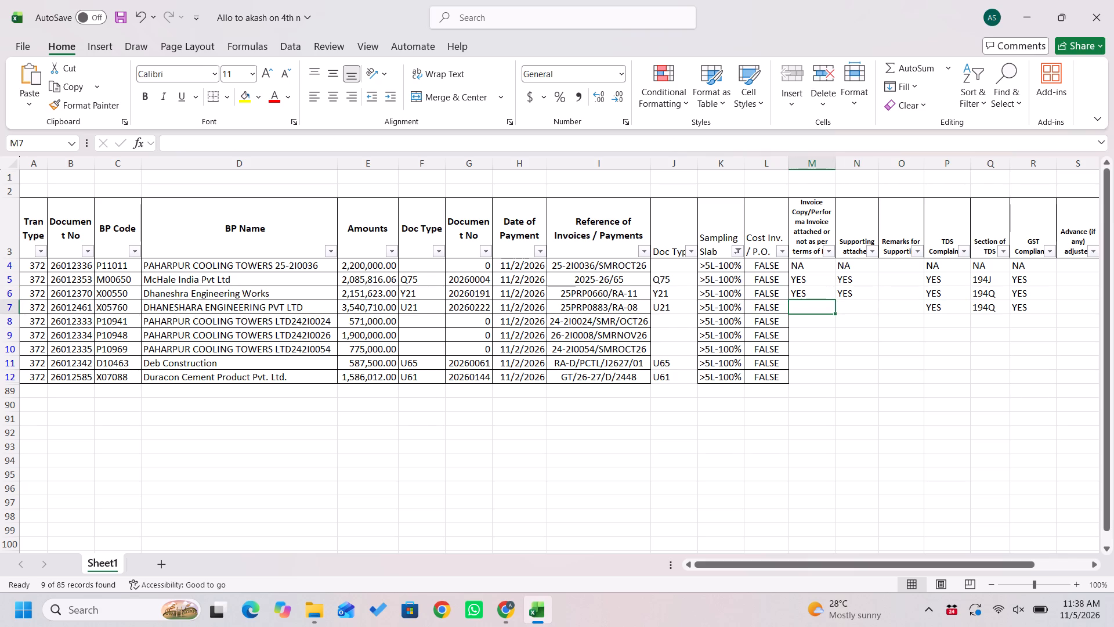
Examine the tax invoice page of U2120260222.pdf in the browser and compare it with row 7's amount and invoice reference in Excel.
key("alt+Tab")
scroll(596, 529, "up", 5)
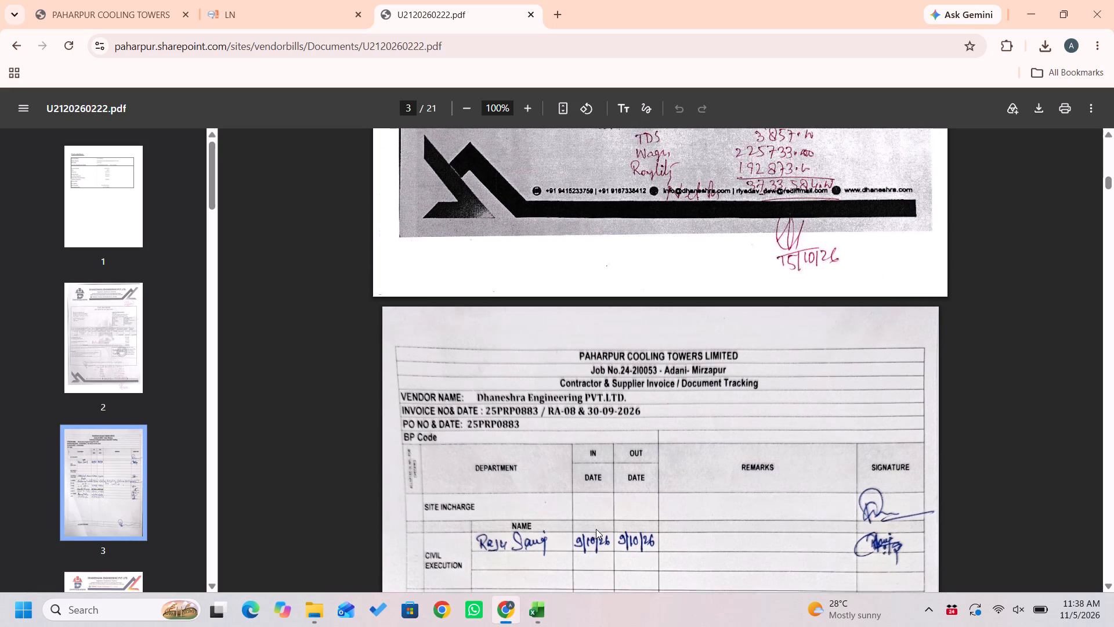
scroll(596, 529, "up", 3)
scroll(596, 529, "right", 1)
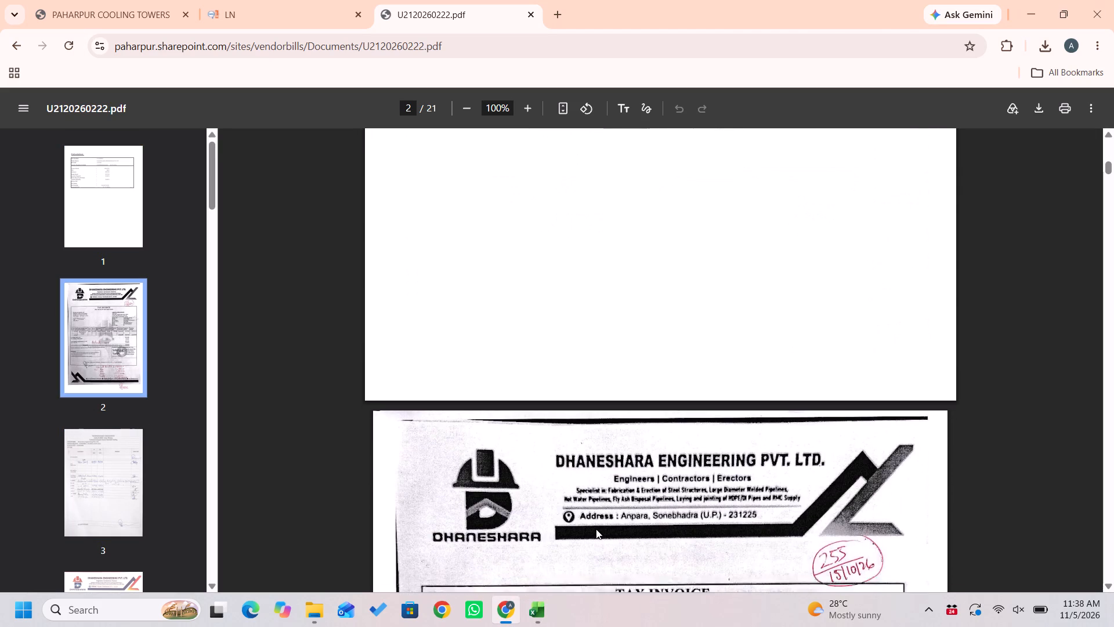
scroll(596, 529, "right", 1)
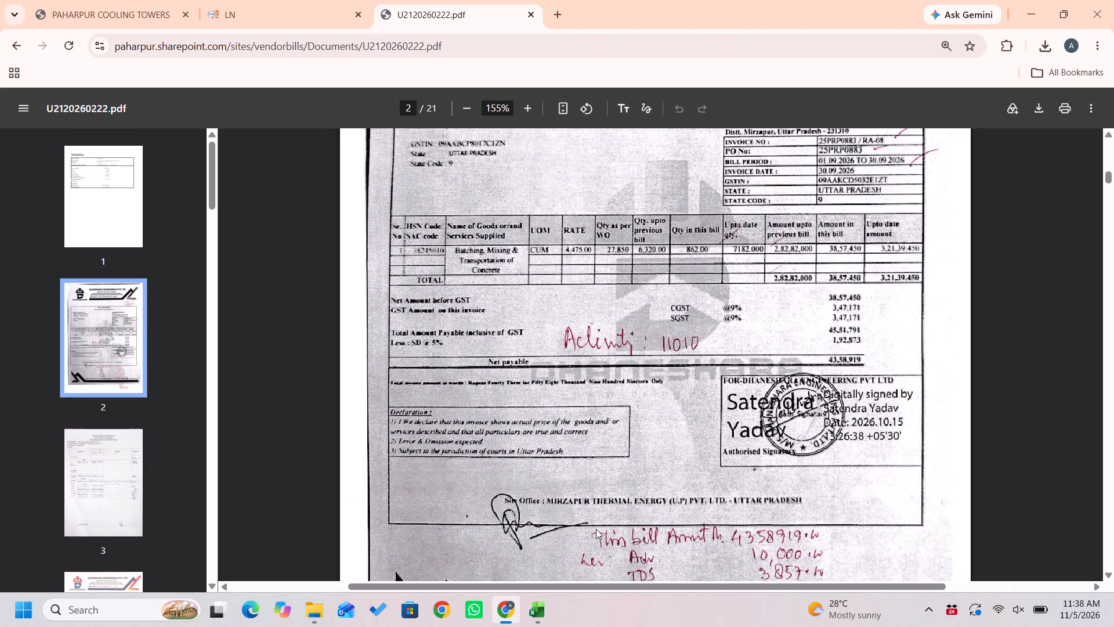
scroll(848, 435, "up", 4)
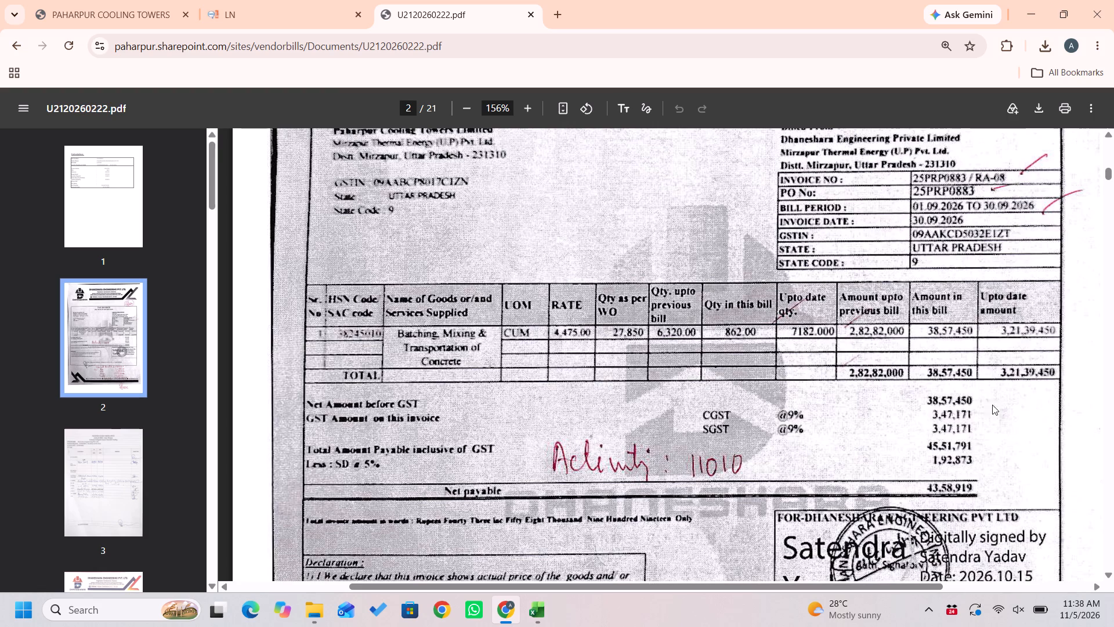
key("alt+Tab")
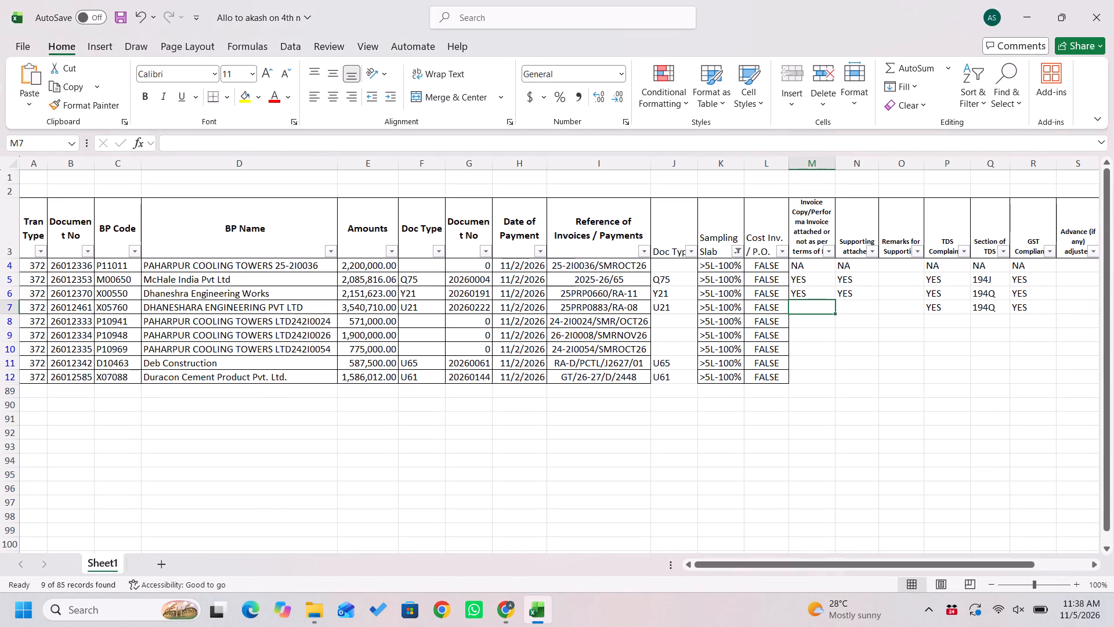
key("Left")
key("Left")
key("Left")
key("Left")
key("Left")
key("Left")
key("Left")
key("Left")
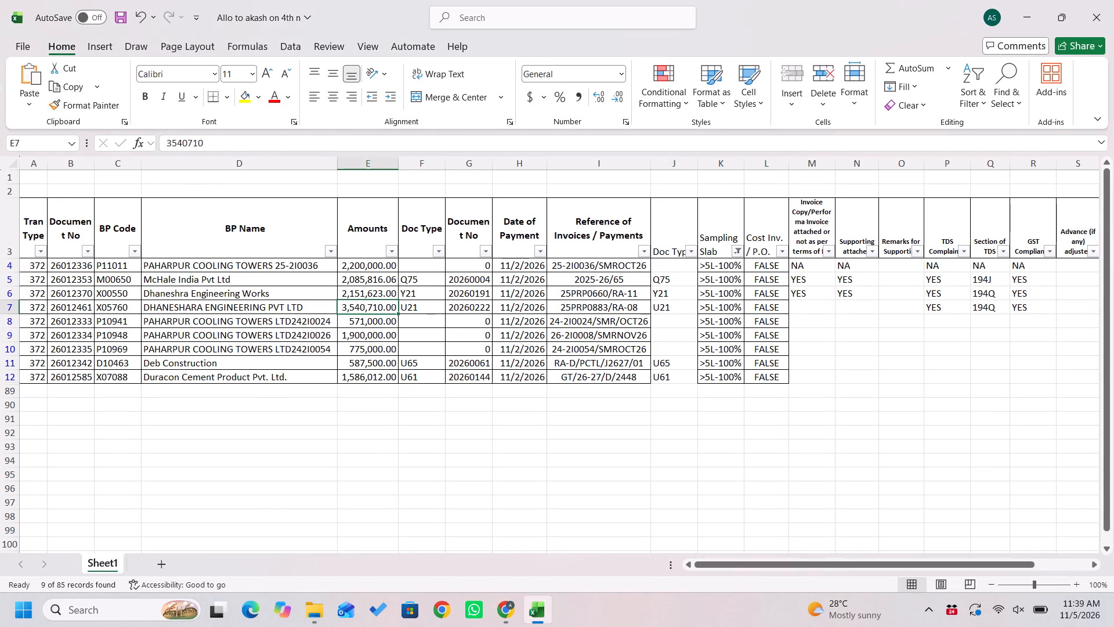
key("Left")
key("Right")
key("alt+Tab")
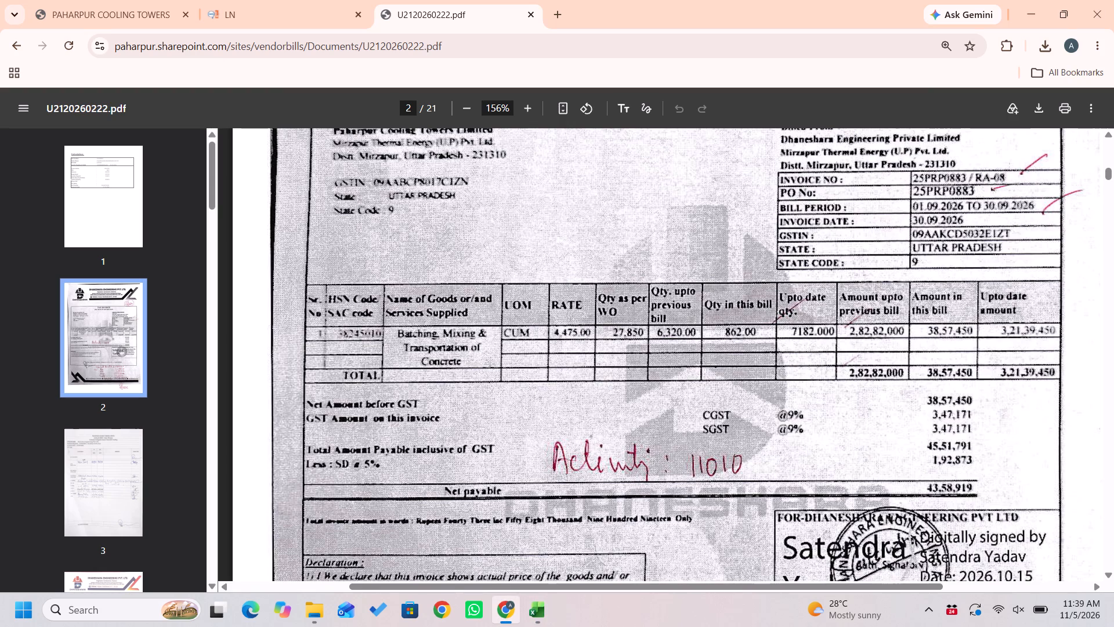
key("alt+Tab")
key("Right")
key("Right")
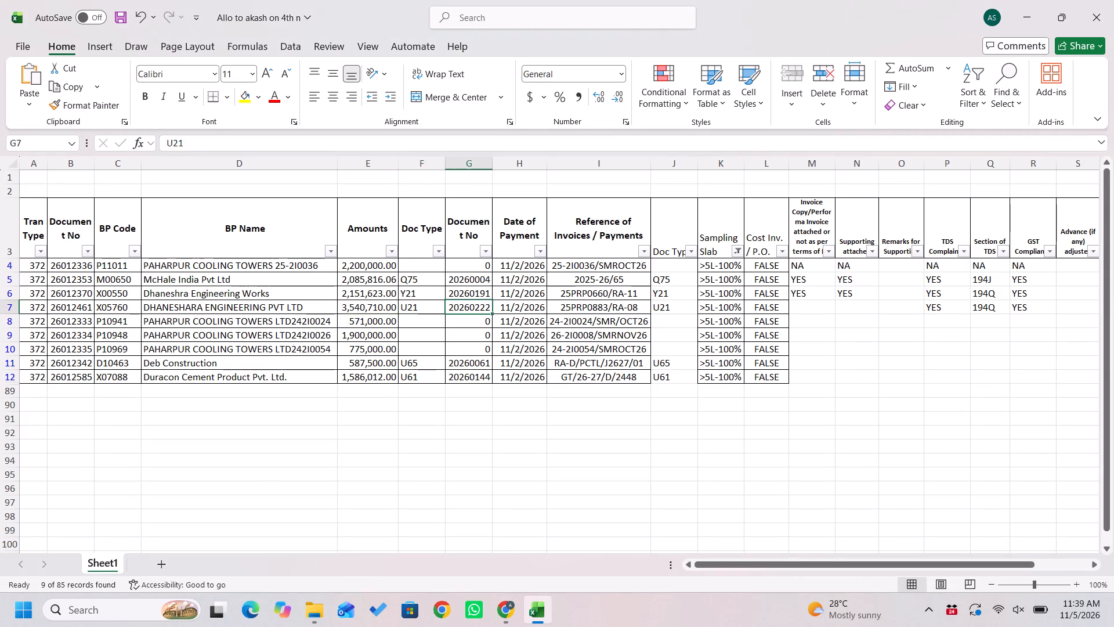
key("Right")
key("Right")
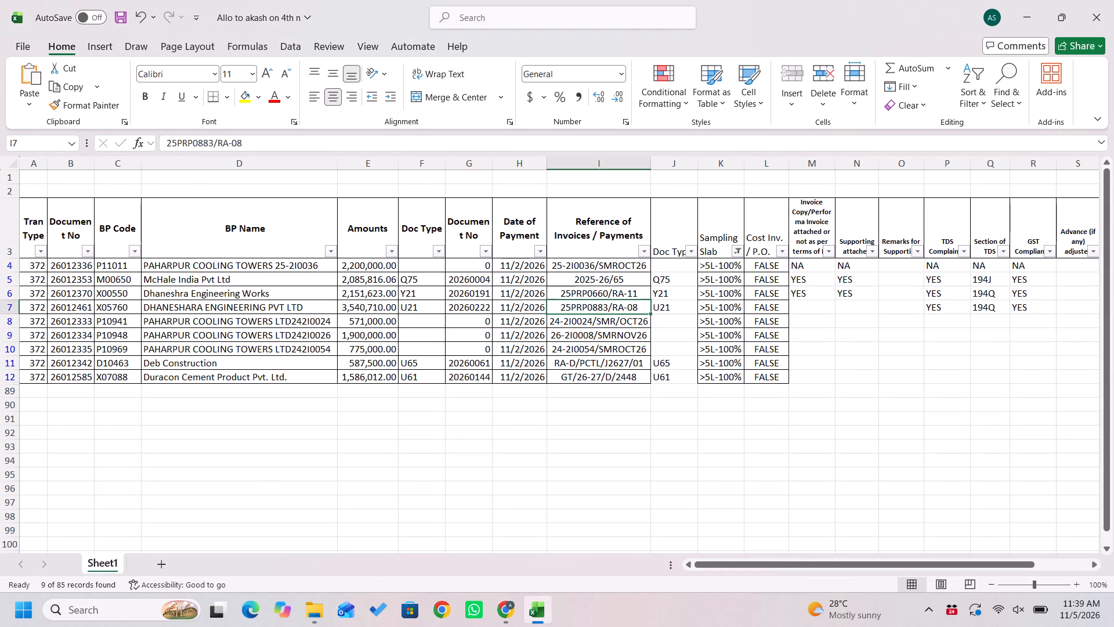
key("Right")
key("Right")
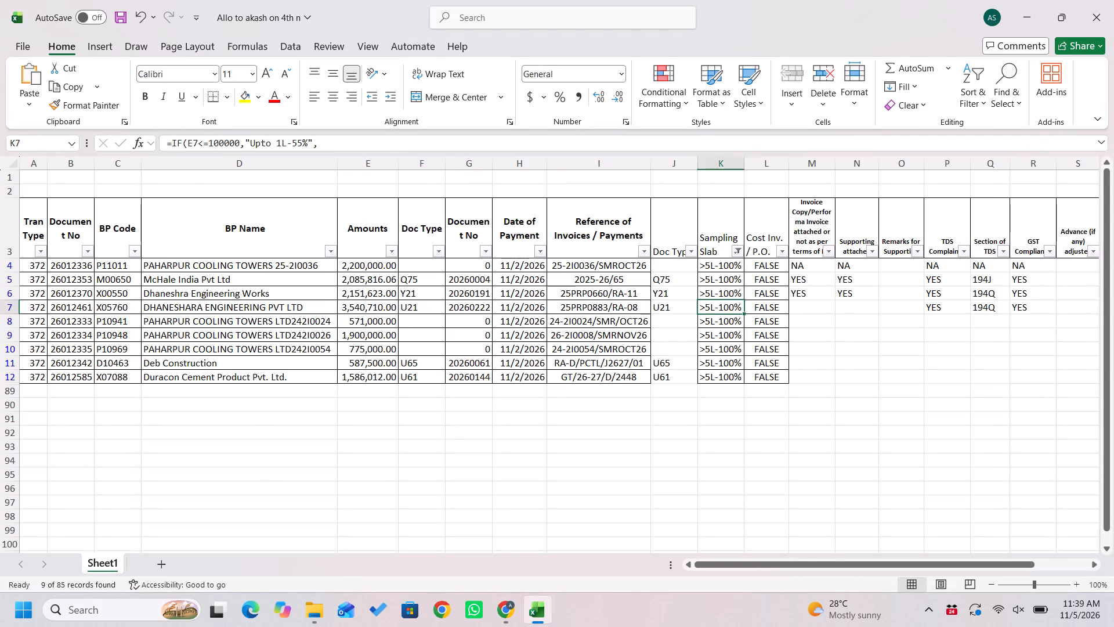
Fill the invoice copy and supporting attached checks for row 7, DHANESHARA ENGINEERING PVT LTD, with YES from row 6.
key("Right")
key("Right")
key("Up")
key("Down")
key("shift+Right")
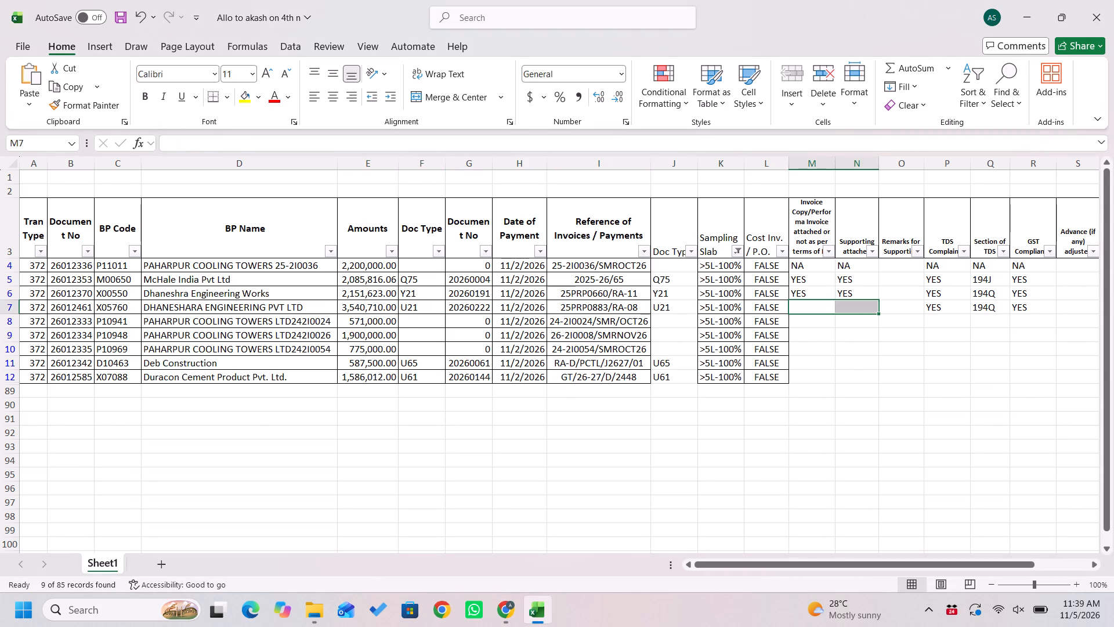
key("Up")
key("Left")
key("Right")
key("shift+Down")
key("shift+Right")
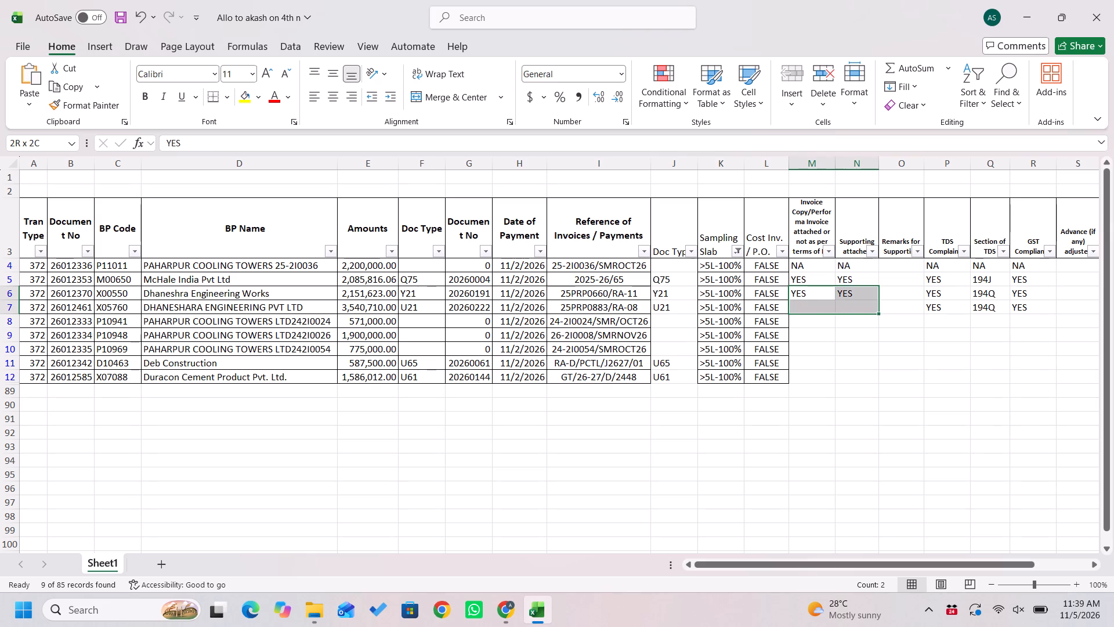
key("shift+Right")
key("ctrl+d")
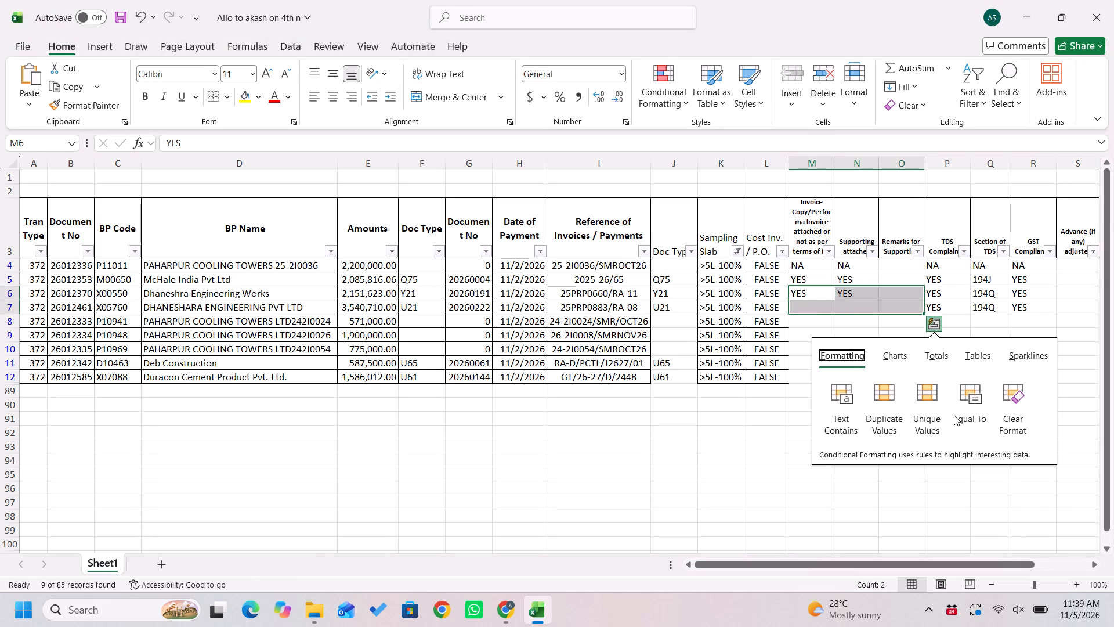
key("Escape")
key("ctrl+d")
key("Down")
key("Down")
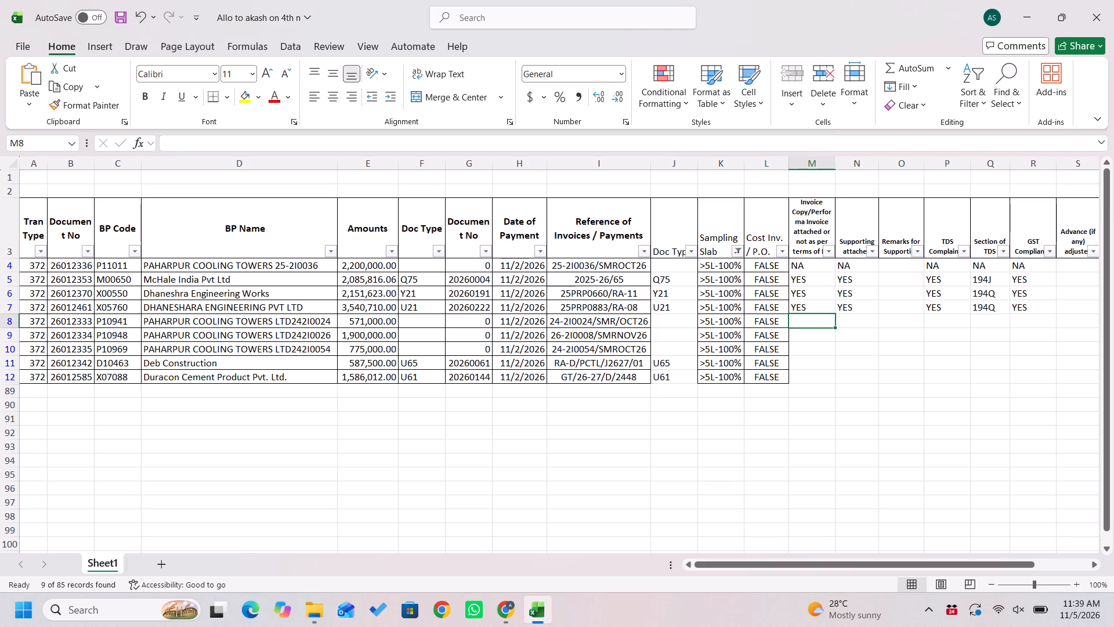
Review the BP name, amount and document fields of row 8, PAHARPUR COOLING TOWERS LTD242I0024.
key("Down")
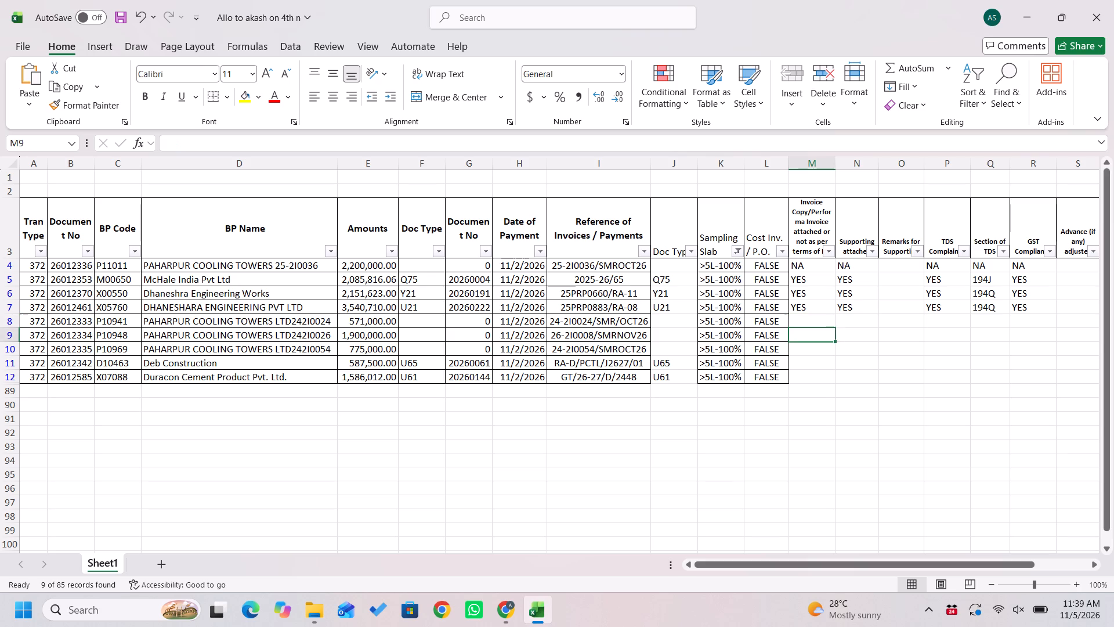
key("Up")
key("Left")
key("Left")
key("Left")
key("Left")
key("Left")
key("Left")
key("Left")
key("Left")
key("Left")
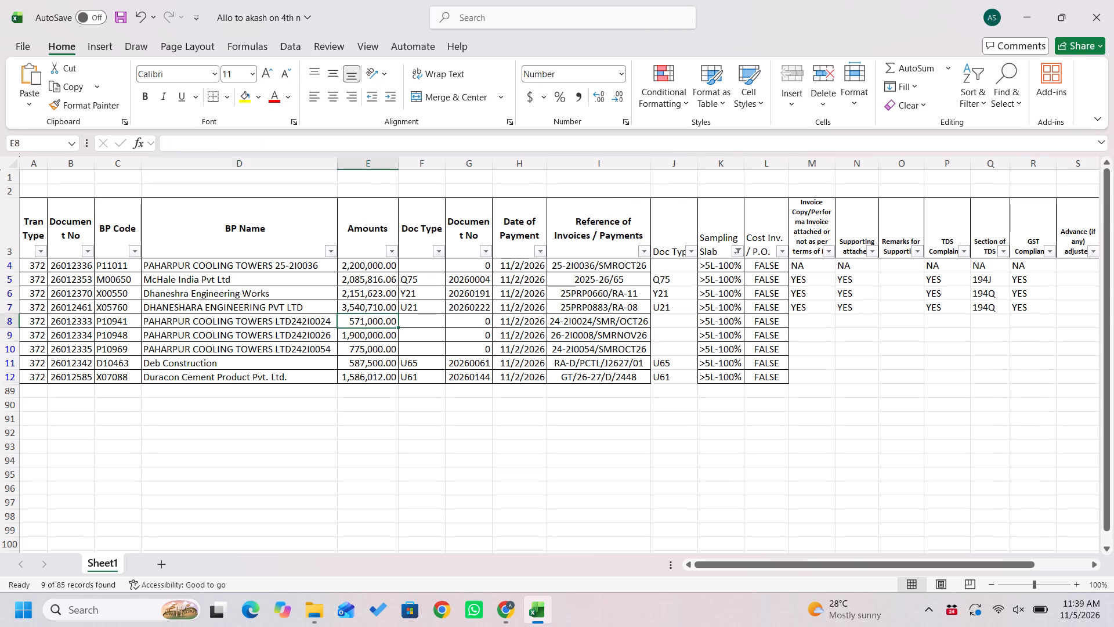
key("Right")
key("Right")
key("Left")
key("Left")
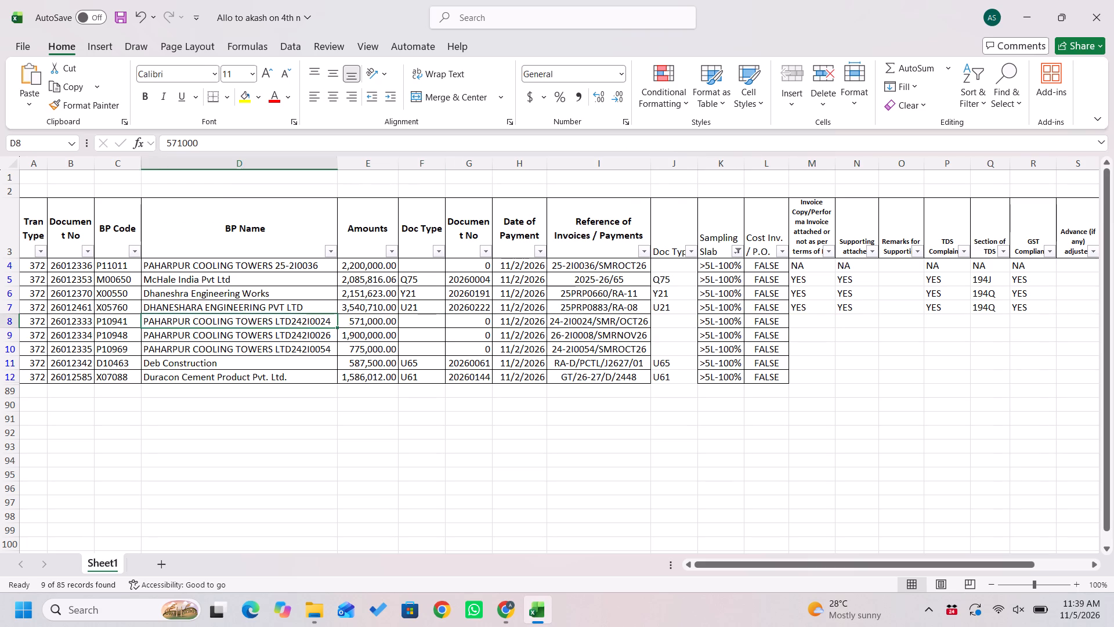
key("Right")
key("Right")
key("Right")
key("Right")
key("Right")
key("Right")
key("Right")
key("Right")
key("Right")
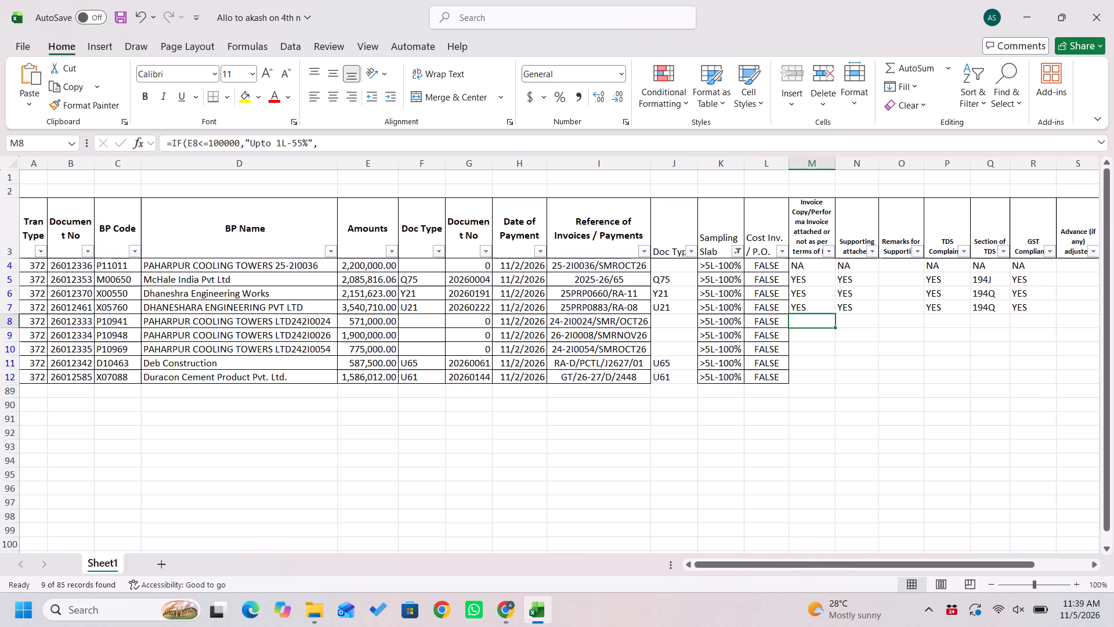
Copy the NA entries in columns M to R of row 4 into row 8, PAHARPUR COOLING TOWERS LTD242I0024.
key("Up")
key("Up")
key("Up")
key("Up")
key("ctrl+shift+Right")
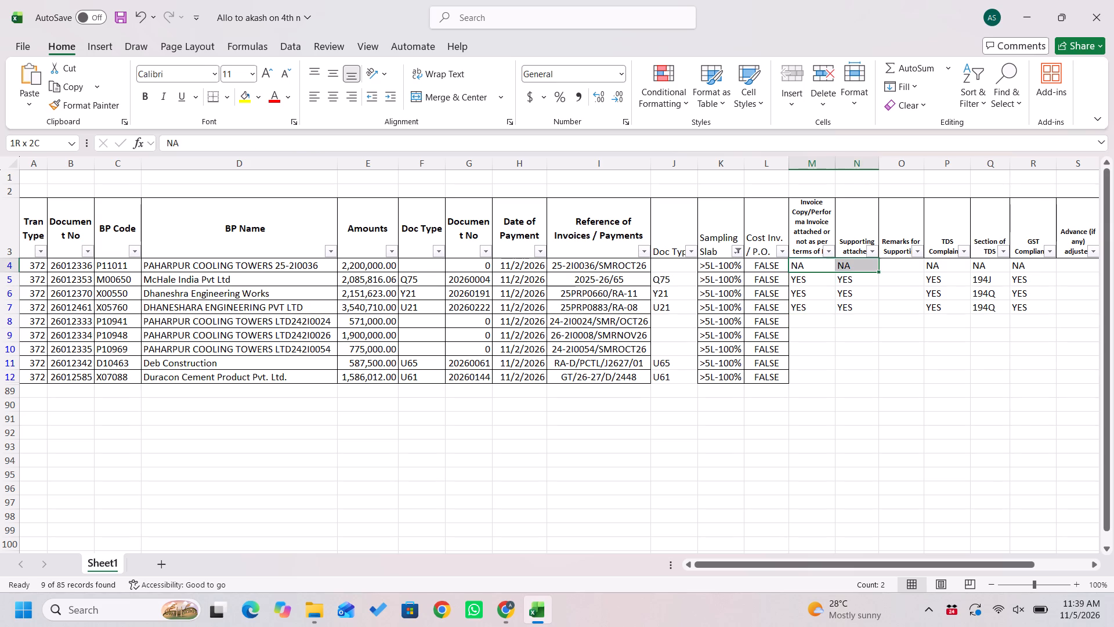
key("ctrl+shift+Right")
key("ctrl+shift+Right")
key("ctrl+c")
key("Down")
key("Down")
key("Down")
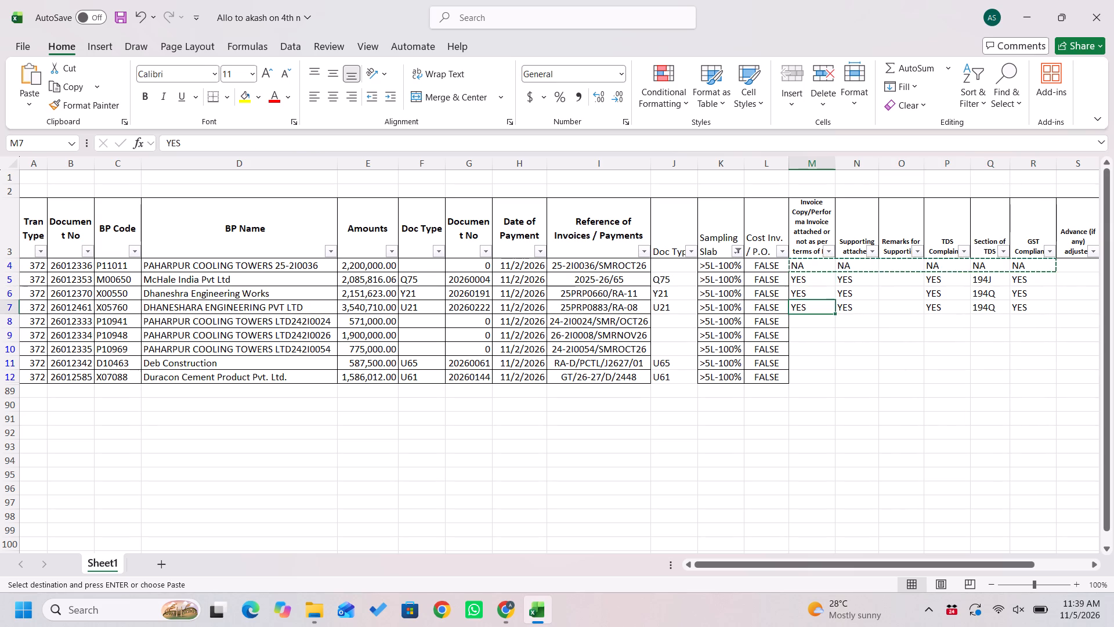
key("Down")
key("Return")
key("Return")
key("Up")
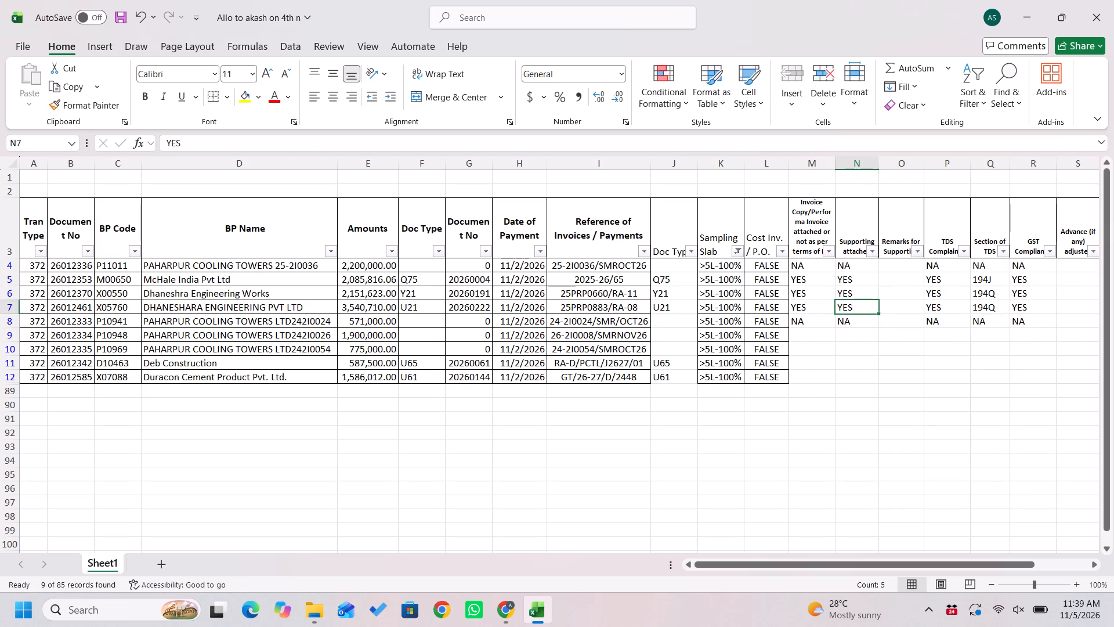
Fill row 8's NA entries in columns M to R down to rows 9 and 10, the other PAHARPUR COOLING TOWERS records.
key("Down")
key("Left")
key("ctrl+shift+Right")
key("ctrl+shift+Right")
key("ctrl+shift+Right")
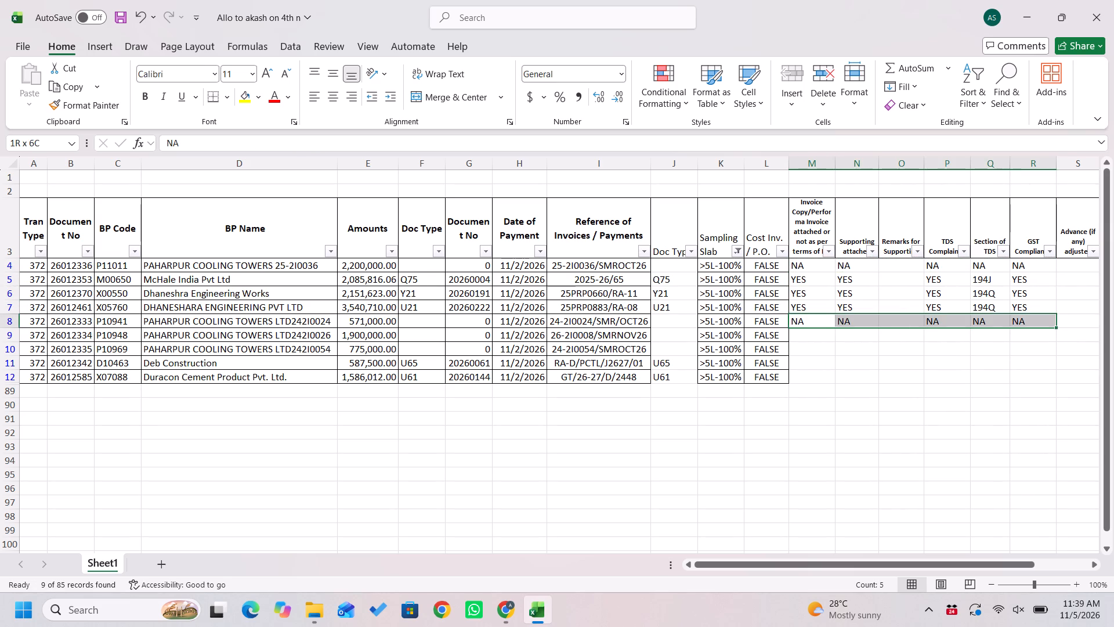
key("shift+Down")
key("shift+Down")
key("shift+Down")
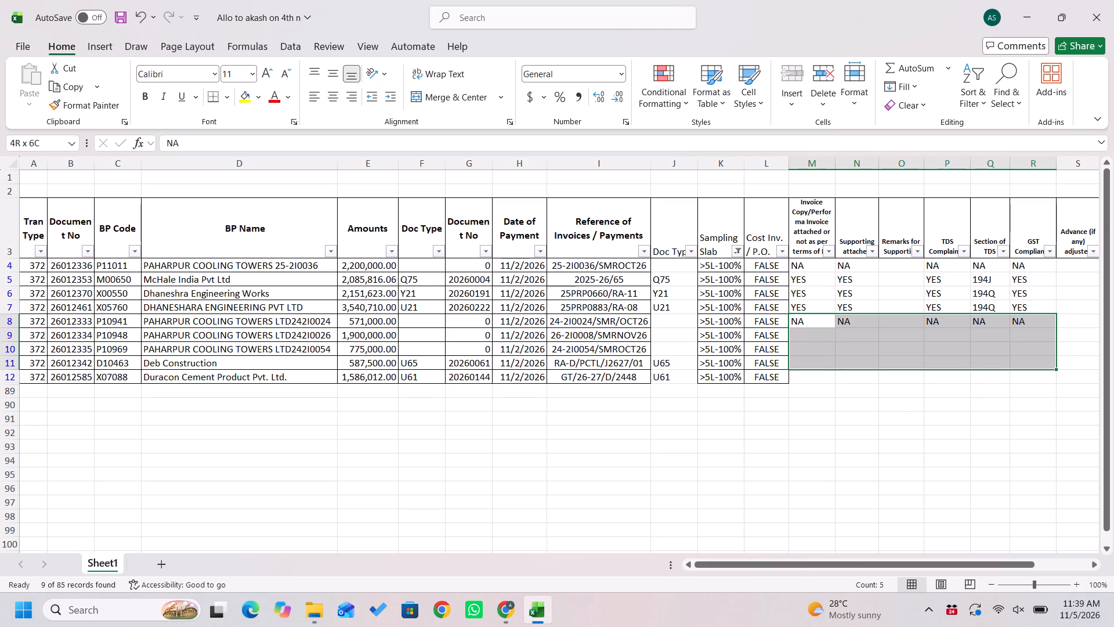
key("shift+Up")
key("ctrl+d")
Copy the BP code D10463 of Deb Construction from row 11.
key("Down")
key("Down")
key("Down")
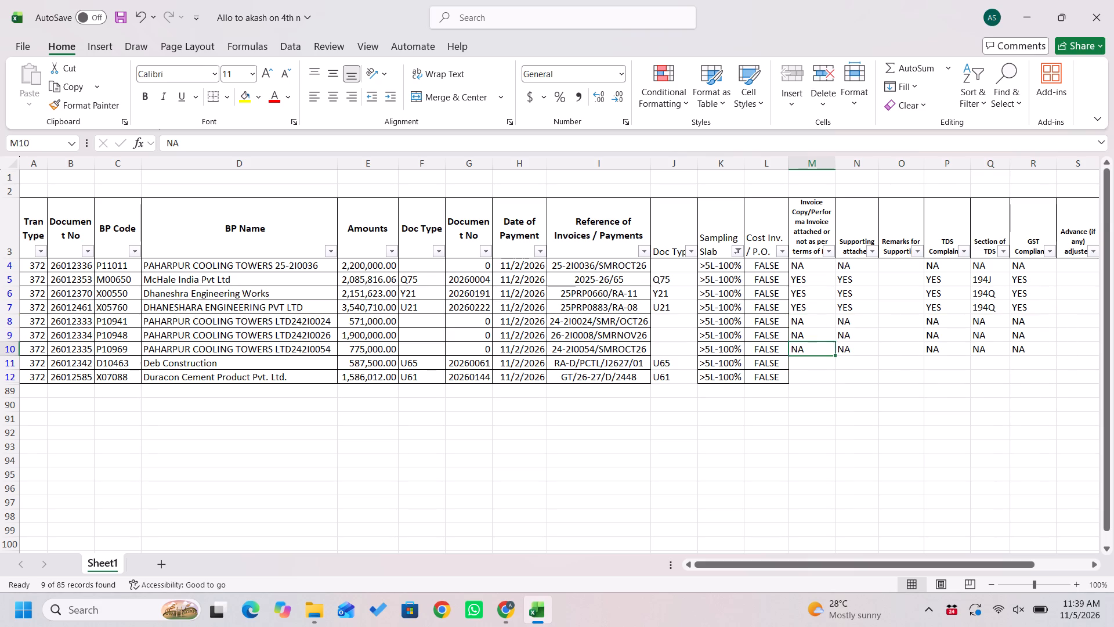
key("Left")
key("Left")
key("Left")
key("Left")
key("Left")
key("Left")
key("Left")
key("Left")
key("Left")
key("Left")
key("Left")
key("Right")
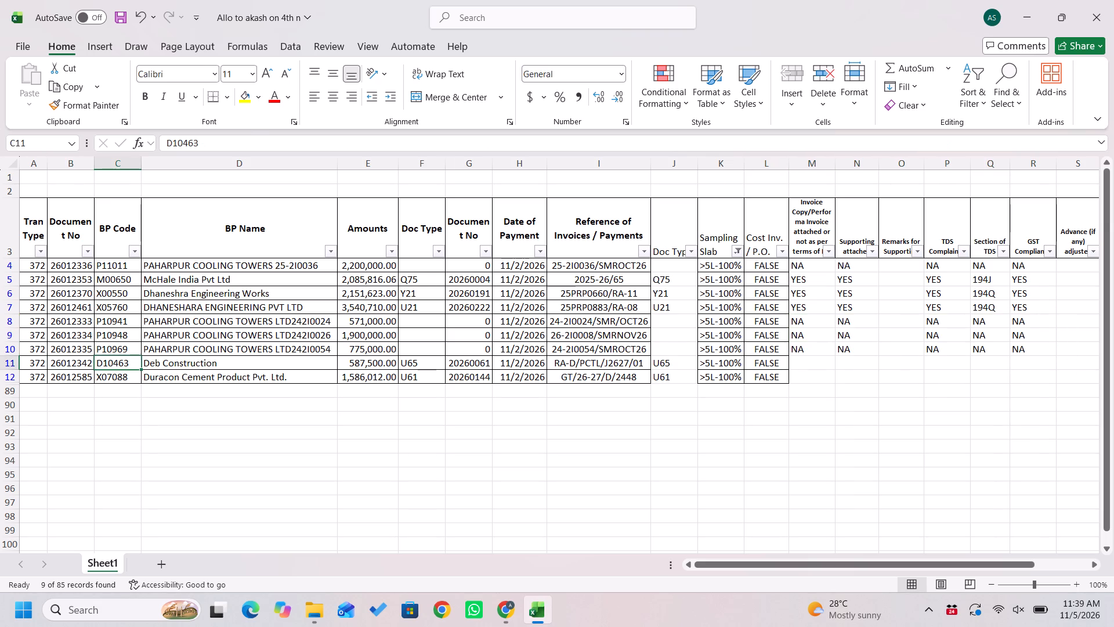
key("ctrl+c")
key("alt+Tab")
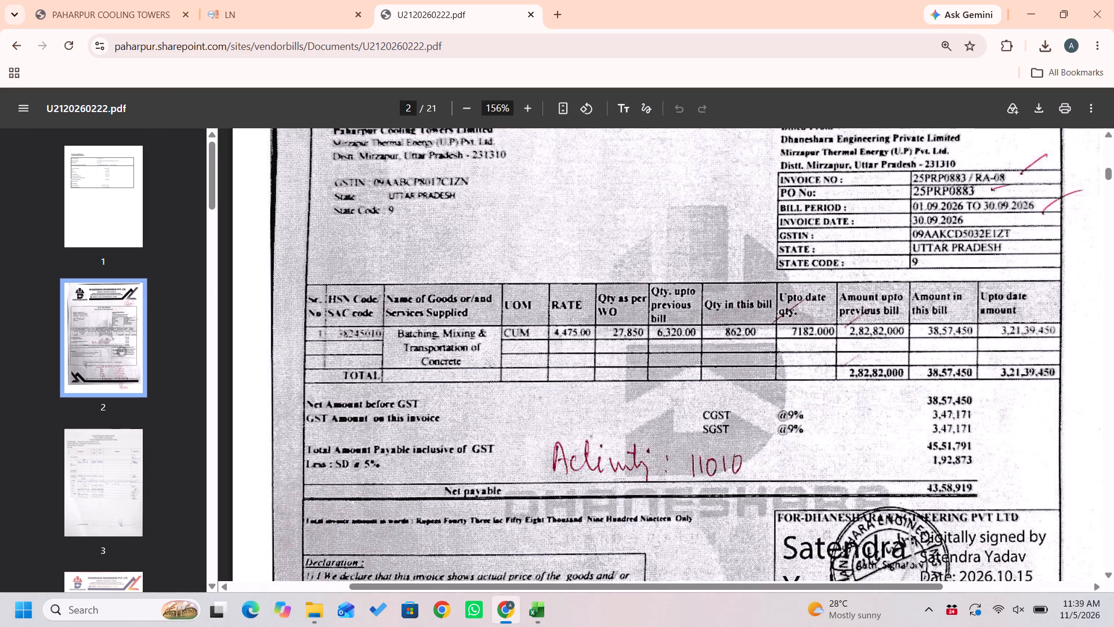
key("Escape")
scroll(954, 415, "right", 9)
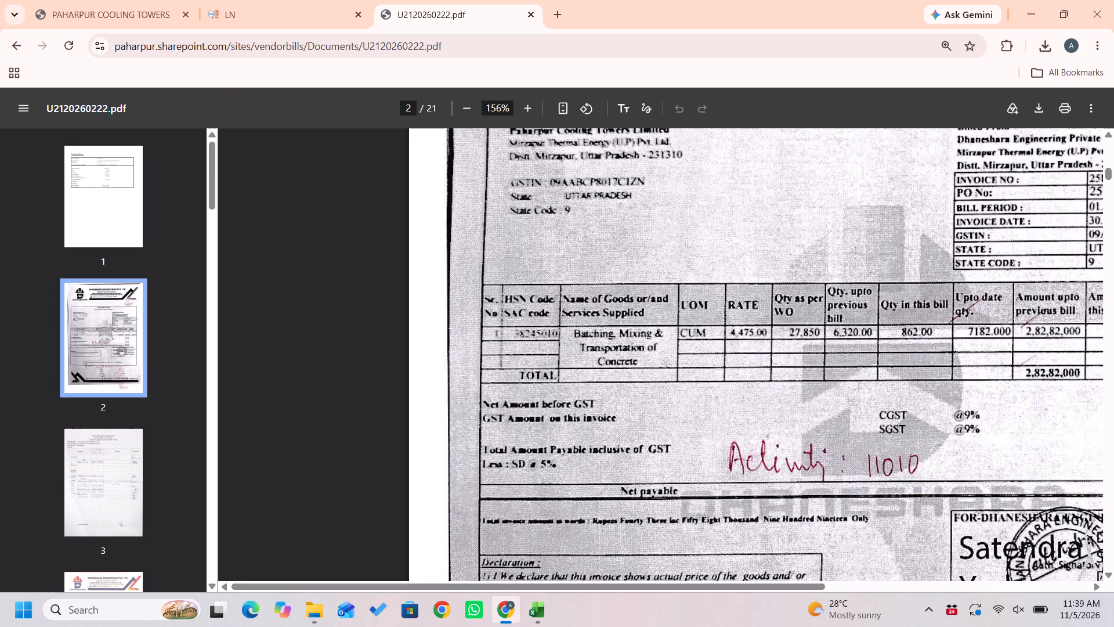
scroll(954, 415, "right", 8)
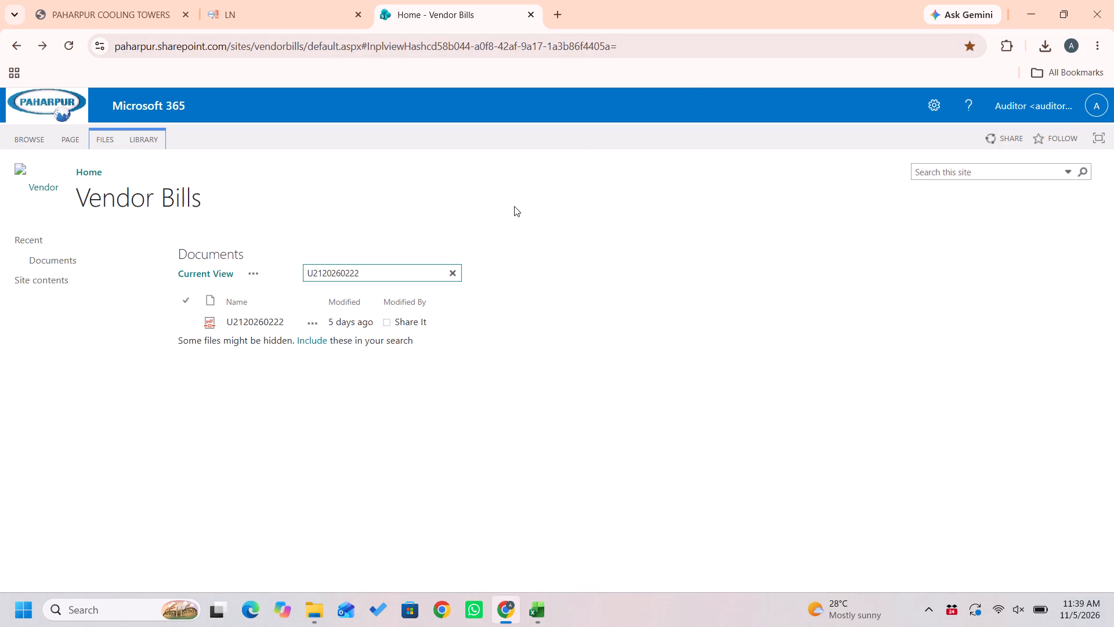
Return to LN and clear the Supplier Invoice filter in the business partner's invoice list.
left_click(304, 5)
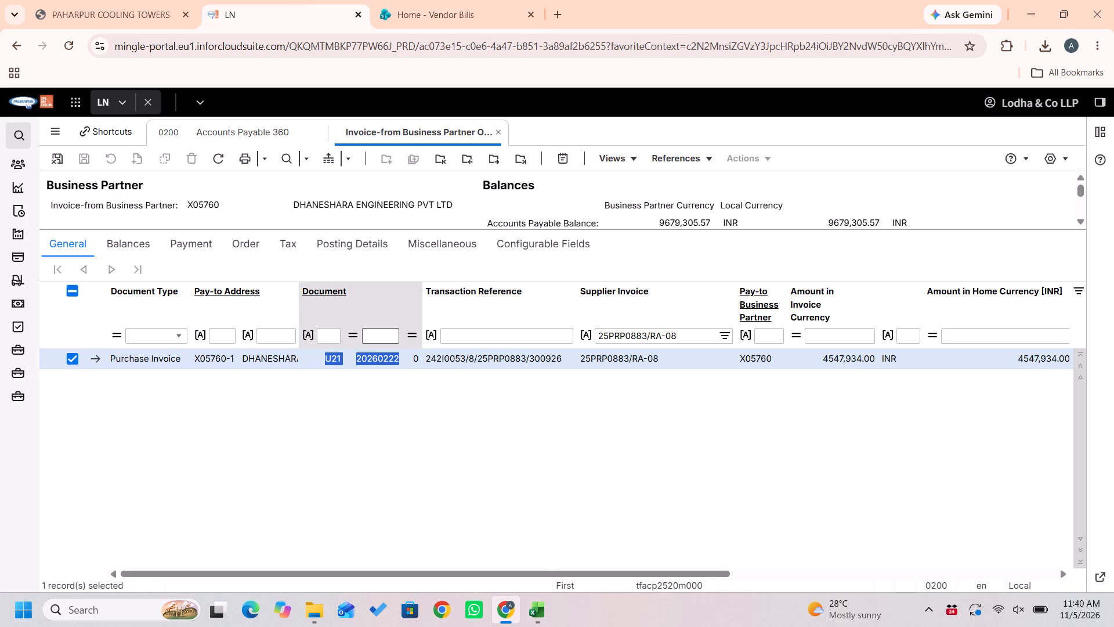
left_click(621, 335)
key("BackSpace")
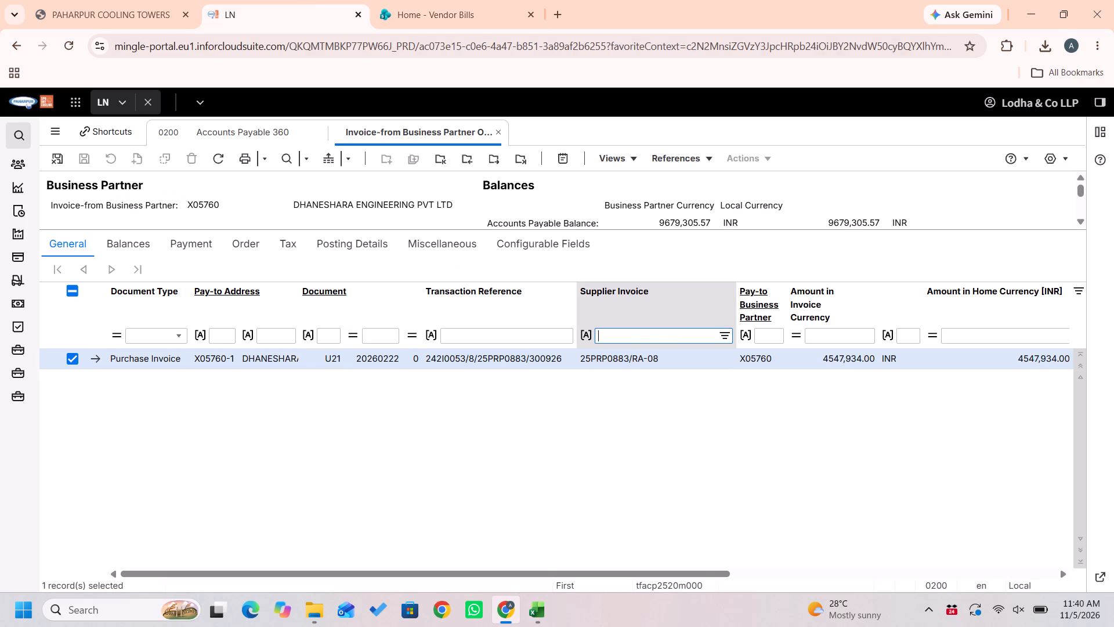
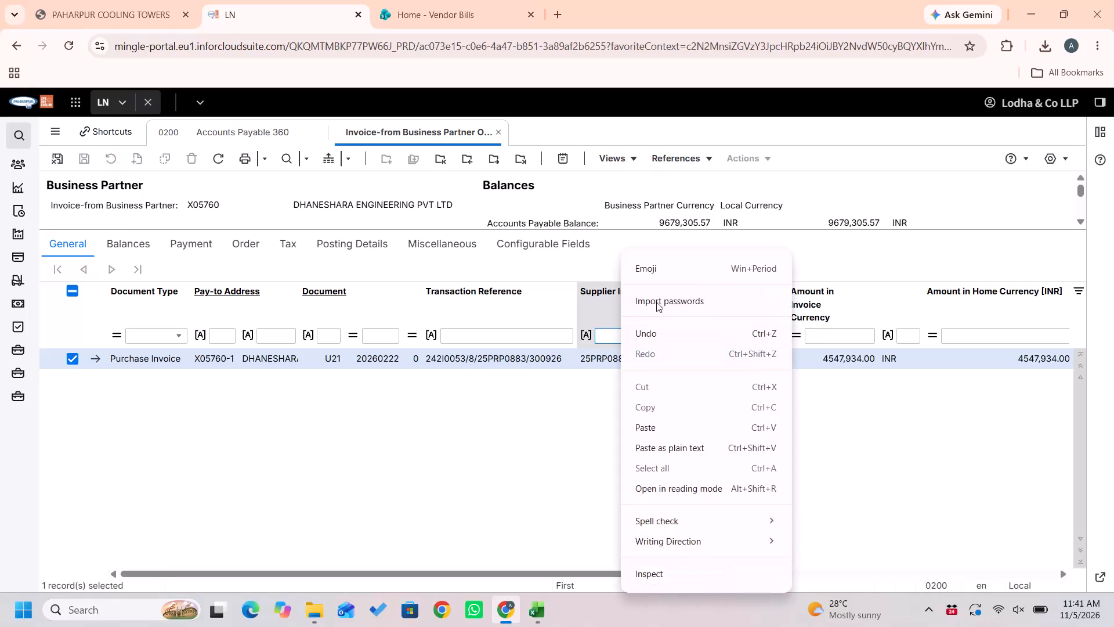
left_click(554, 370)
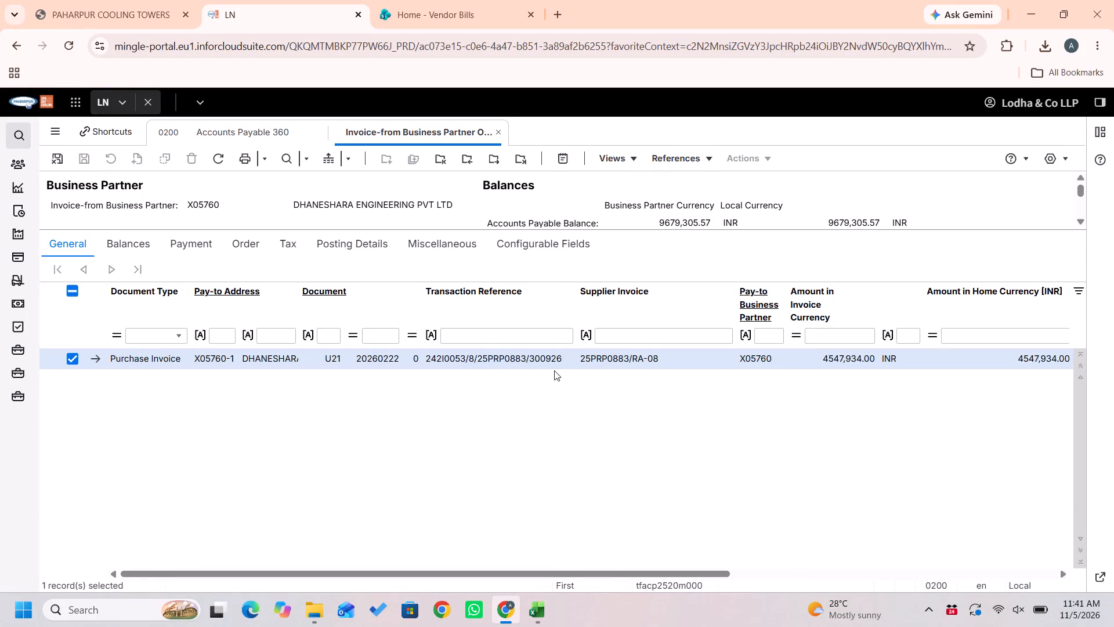
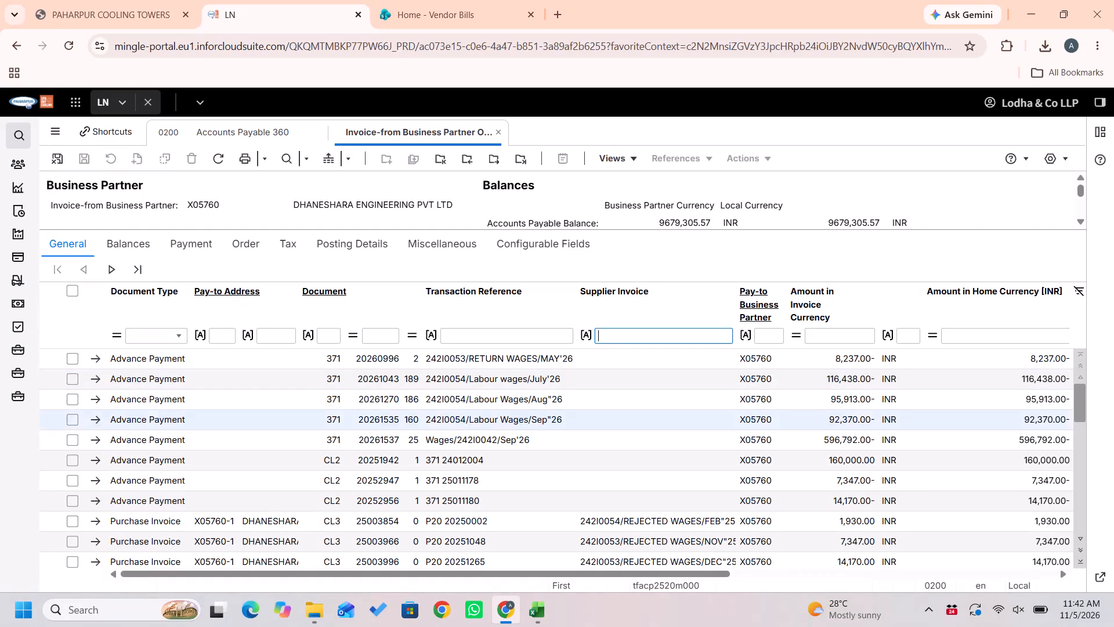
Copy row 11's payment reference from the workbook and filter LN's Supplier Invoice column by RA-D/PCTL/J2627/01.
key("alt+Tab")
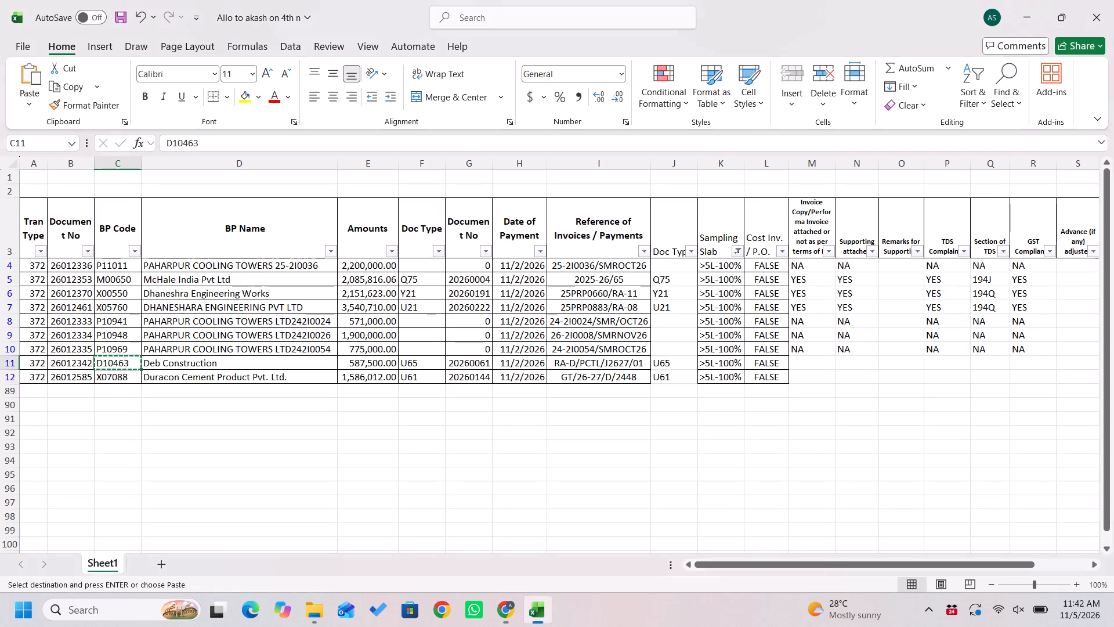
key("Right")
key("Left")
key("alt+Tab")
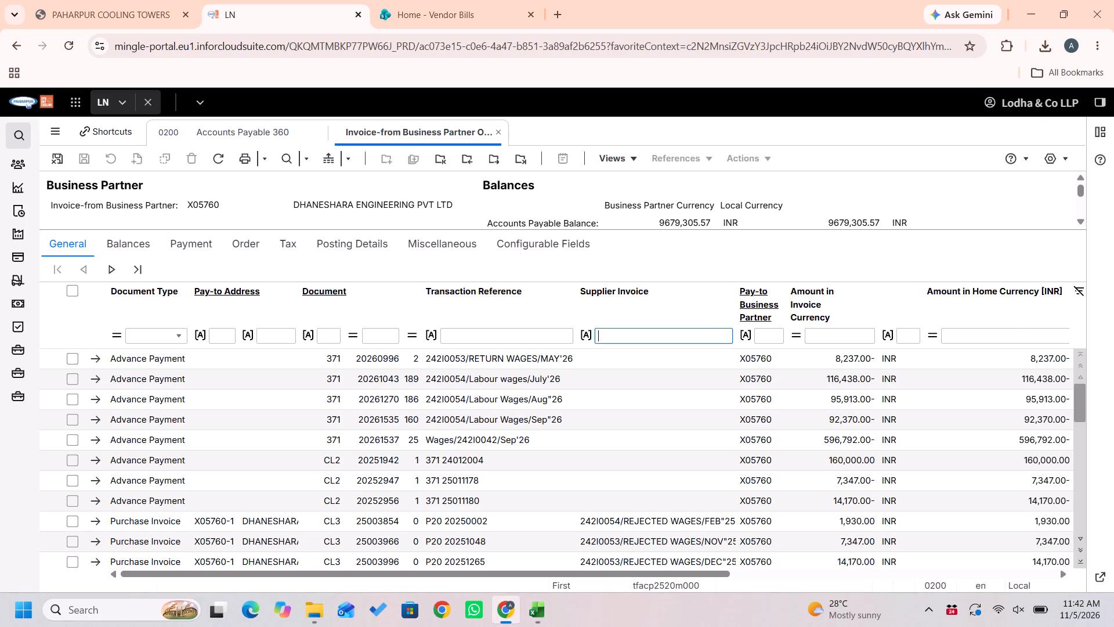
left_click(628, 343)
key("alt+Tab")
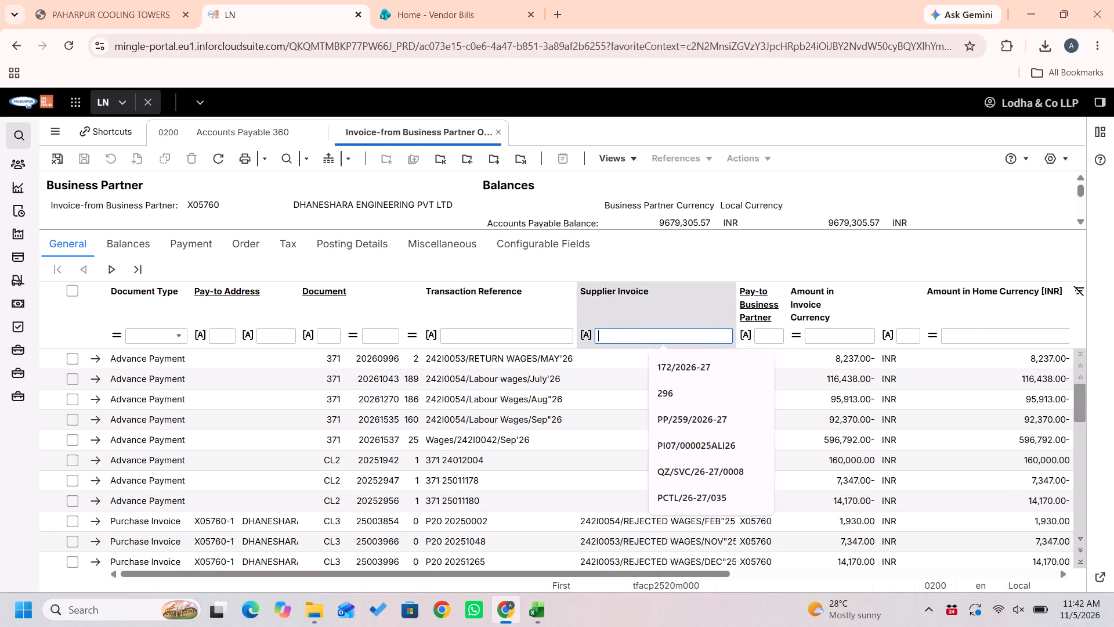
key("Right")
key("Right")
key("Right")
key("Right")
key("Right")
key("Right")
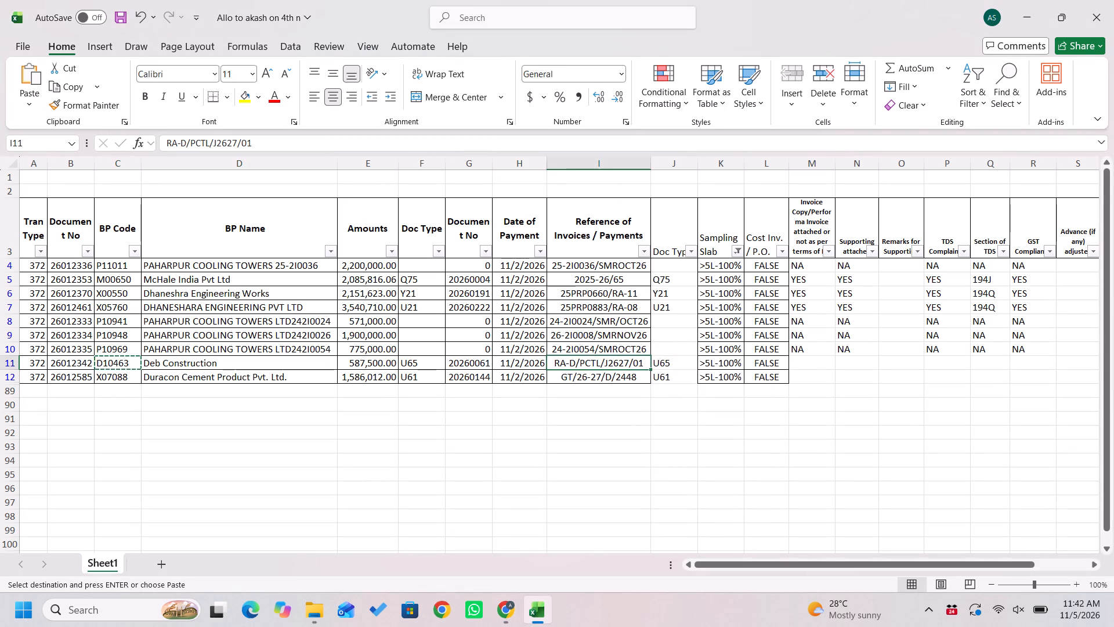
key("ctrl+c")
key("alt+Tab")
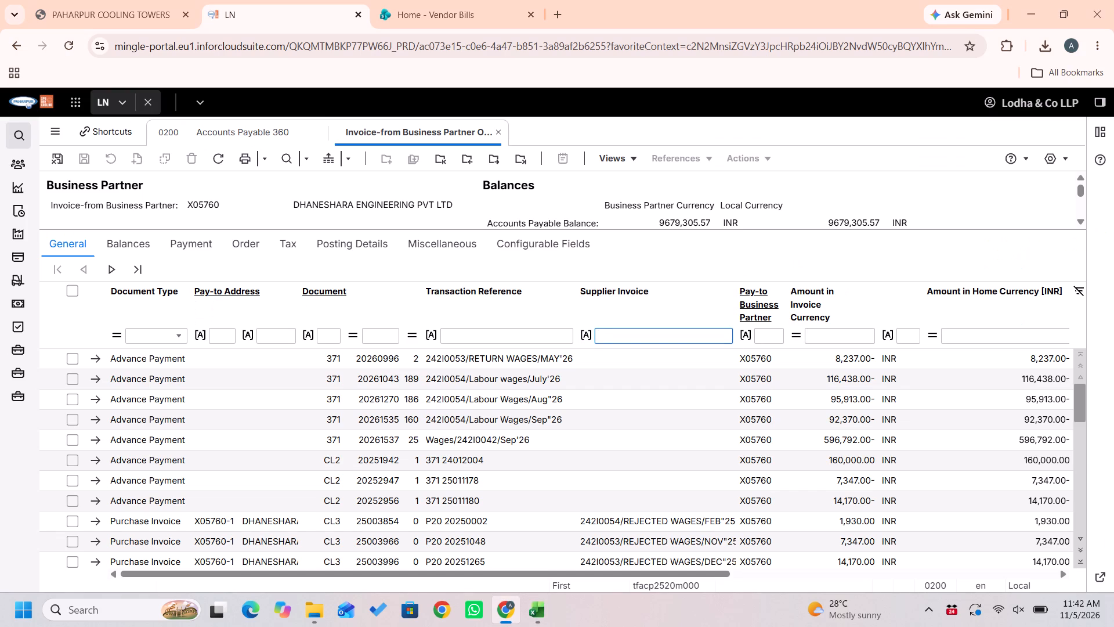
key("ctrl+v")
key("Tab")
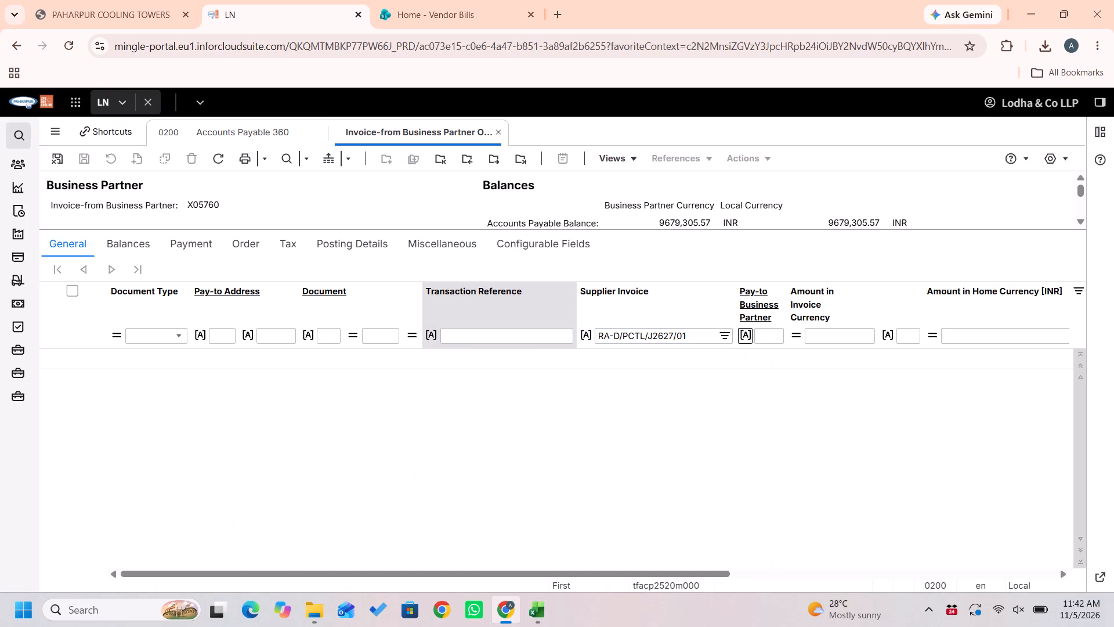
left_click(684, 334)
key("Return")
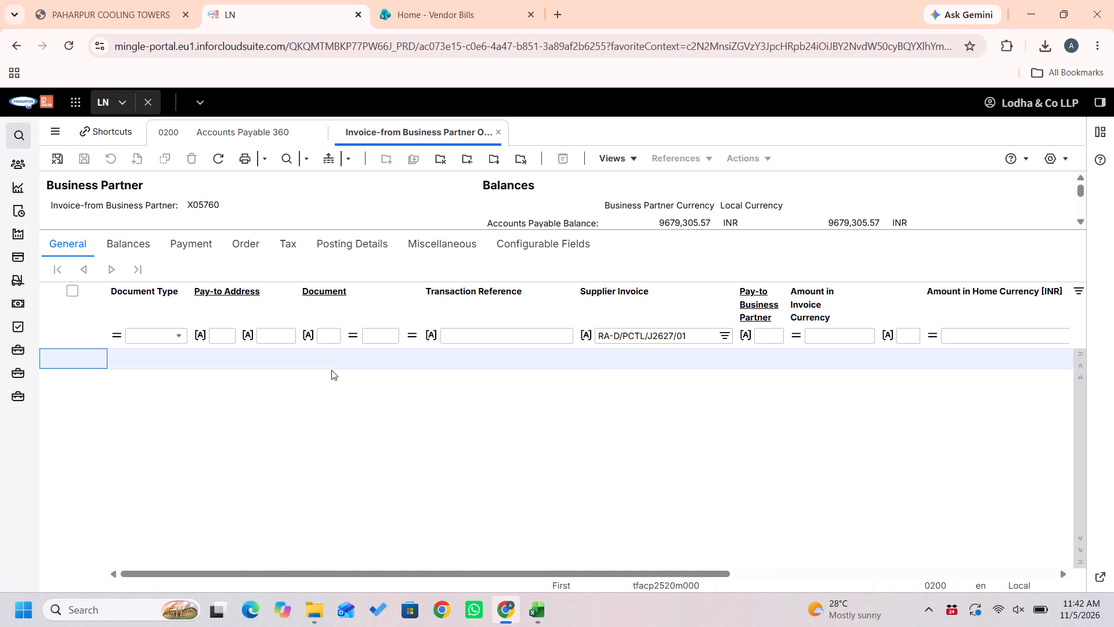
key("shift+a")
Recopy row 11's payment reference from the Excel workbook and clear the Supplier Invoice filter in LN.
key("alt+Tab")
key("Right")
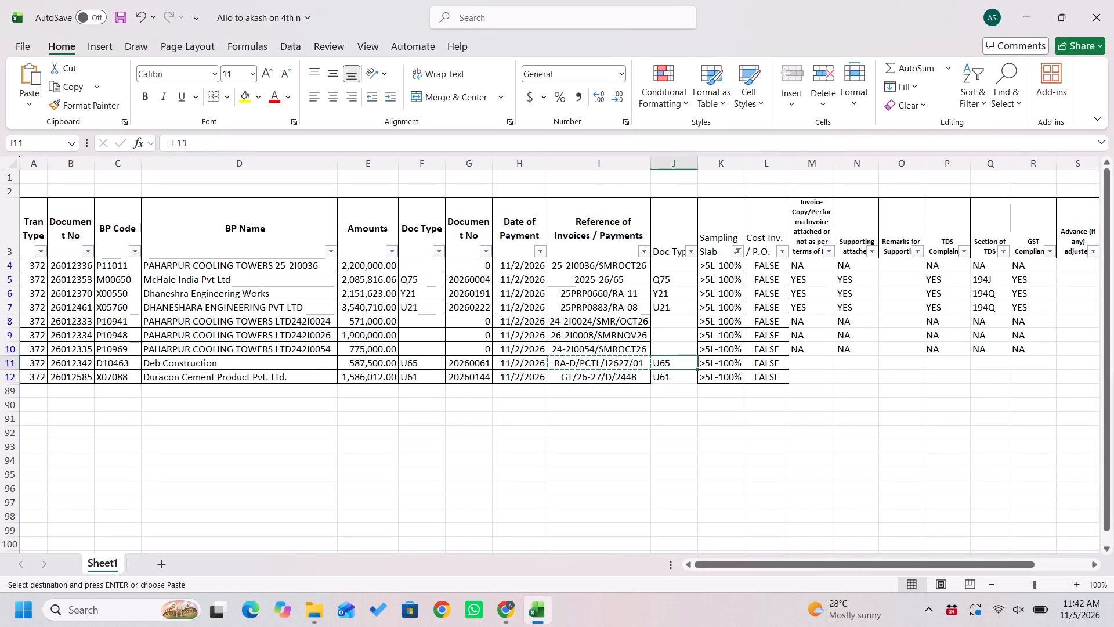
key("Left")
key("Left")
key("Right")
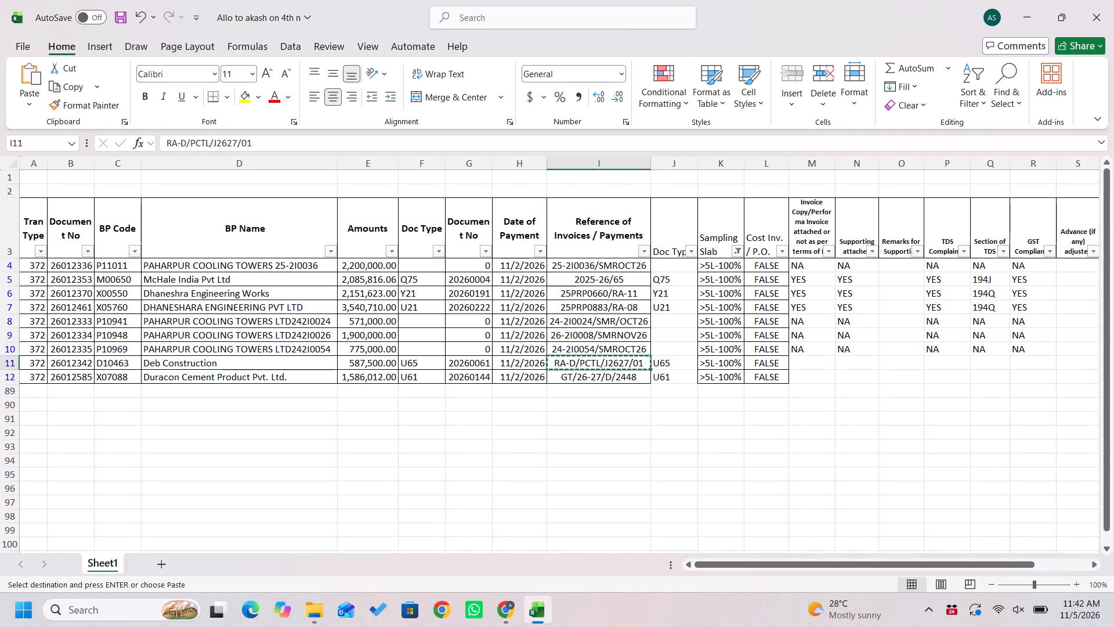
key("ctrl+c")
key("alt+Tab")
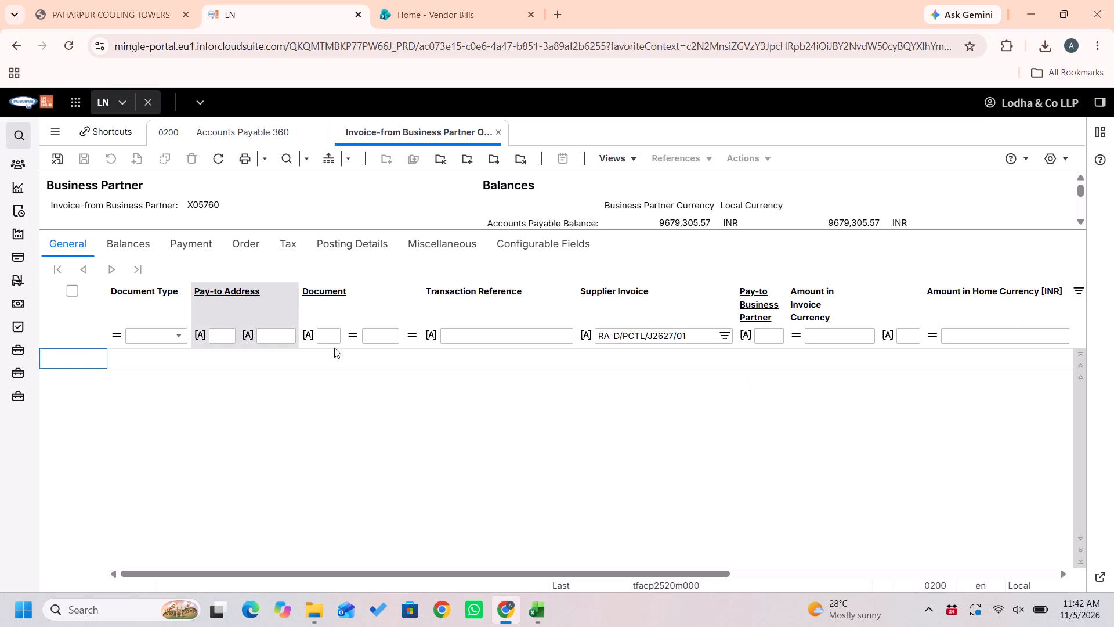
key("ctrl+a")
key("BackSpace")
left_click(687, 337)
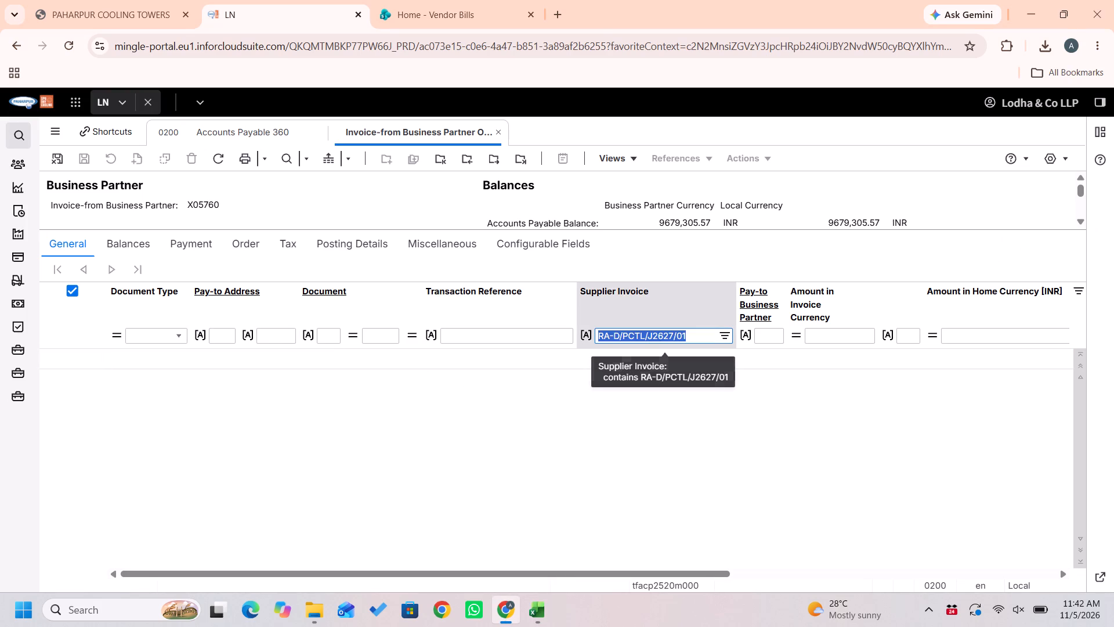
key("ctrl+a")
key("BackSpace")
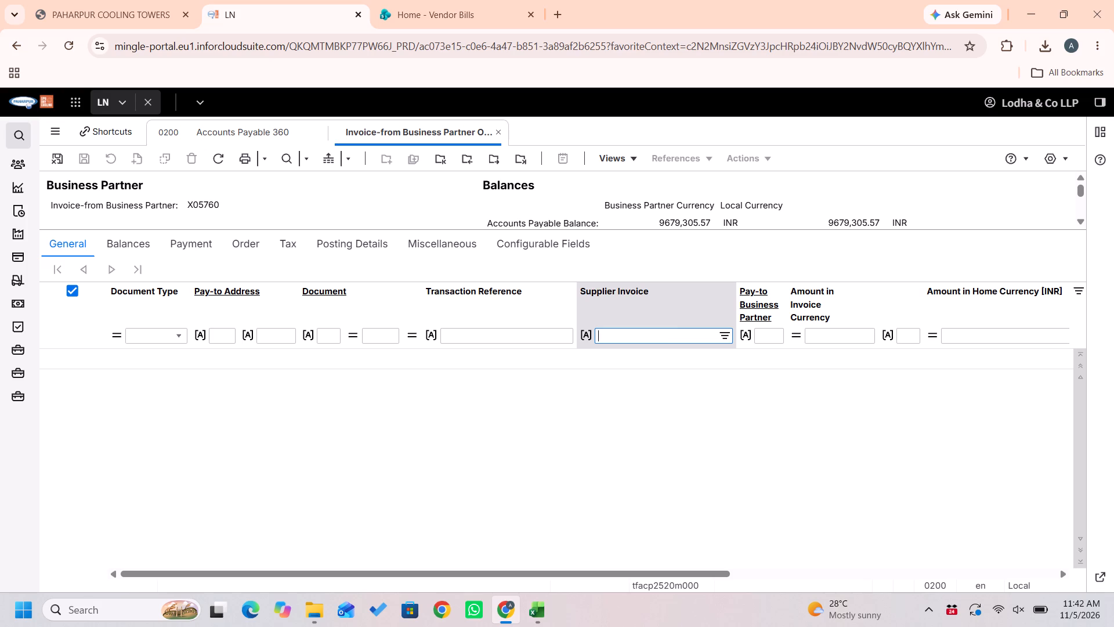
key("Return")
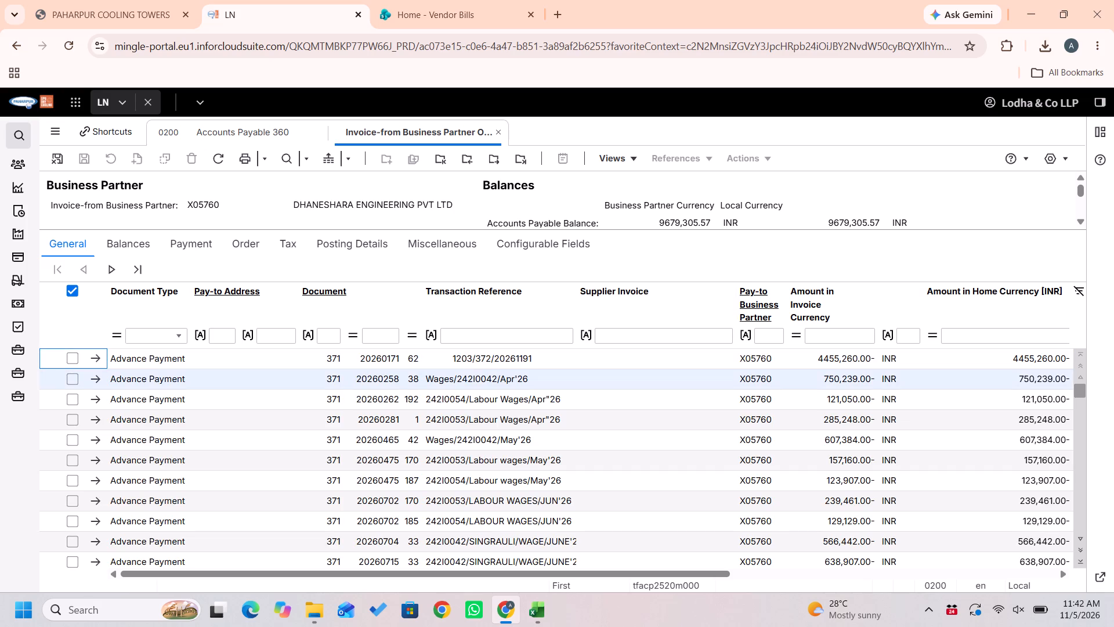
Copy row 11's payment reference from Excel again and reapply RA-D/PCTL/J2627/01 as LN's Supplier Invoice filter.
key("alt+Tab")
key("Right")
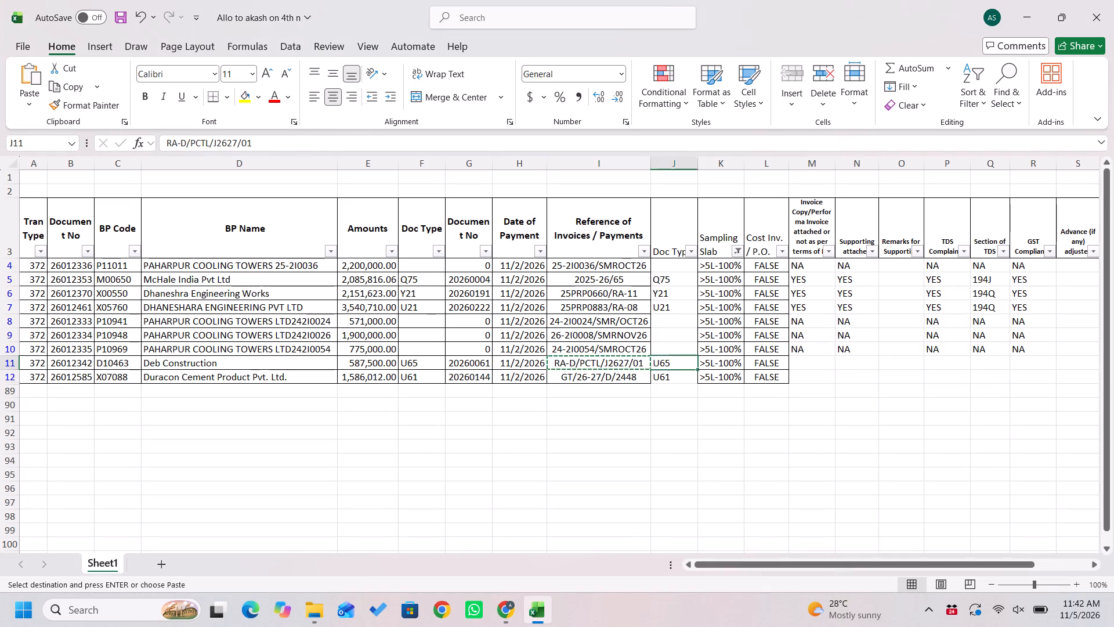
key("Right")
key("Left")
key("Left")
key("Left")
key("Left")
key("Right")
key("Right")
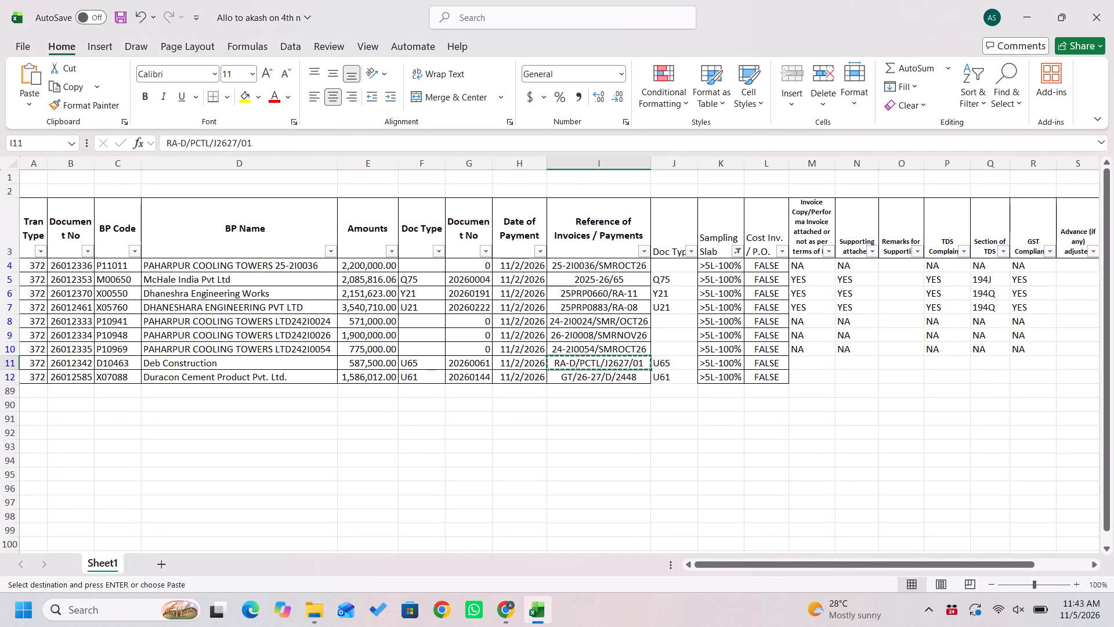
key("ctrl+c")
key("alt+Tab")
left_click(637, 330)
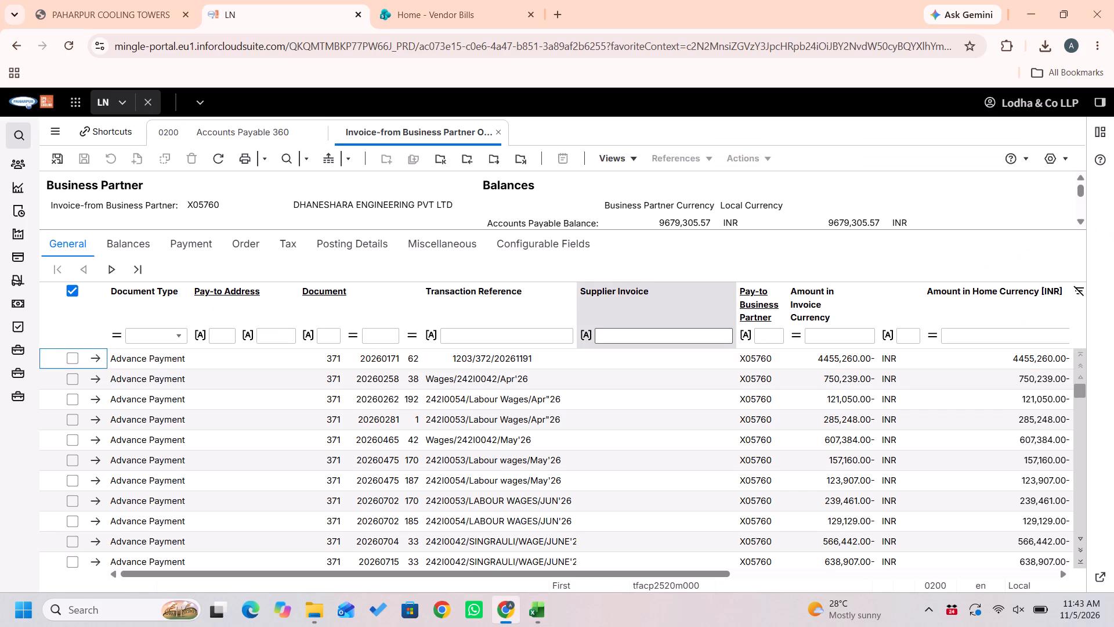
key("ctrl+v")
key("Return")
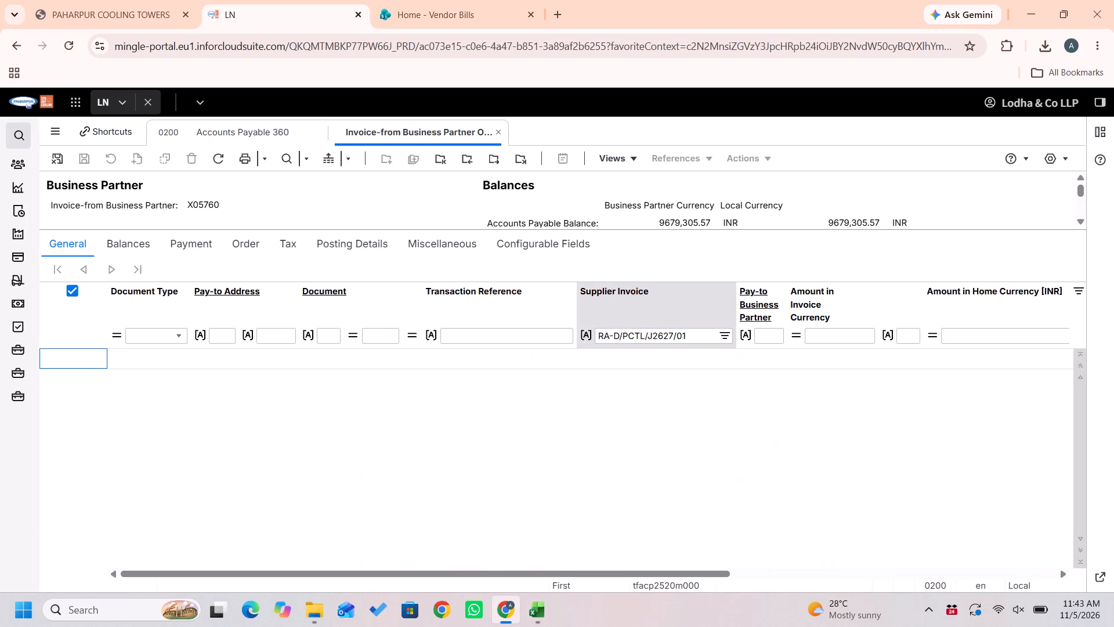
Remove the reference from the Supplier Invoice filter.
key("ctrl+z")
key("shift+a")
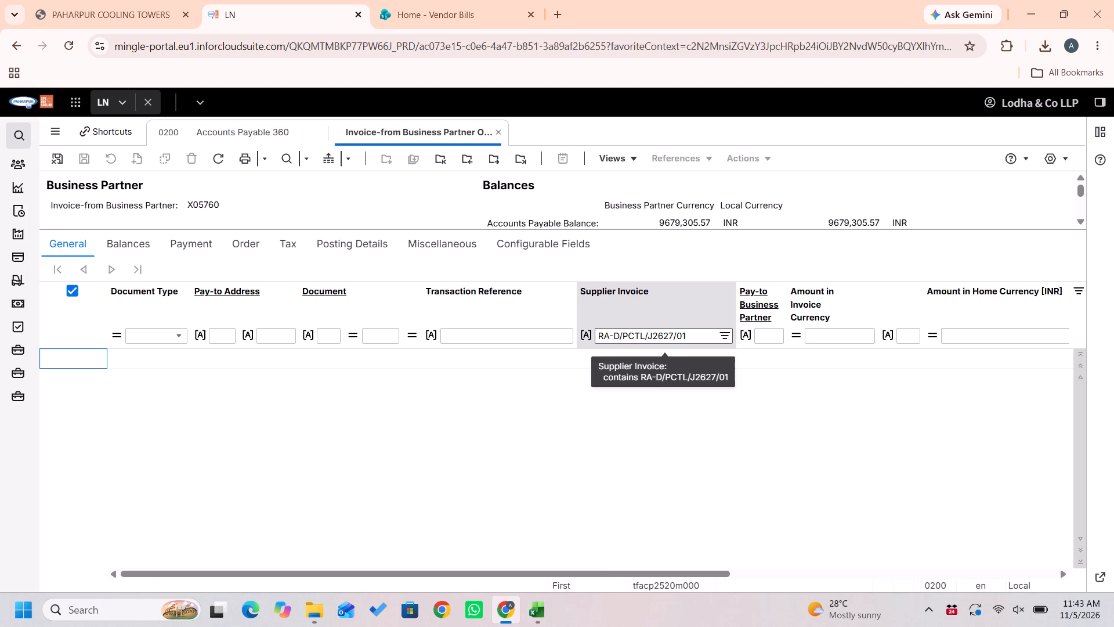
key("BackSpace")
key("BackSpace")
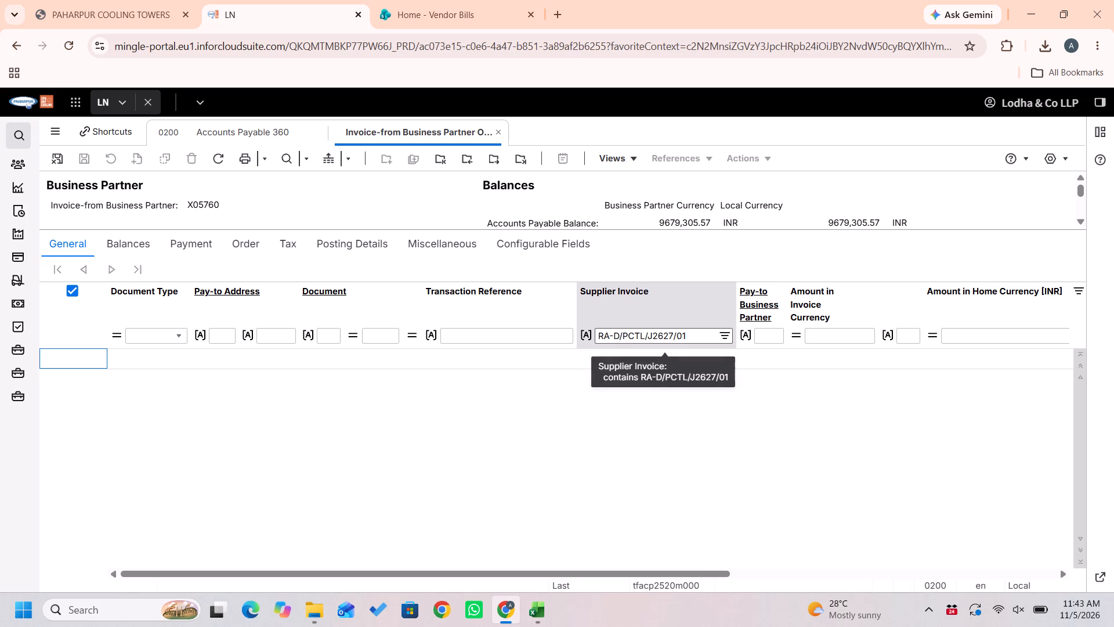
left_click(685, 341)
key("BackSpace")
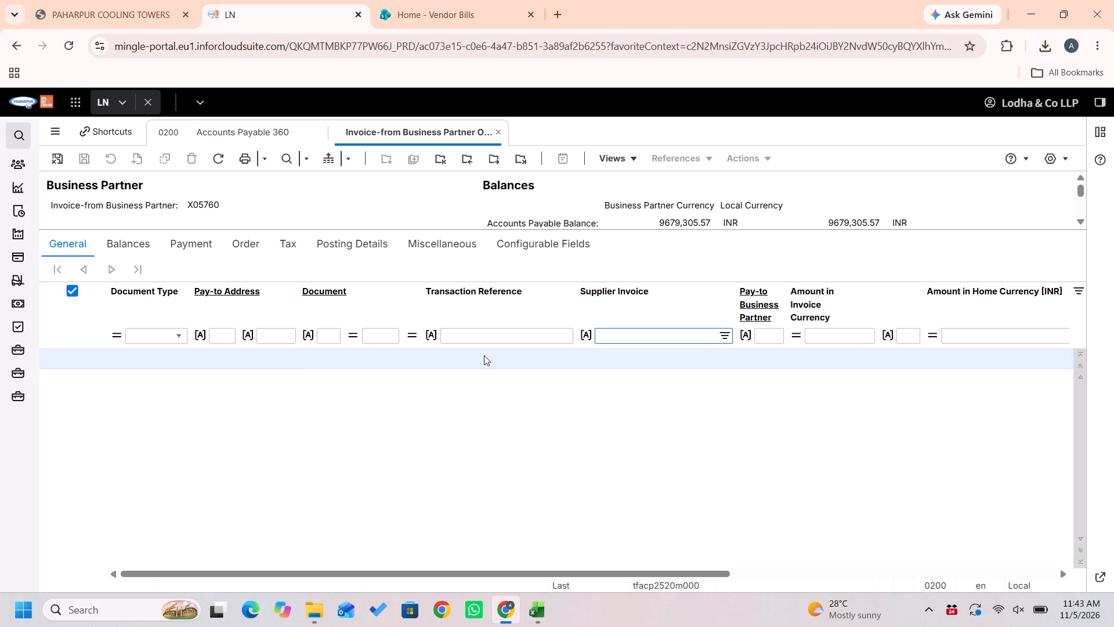
Copy row 11's Doc Type from Excel and filter LN's Document column by transaction type U65.
left_click(332, 332)
key("alt+Tab")
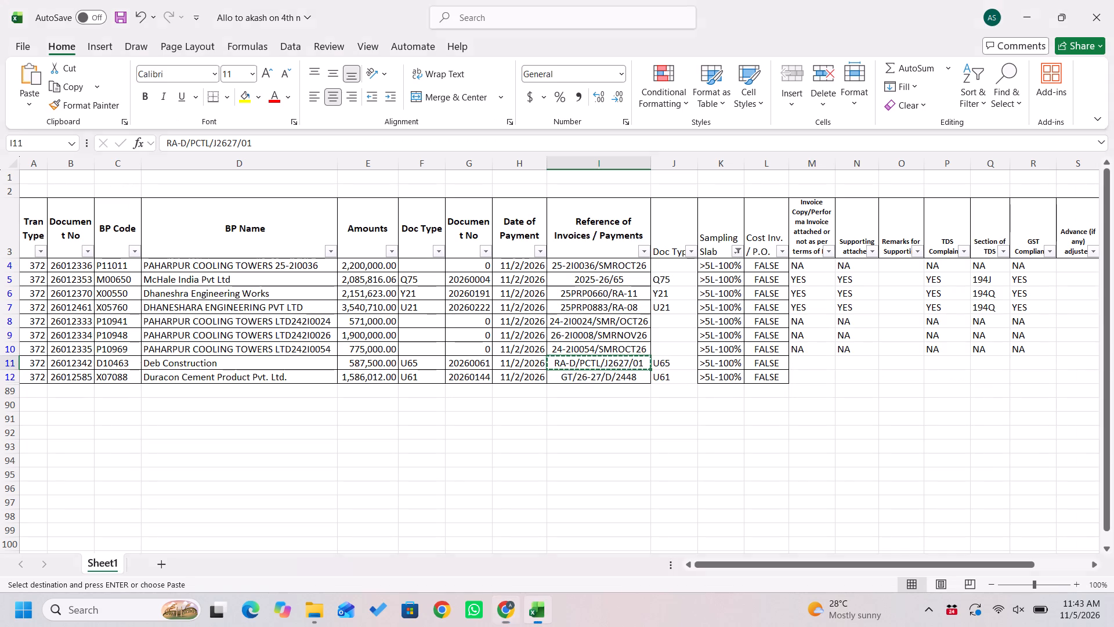
key("Right")
key("Left")
key("Left")
key("Left")
key("Left")
key("Left")
key("Right")
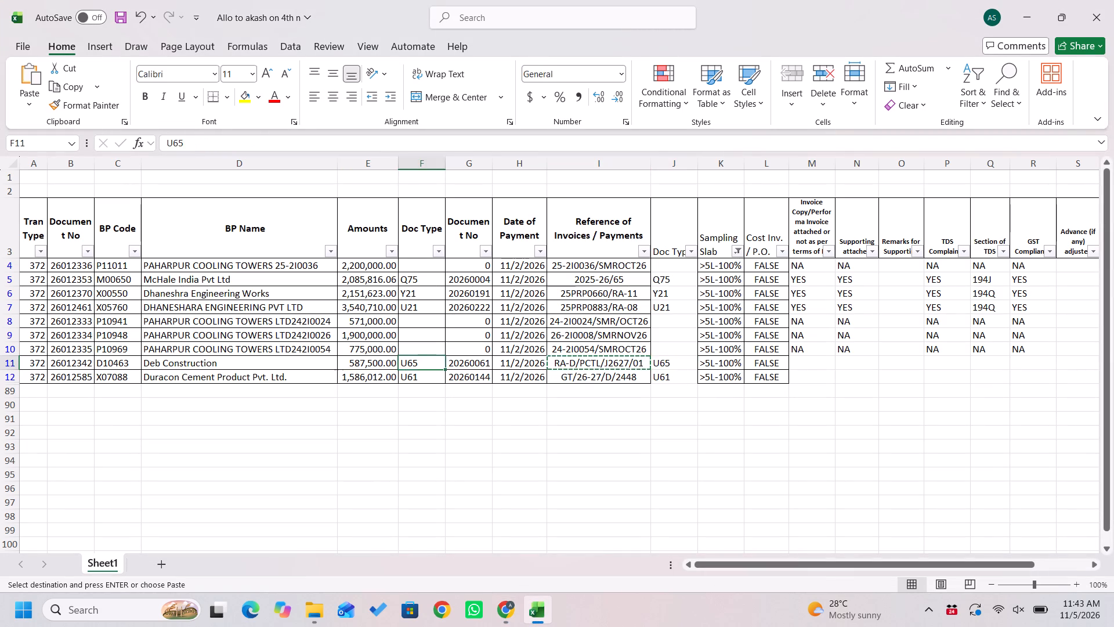
key("Right")
key("Left")
key("ctrl+c")
key("alt+Tab")
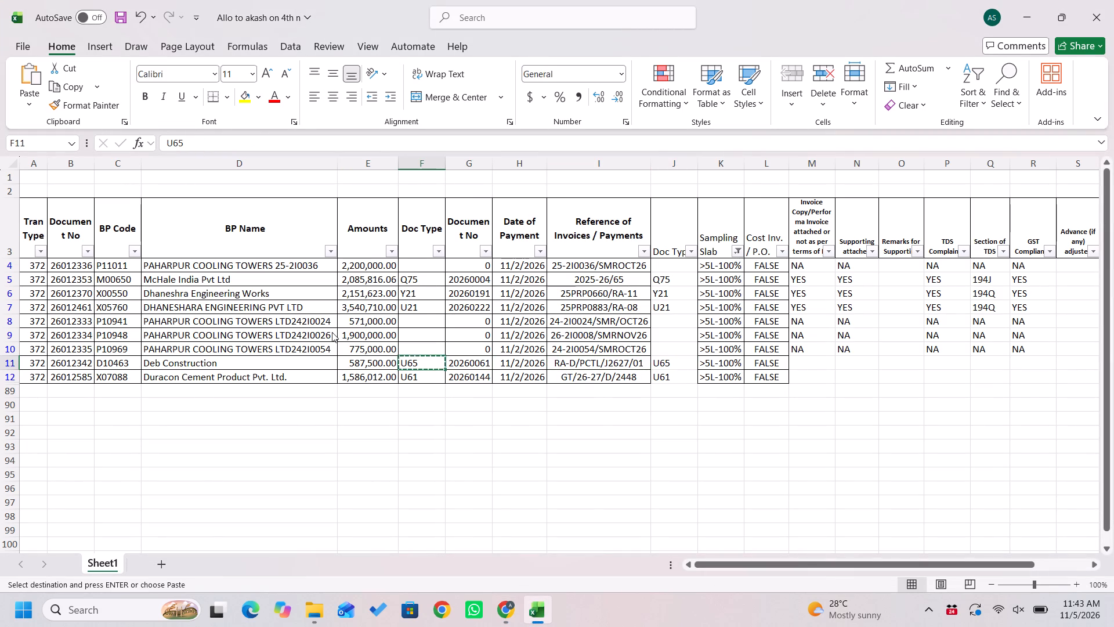
key("ctrl+v")
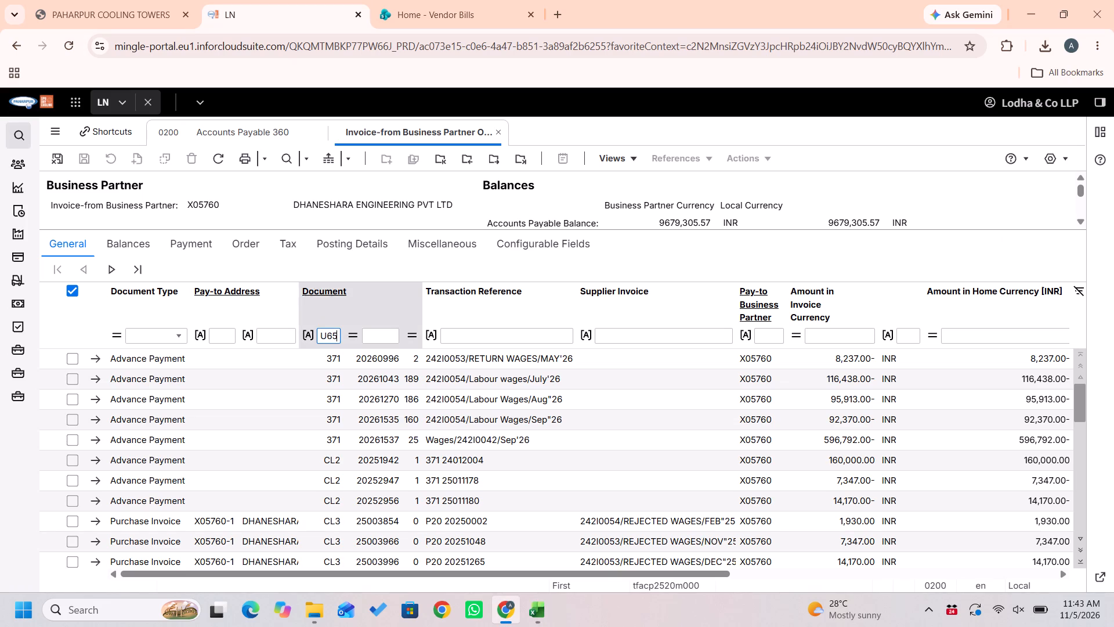
Copy row 11's invoice document number from Excel and filter LN's document number by 20260061.
left_click(365, 341)
key("alt+Tab")
key("Right")
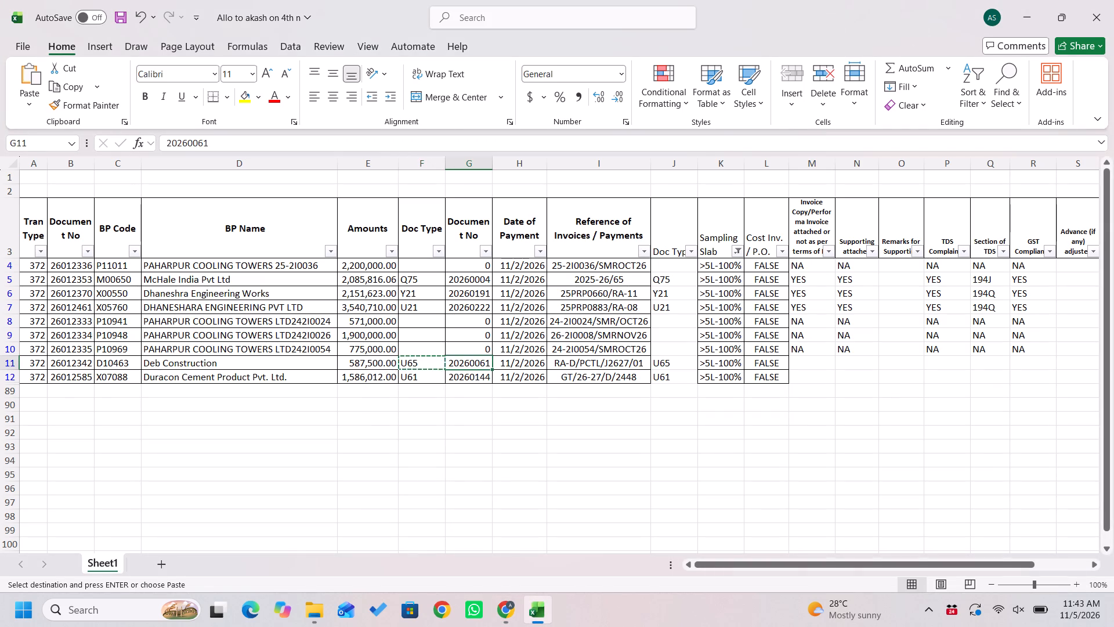
key("ctrl+c")
key("alt+Tab")
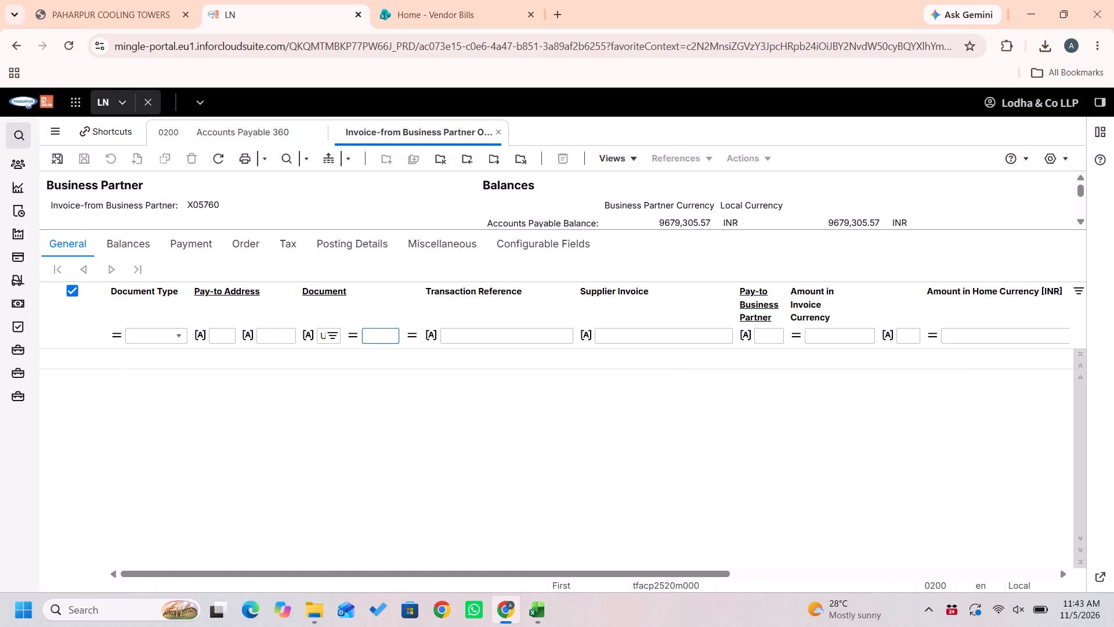
key("ctrl+v")
key("Return")
key("Return")
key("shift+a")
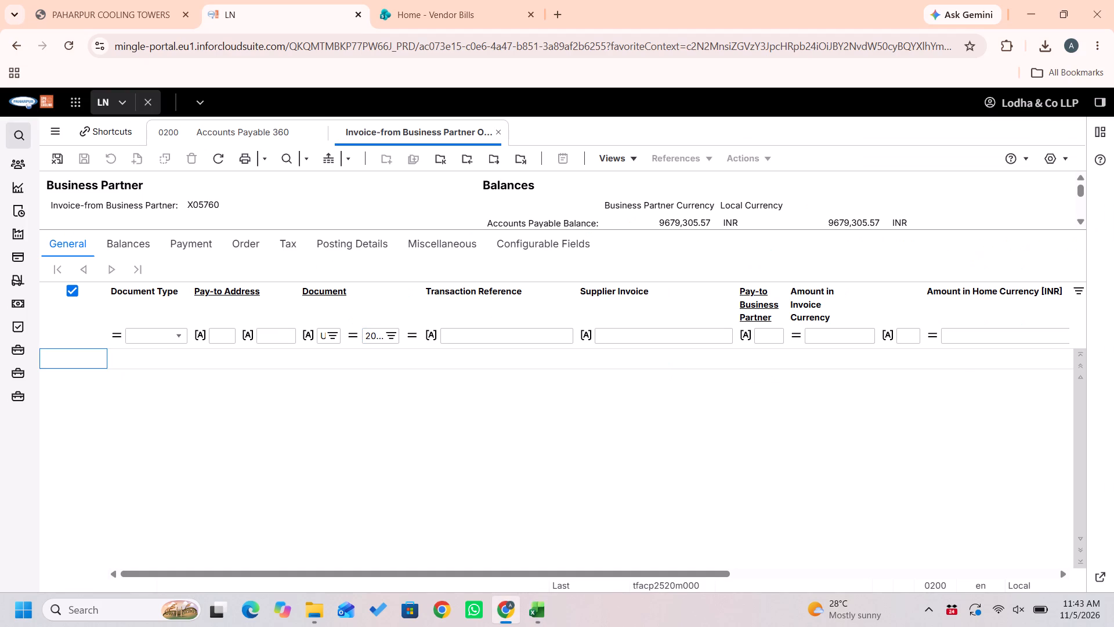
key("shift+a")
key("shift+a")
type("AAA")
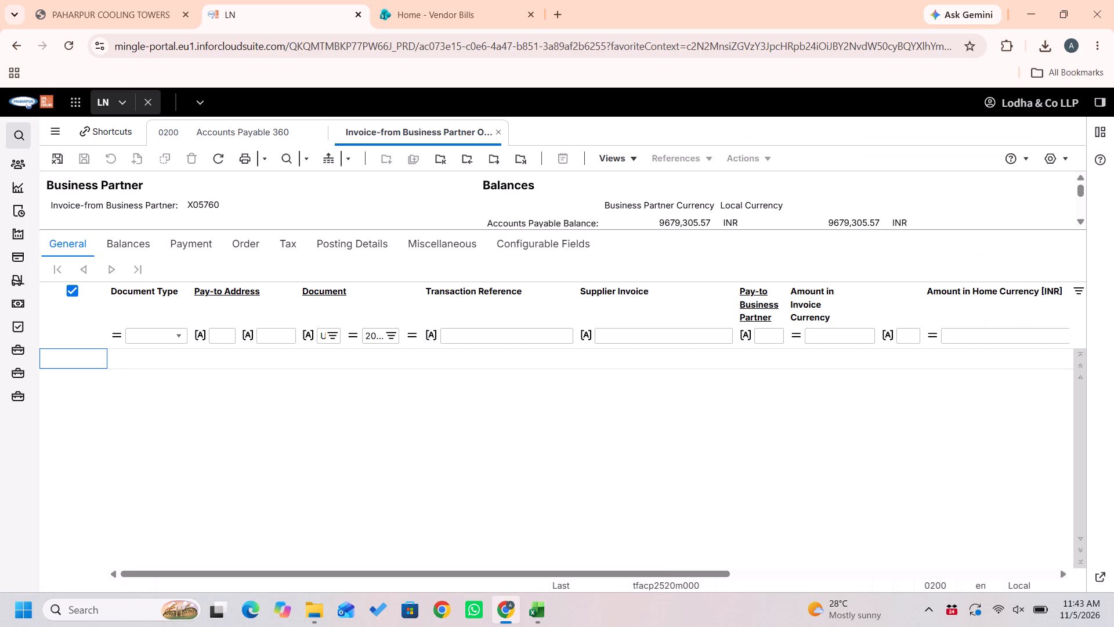
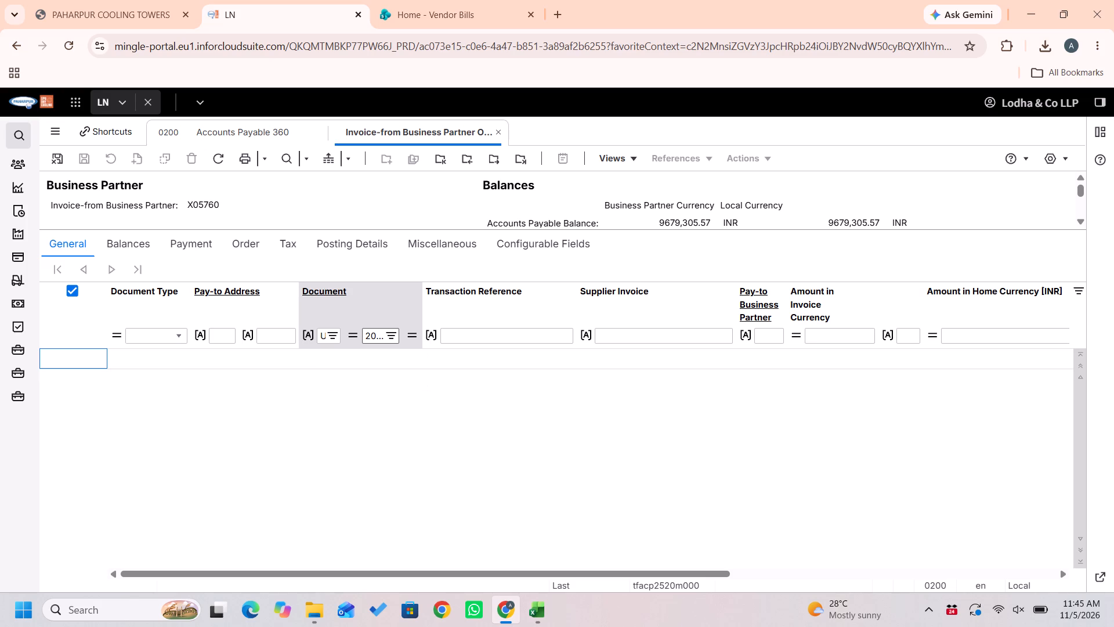
Copy row 11's BP code from Excel and filter LN's Accounts Payable 360 by Pay-to Business Partner D10463.
key("shift+a")
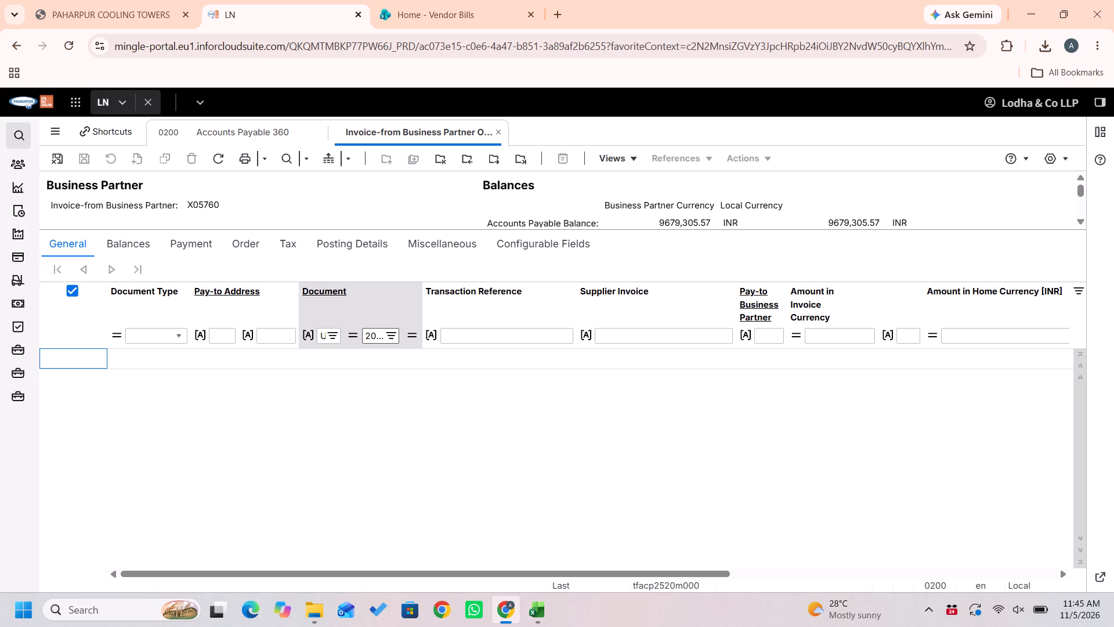
left_click(377, 340)
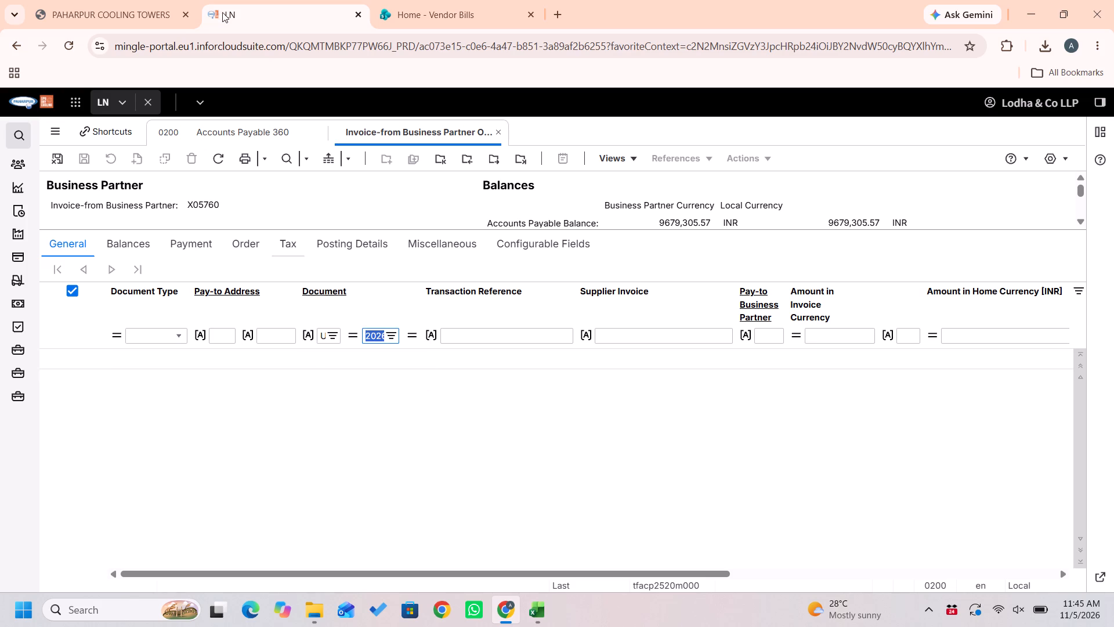
left_click(258, 126)
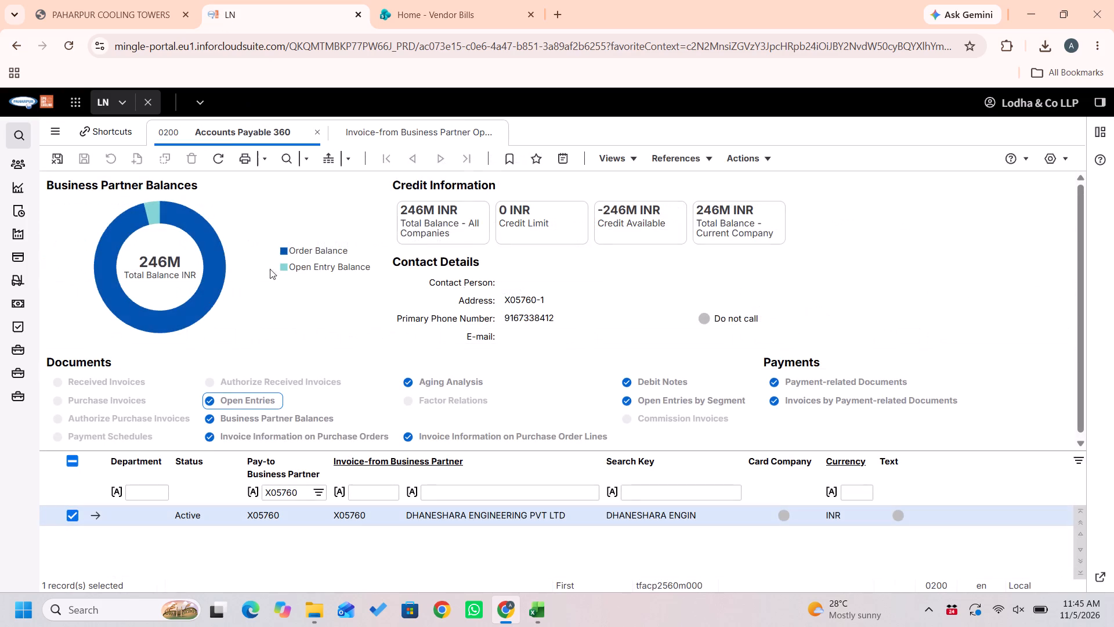
key("alt+Tab")
key("Right")
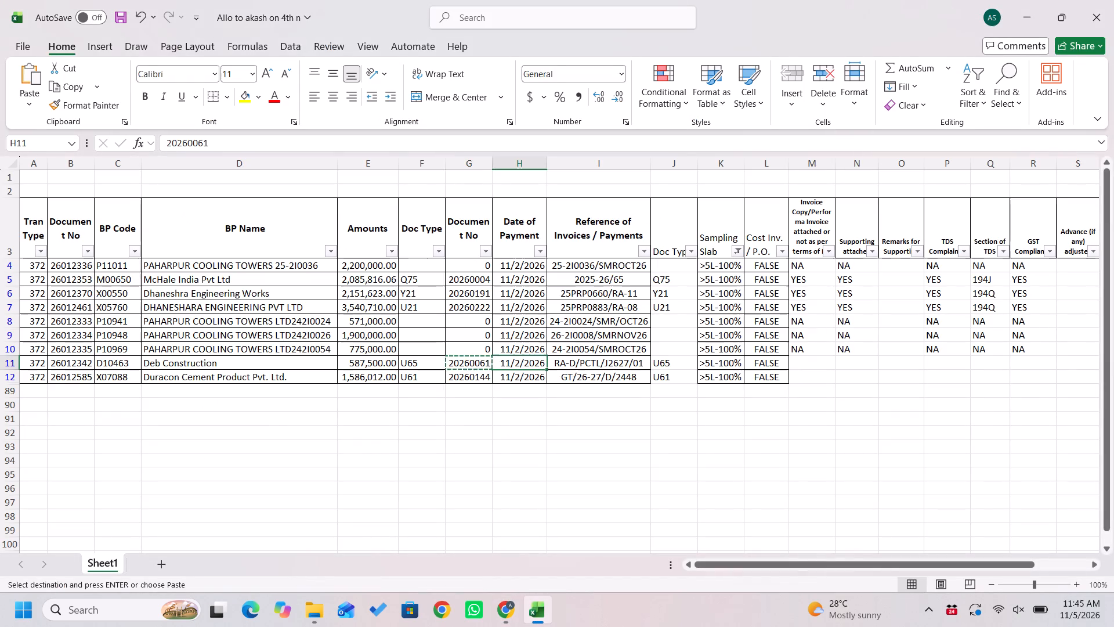
key("Left")
key("Left")
key("Left")
key("Left")
key("Left")
key("Left")
key("Left")
key("Right")
key("Right")
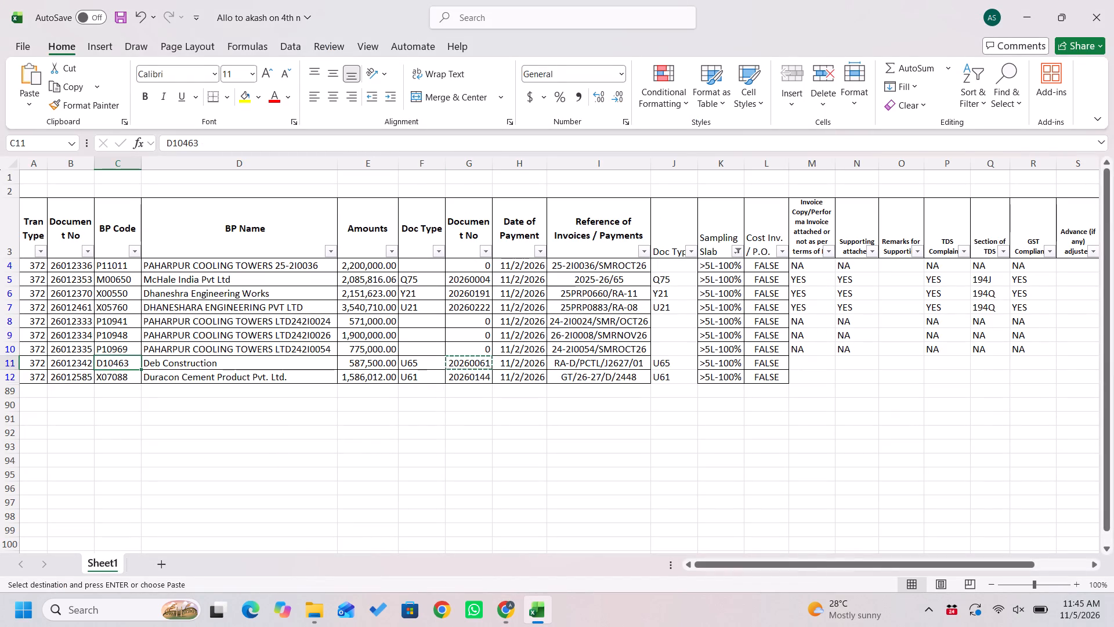
key("ctrl+c")
key("alt+Tab")
left_click(282, 492)
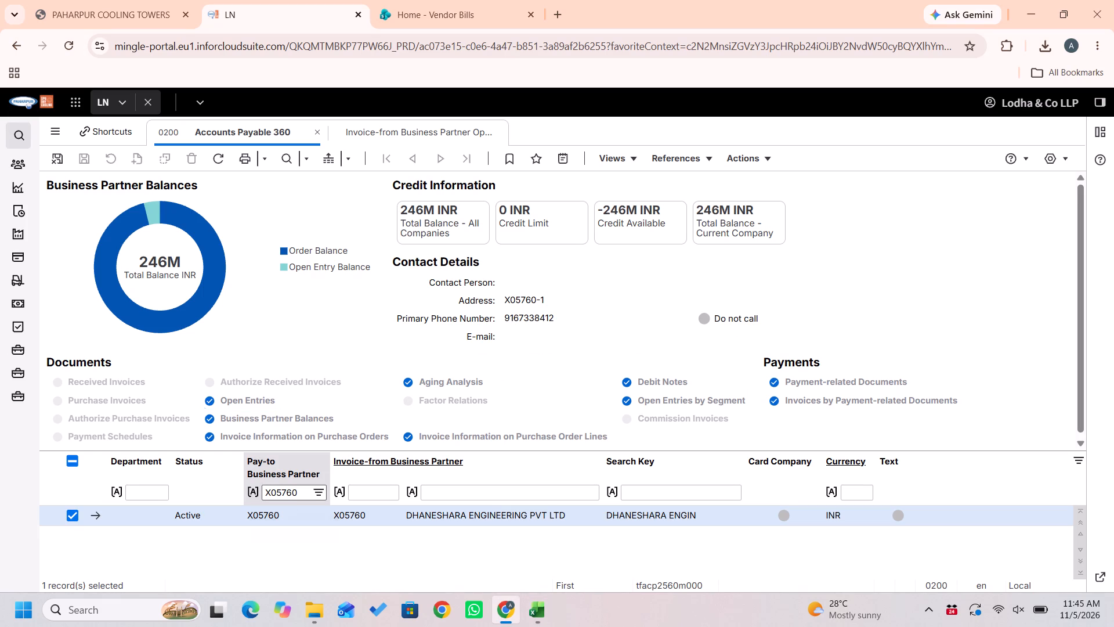
key("ctrl+v")
key("ctrl+Return")
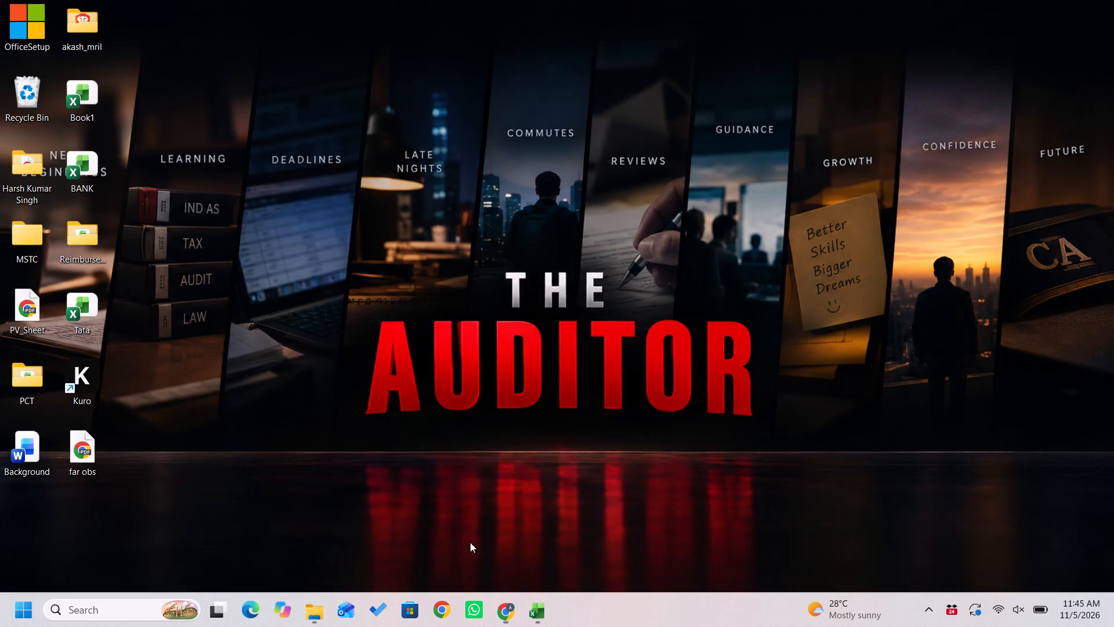
Launch Kuro from the desktop.
double_click(94, 375)
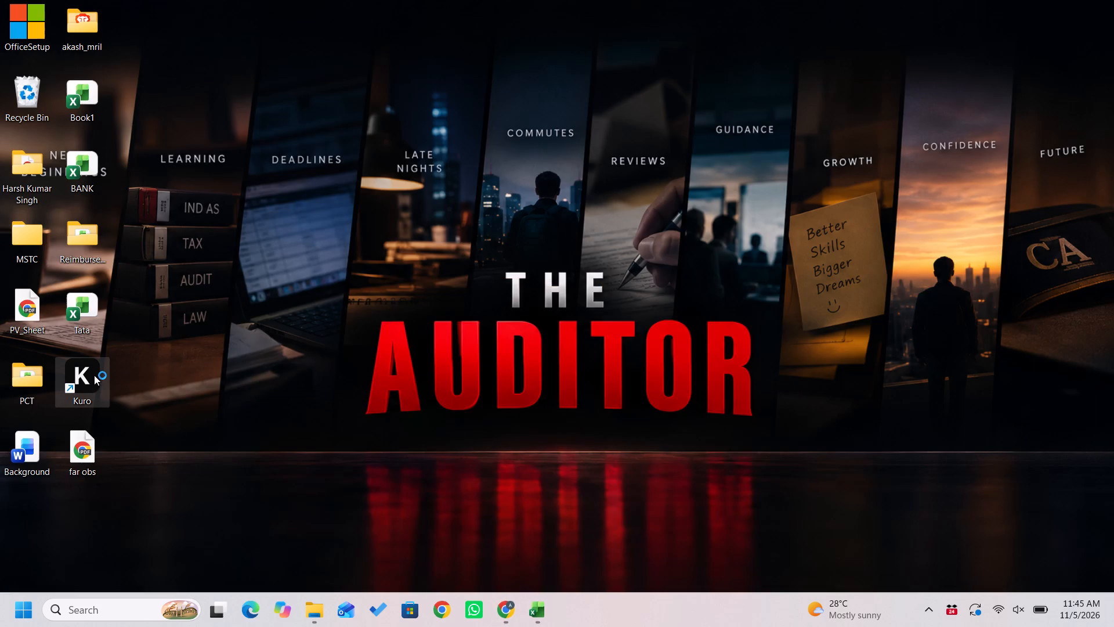
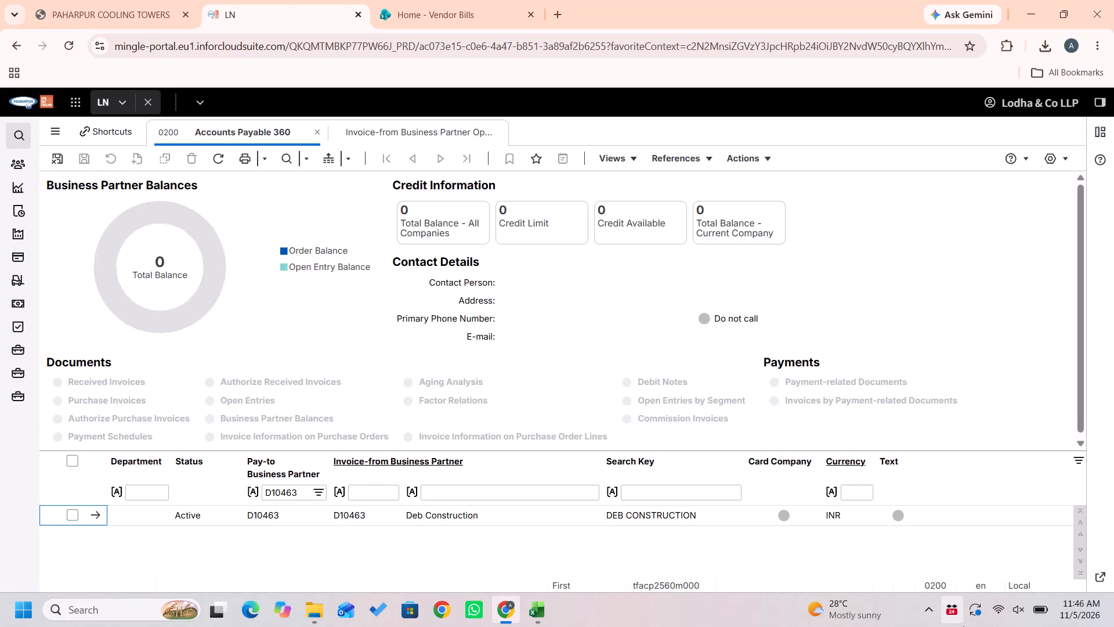
Switch the computer's Wi-Fi connection from the Galaxy A22 network to the S23 phone hotspot.
left_click(1028, 610)
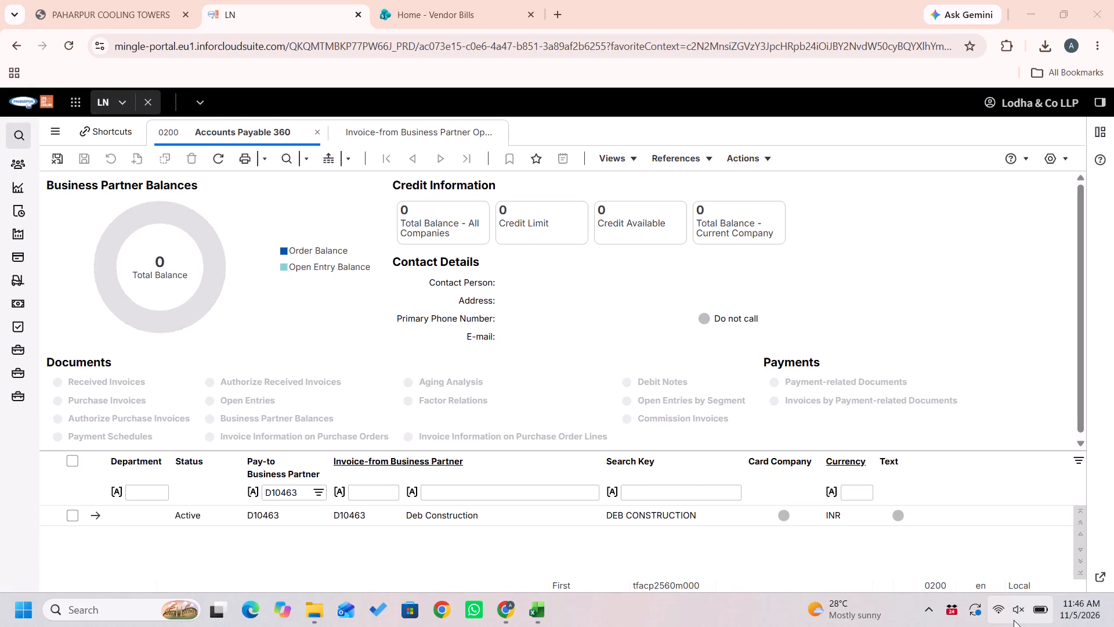
left_click(1014, 620)
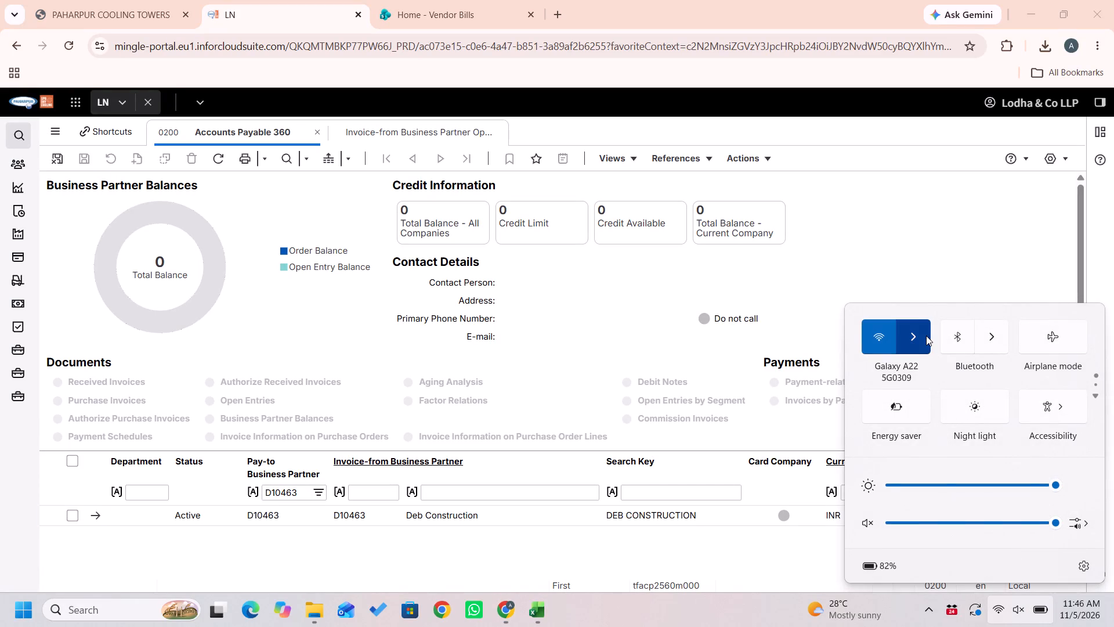
left_click(926, 336)
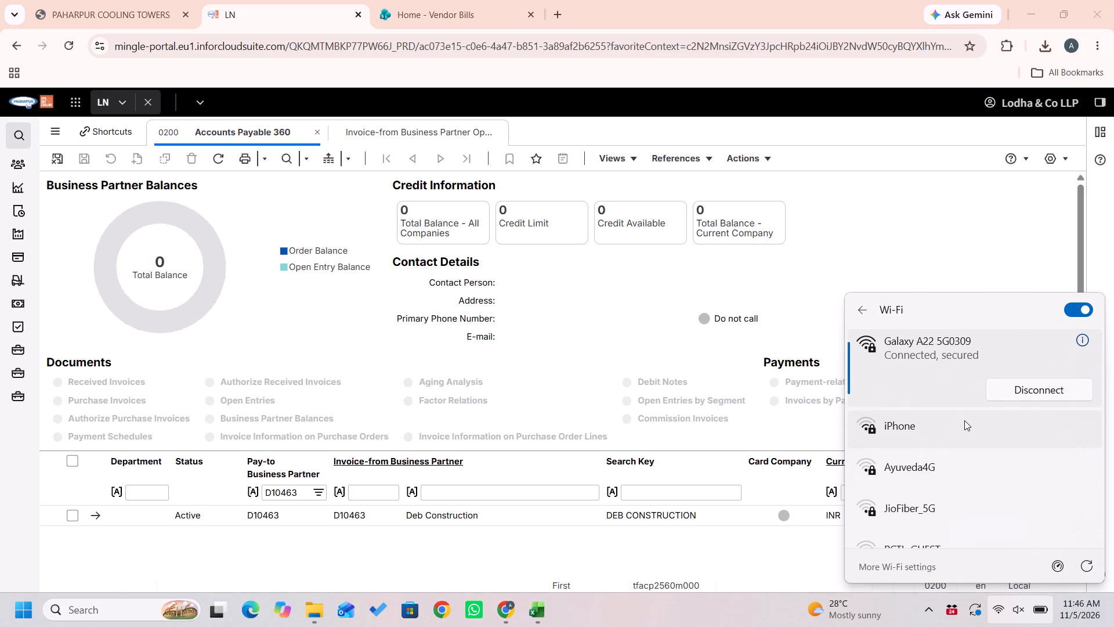
scroll(981, 441, "up", 6)
left_click(1089, 569)
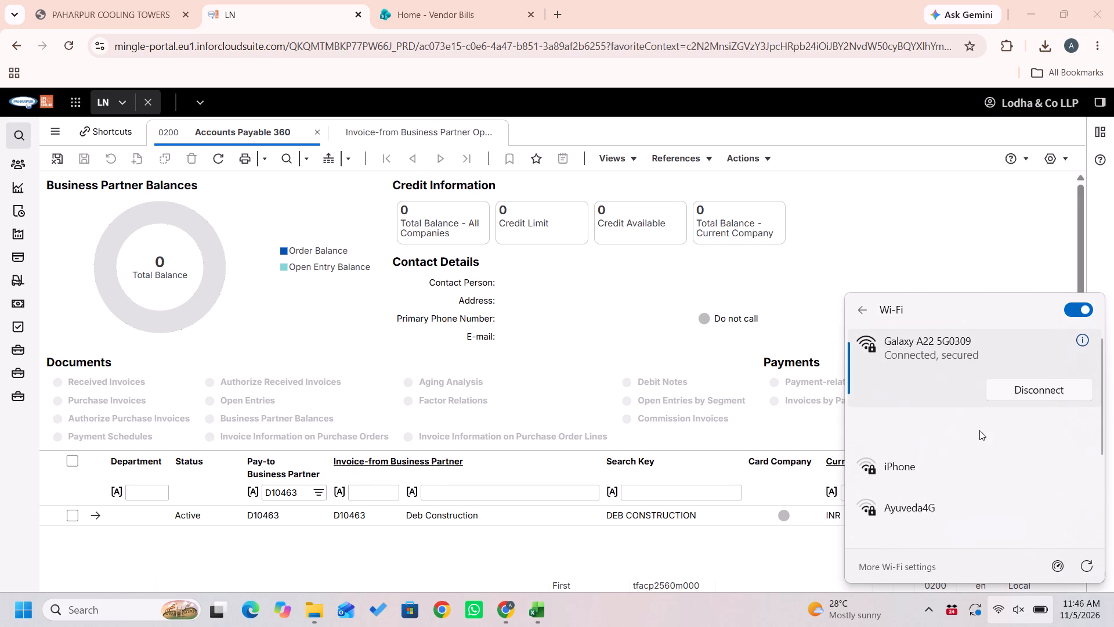
left_click(979, 433)
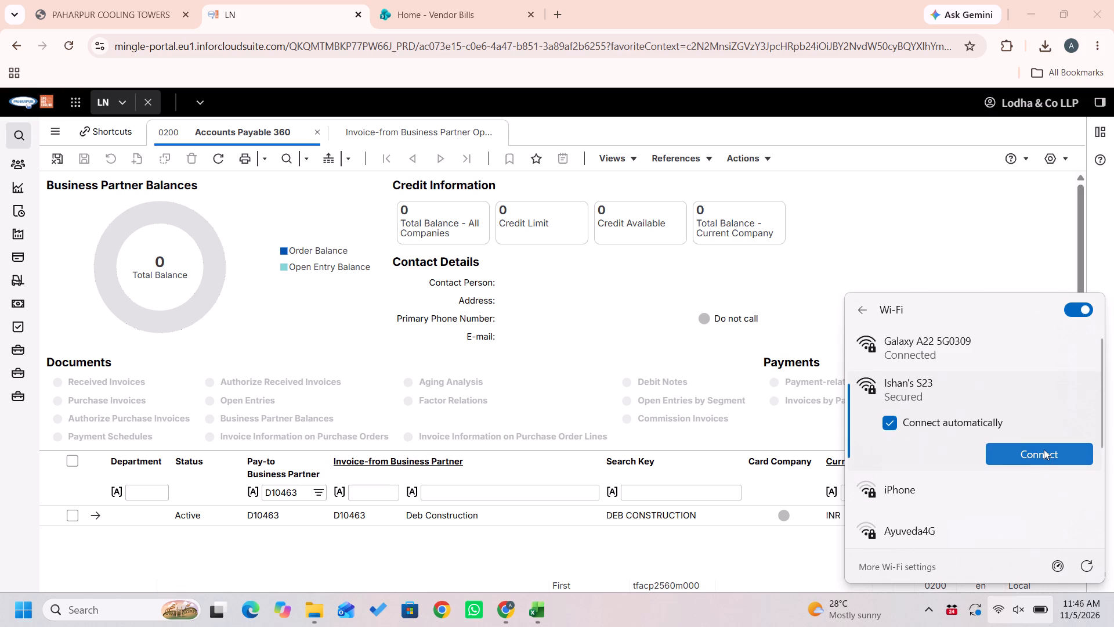
left_click(1044, 449)
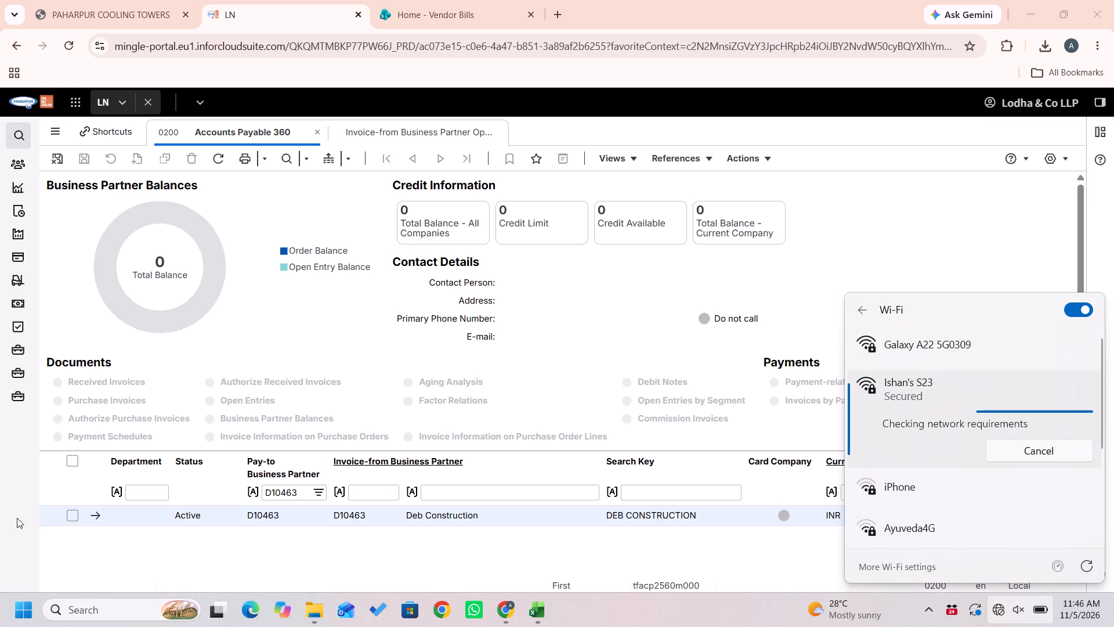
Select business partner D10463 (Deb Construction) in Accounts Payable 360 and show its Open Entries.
left_click(71, 521)
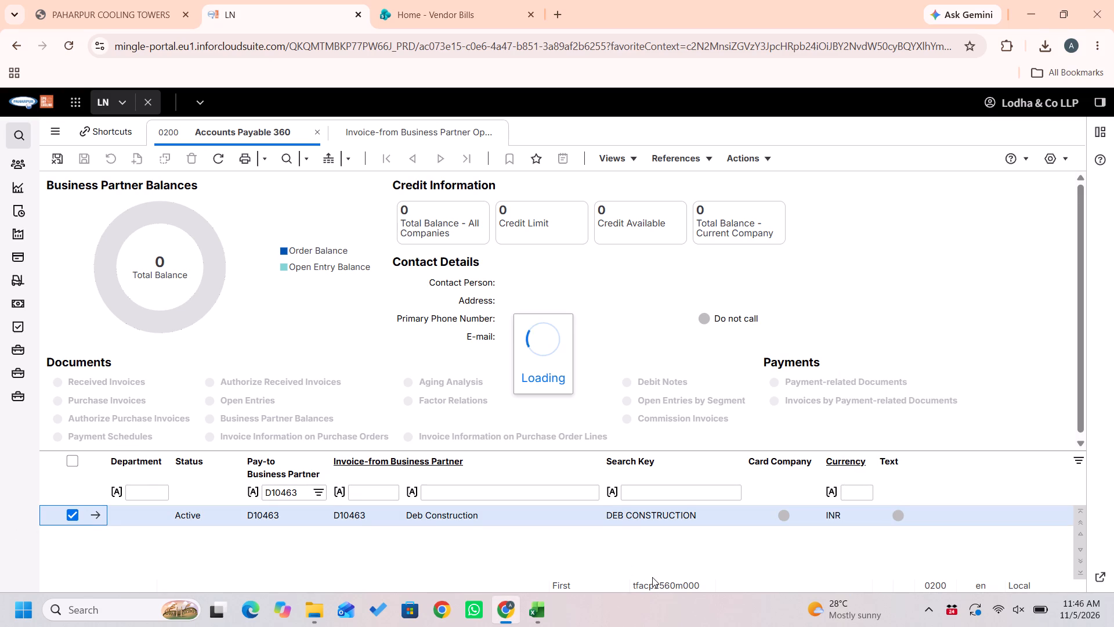
left_click(1038, 622)
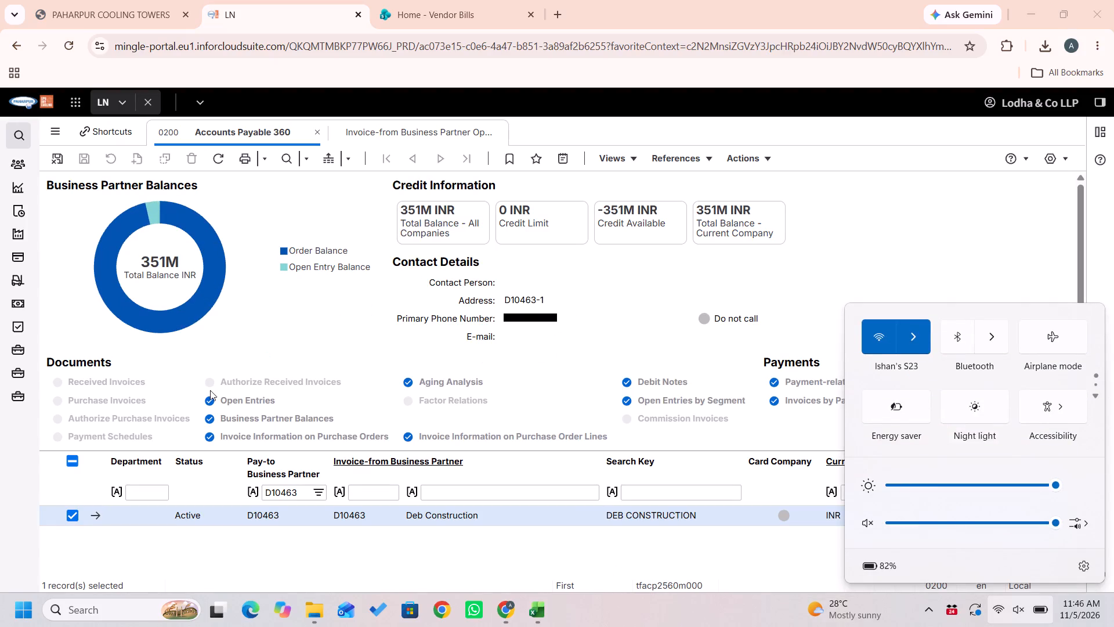
left_click(233, 395)
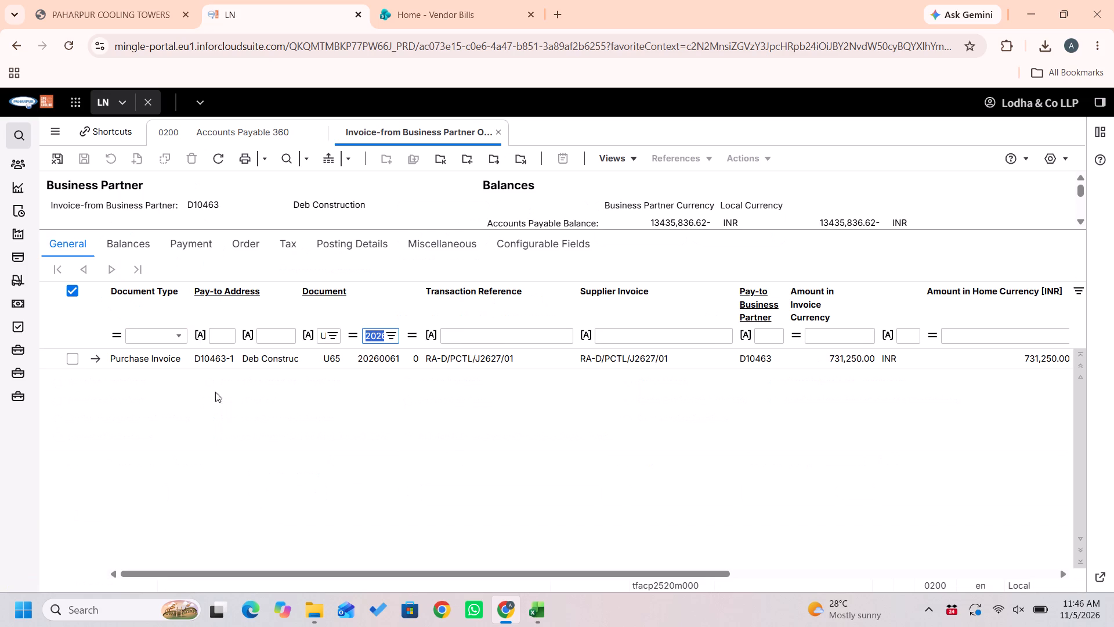
left_click(71, 362)
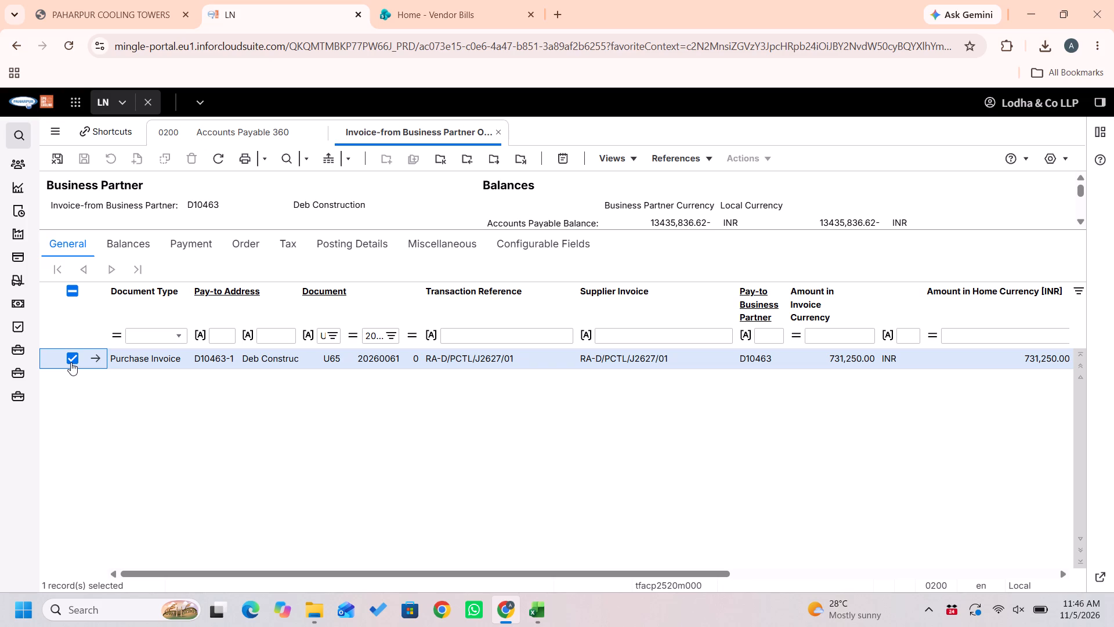
key("shift+g")
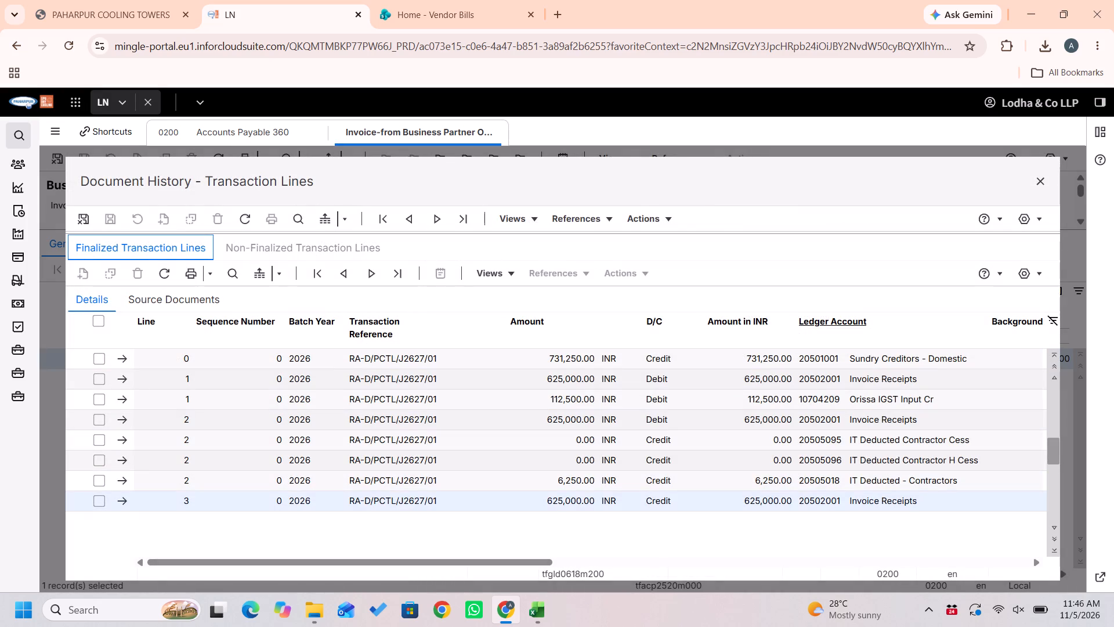
In the Excel sheet, mark row 11 as TDS compliant with YES and enter 194C as its TDS section.
key("alt+Tab")
key("Right")
key("Right")
key("Right")
key("Right")
key("Right")
key("Right")
key("Right")
key("Right")
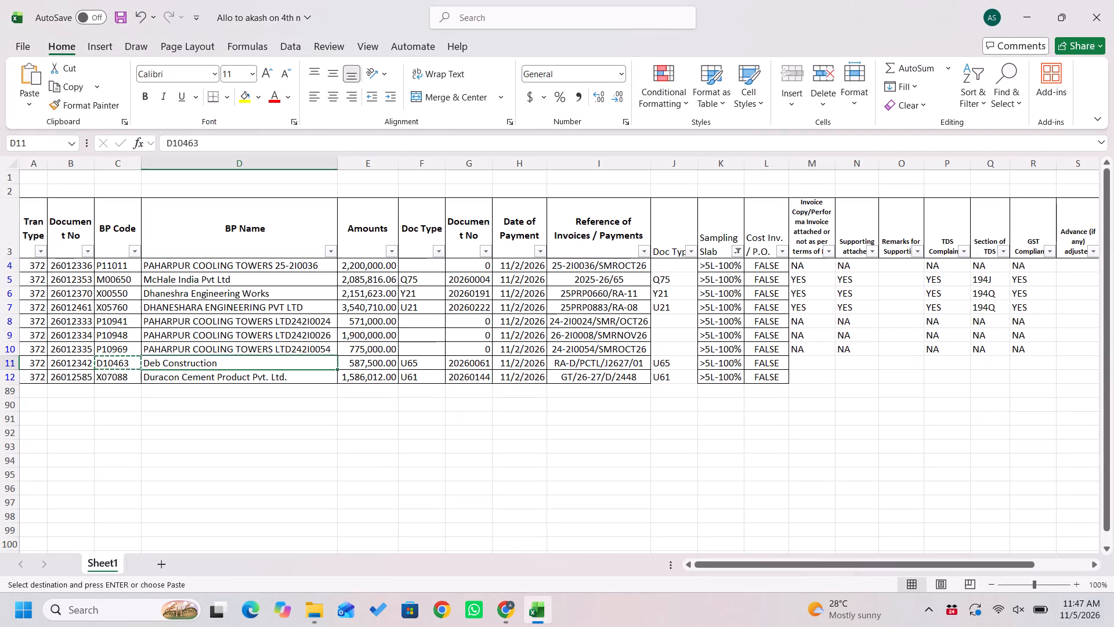
key("Right")
key("Right")
key("Up")
key("shift+Down")
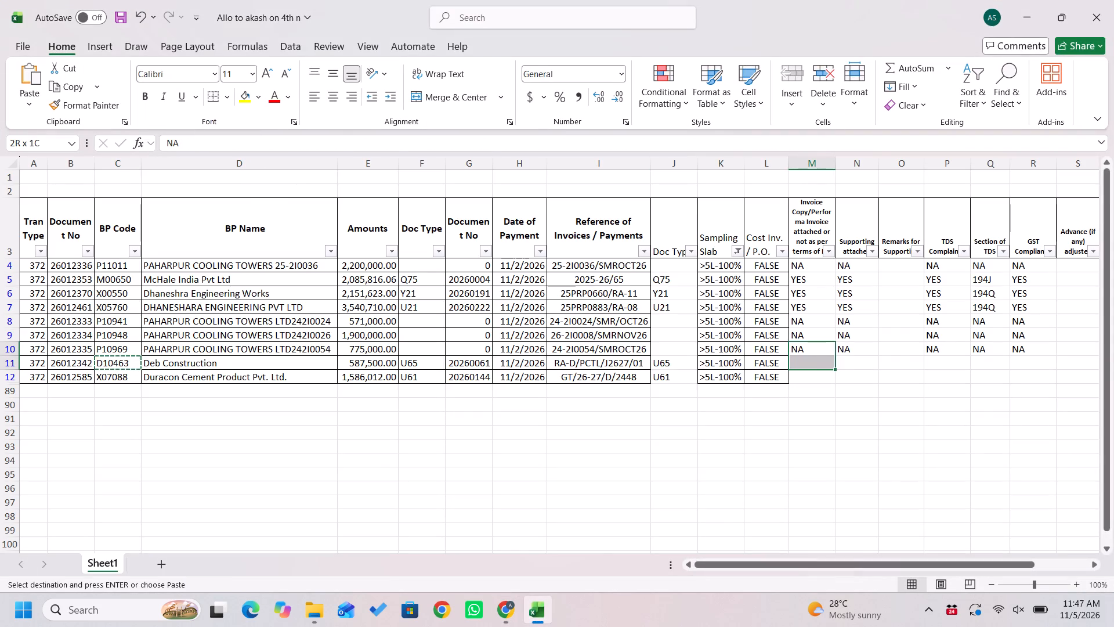
key("shift+Right")
key("Down")
key("Right")
key("Right")
key("Right")
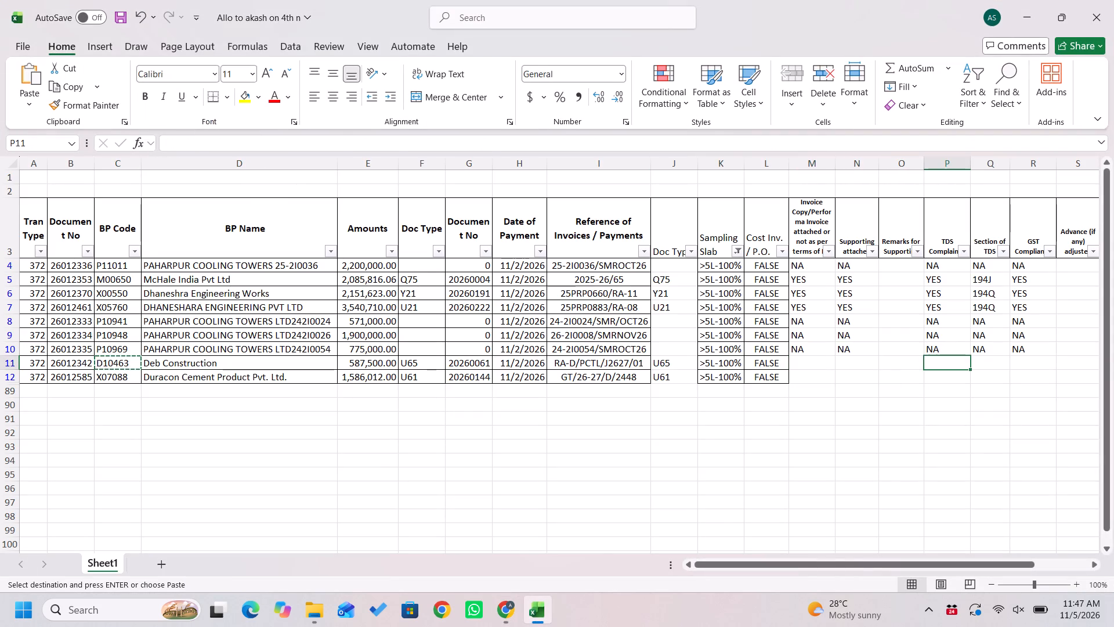
type("YES")
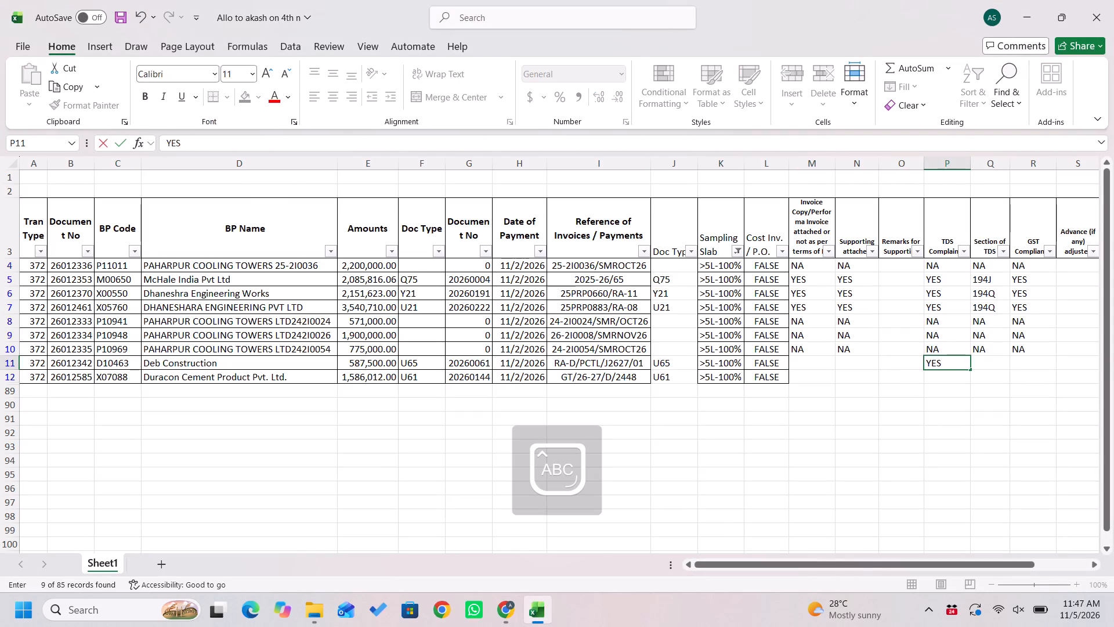
key("Right")
type("194C")
key("Return")
Enter YES in row 11's GST compliance column.
key("Right")
key("Up")
type("UY")
key("BackSpace")
key("BackSpace")
type("YES")
key("Left")
Copy row 11's document type U65 together with its document number 20260061.
key("Left")
key("Left")
key("Left")
key("Left")
key("Left")
key("Left")
key("Left")
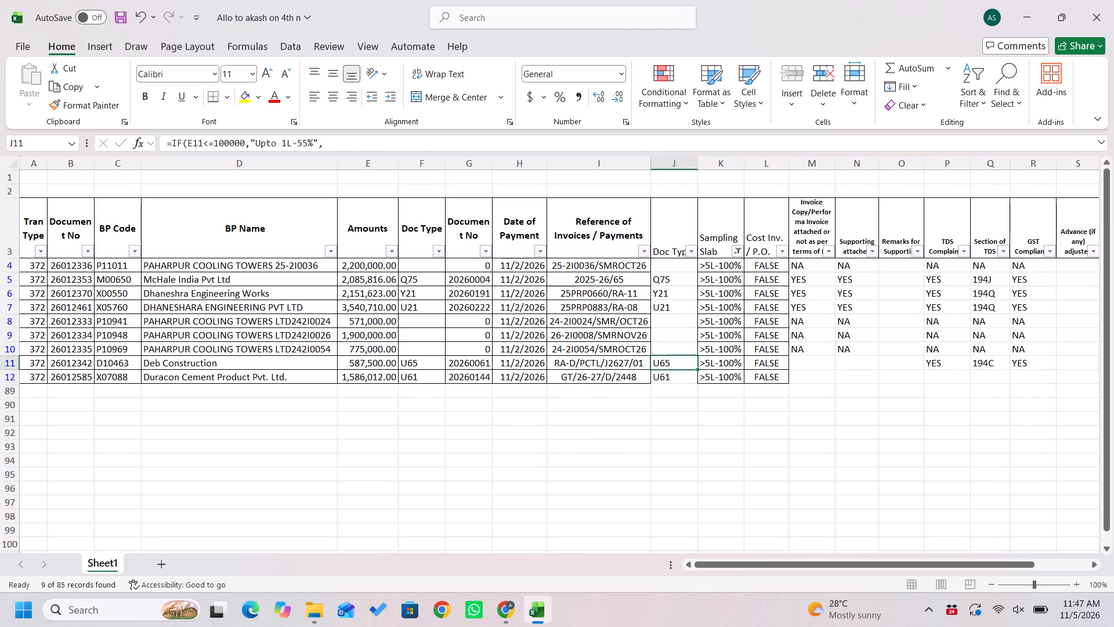
key("Left")
key("Left")
key("Left")
key("Left")
key("Left")
key("Left")
key("Left")
key("Left")
key("Right")
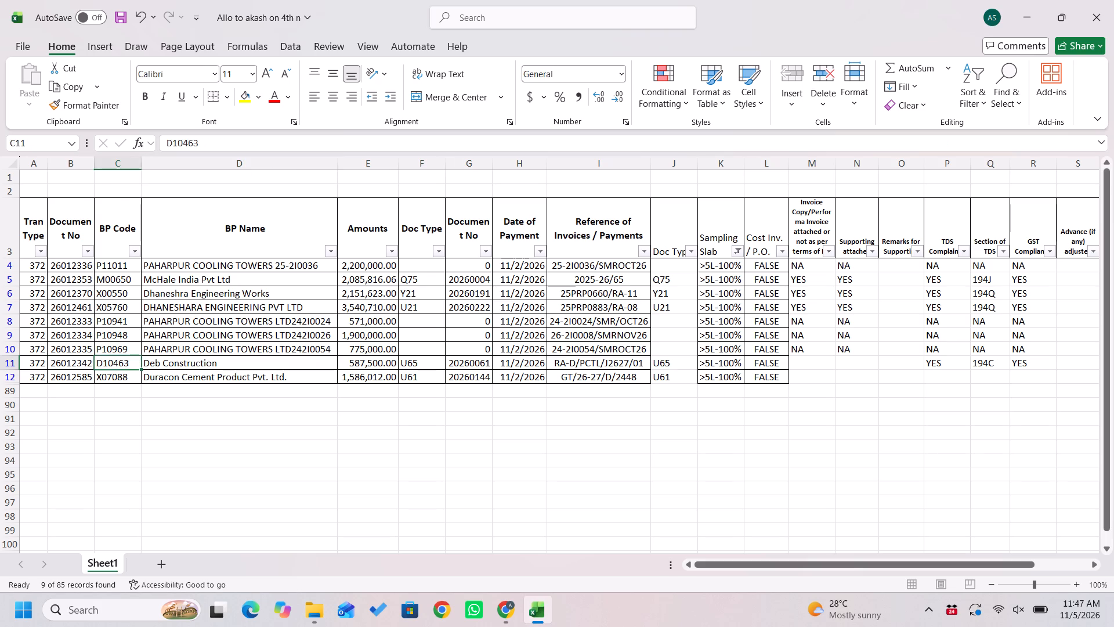
key("Right")
key("Right")
key("Right")
key("Right")
key("Left")
key("Left")
key("Left")
key("Right")
key("Left")
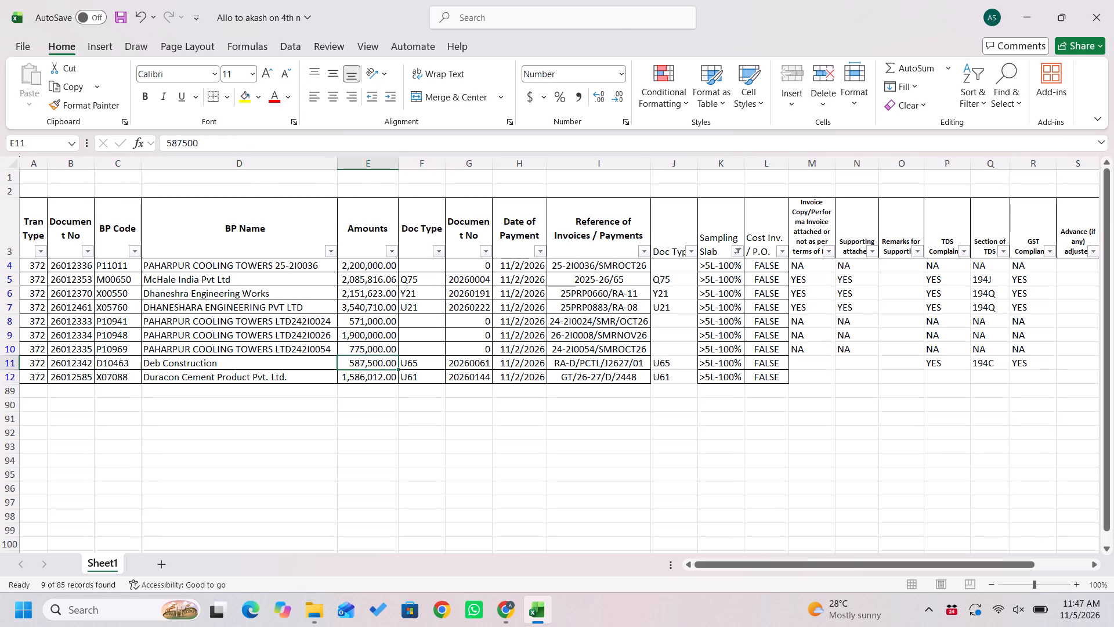
key("Right")
key("Right")
key("Left")
key("Right")
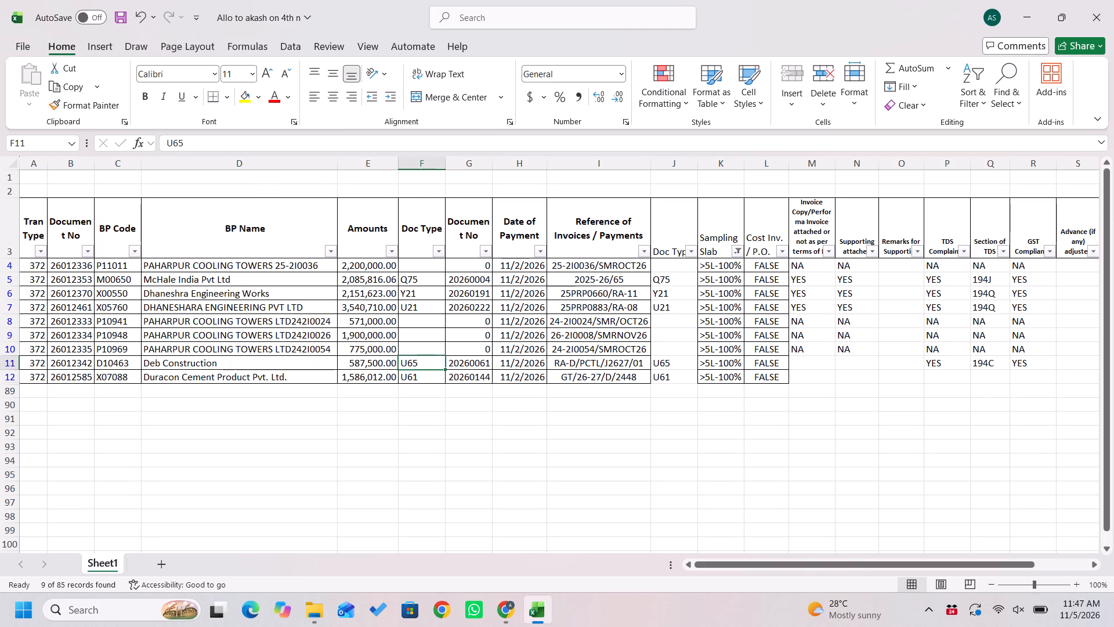
key("alt+Tab")
key("alt+Tab")
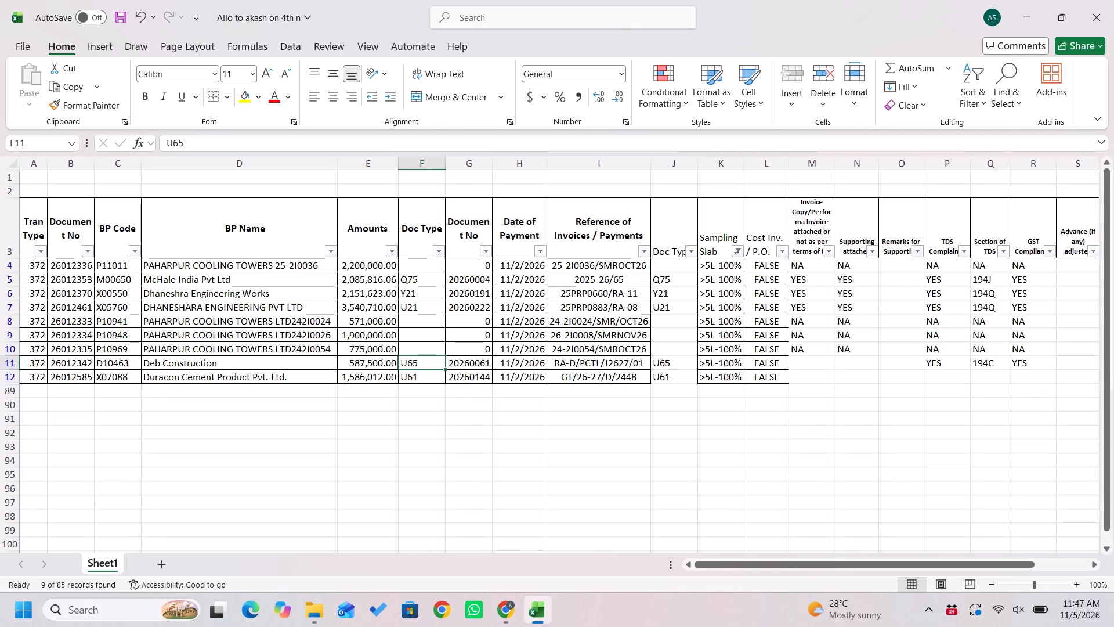
key("Right")
key("Left")
key("shift+Right")
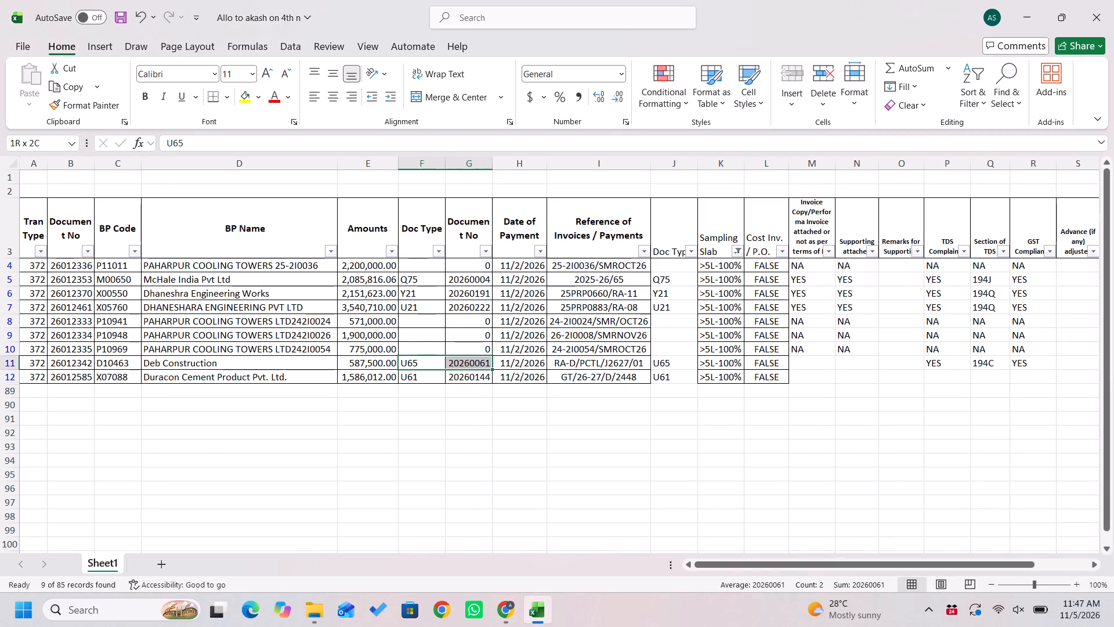
key("ctrl+c")
key("alt+Tab")
key("ctrl+Tab")
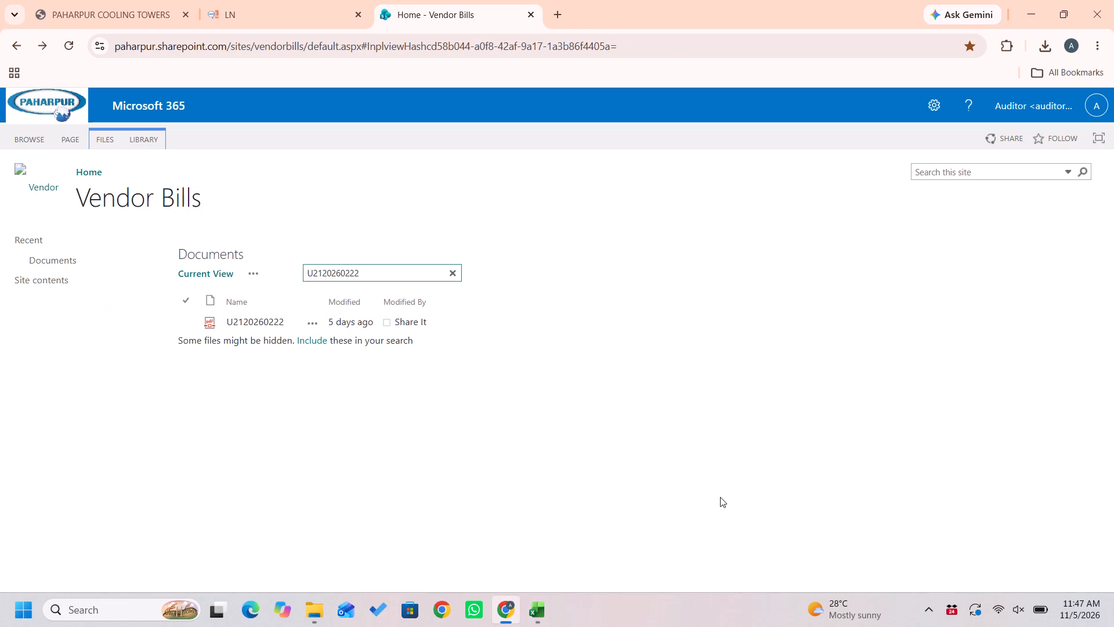
left_click(386, 281)
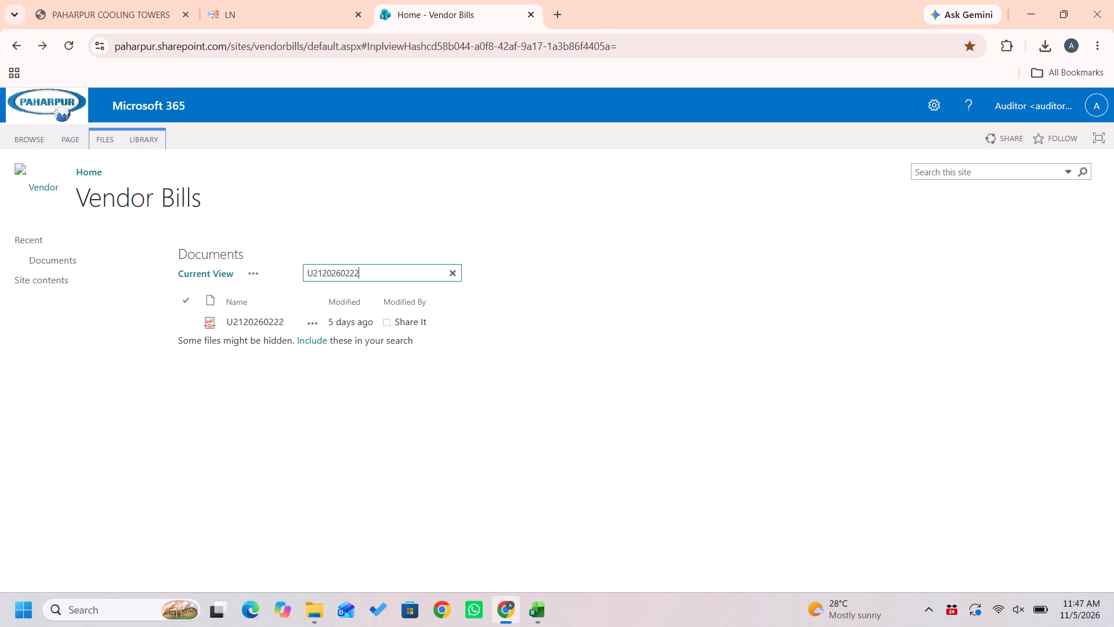
key("ctrl+a")
key("ctrl+v")
key("ctrl+Left")
key("ctrl+BackSpace")
key("ctrl+z")
key("BackSpace")
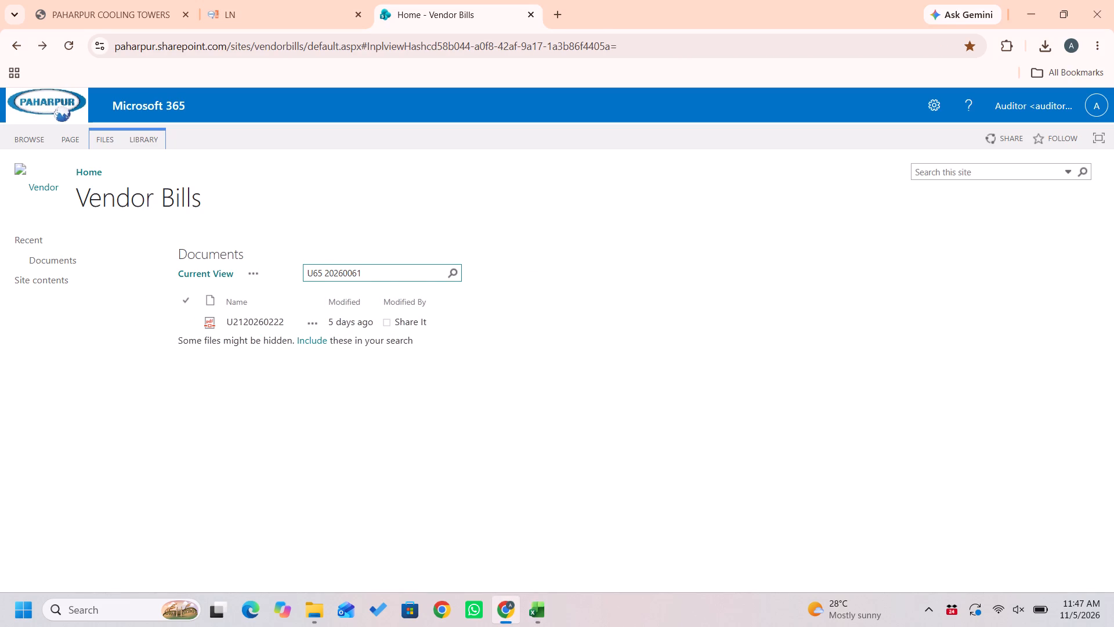
key("BackSpace")
key("Return")
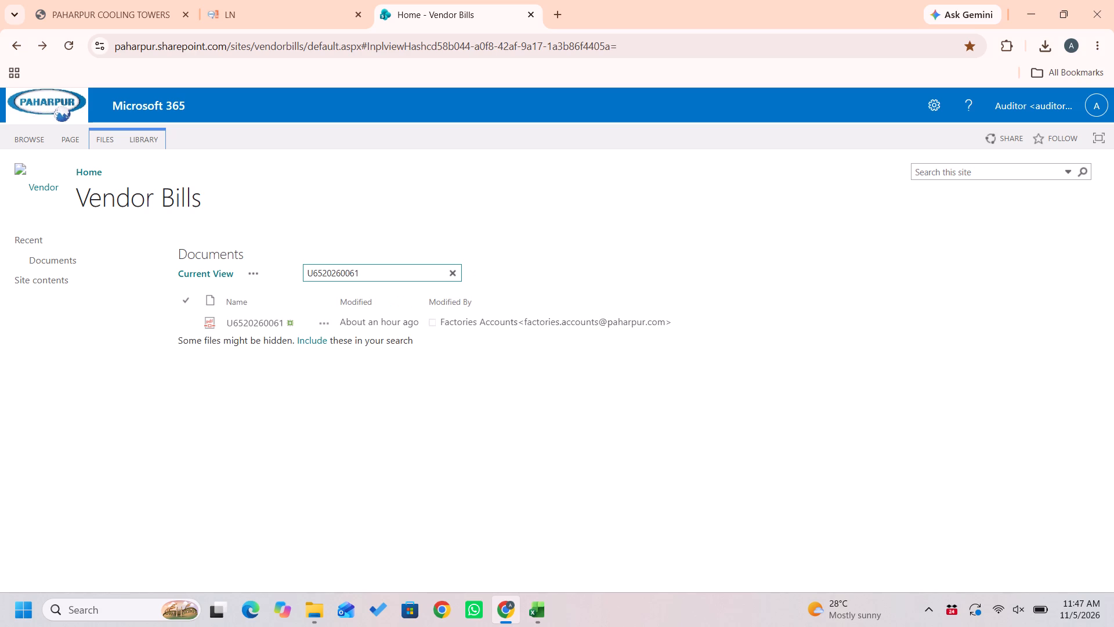
left_click(237, 332)
left_click(245, 325)
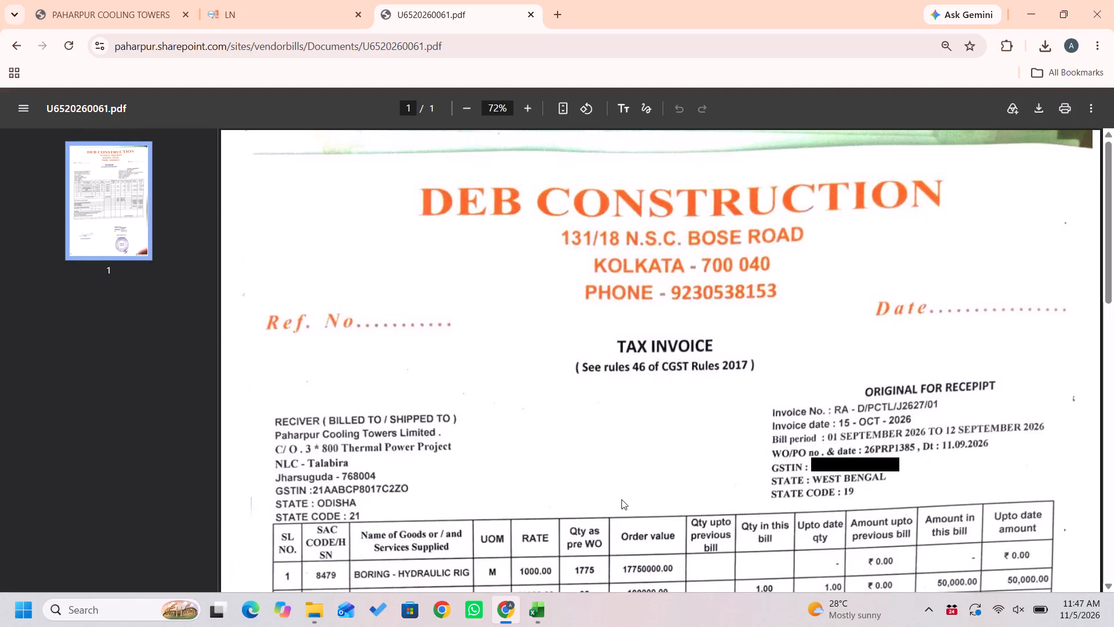
scroll(621, 499, "down", 6)
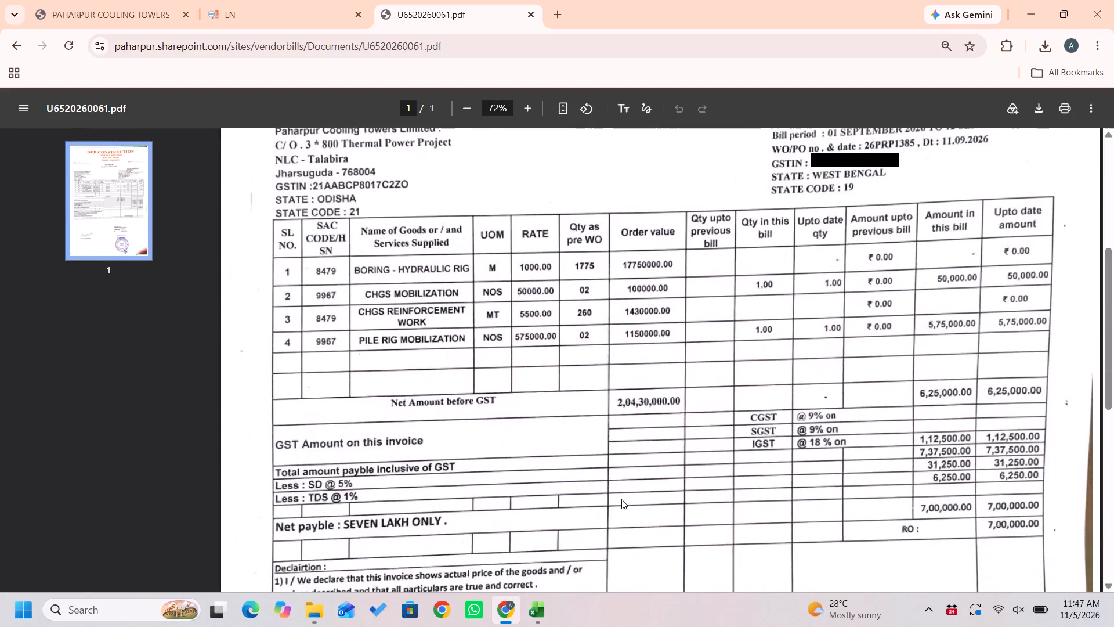
scroll(621, 499, "down", 1)
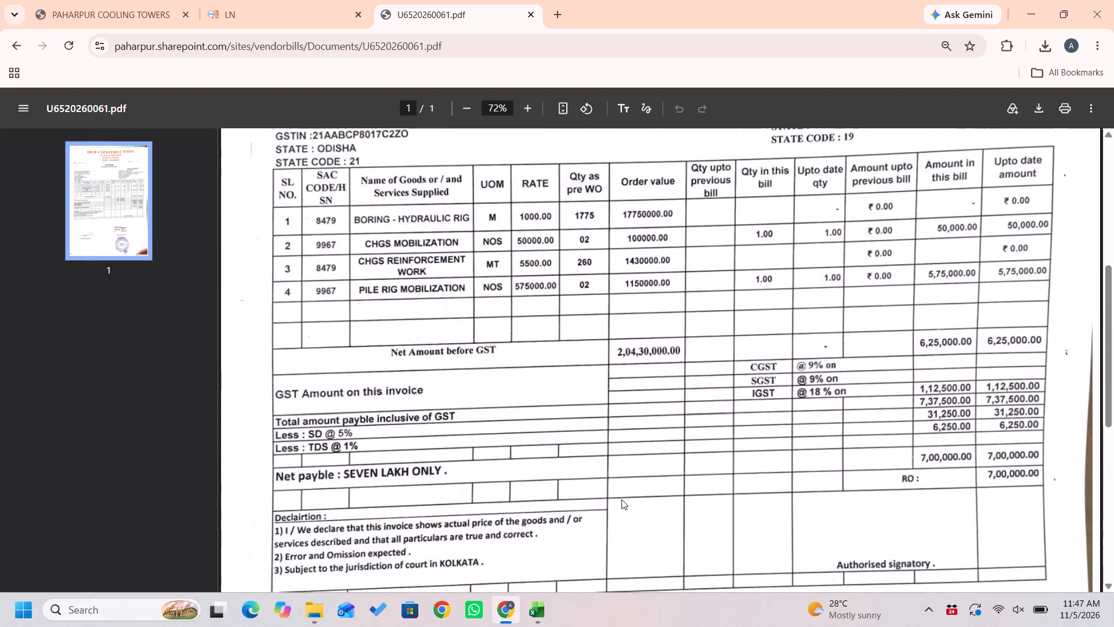
scroll(621, 499, "down", 2)
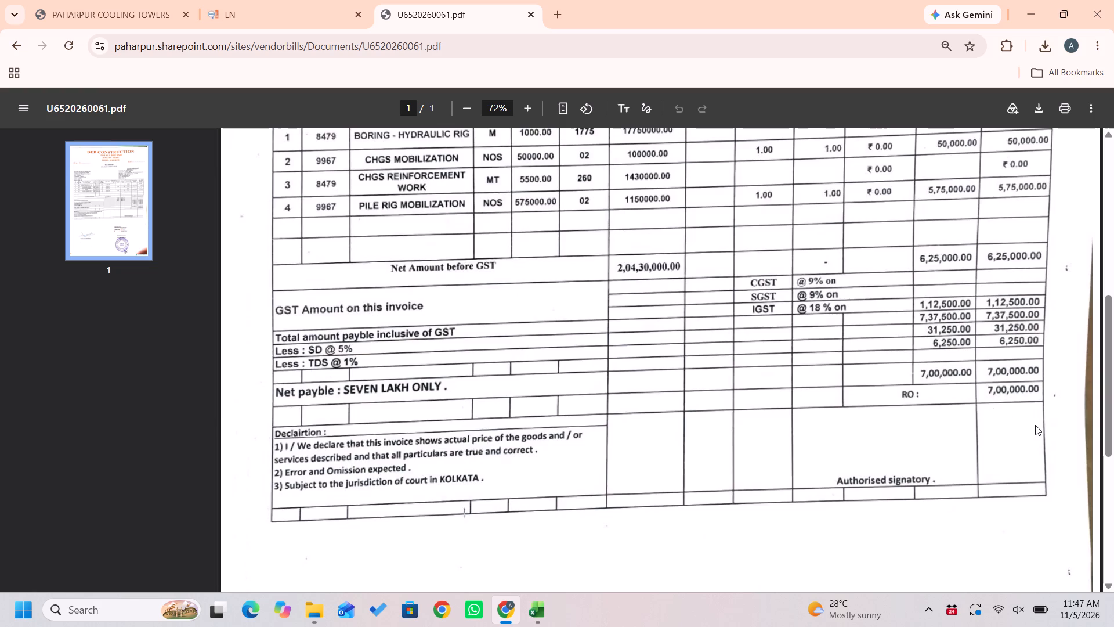
Back in the Excel sheet, enter YES in row 11's invoice copy attached column.
key("alt+Tab")
key("Left")
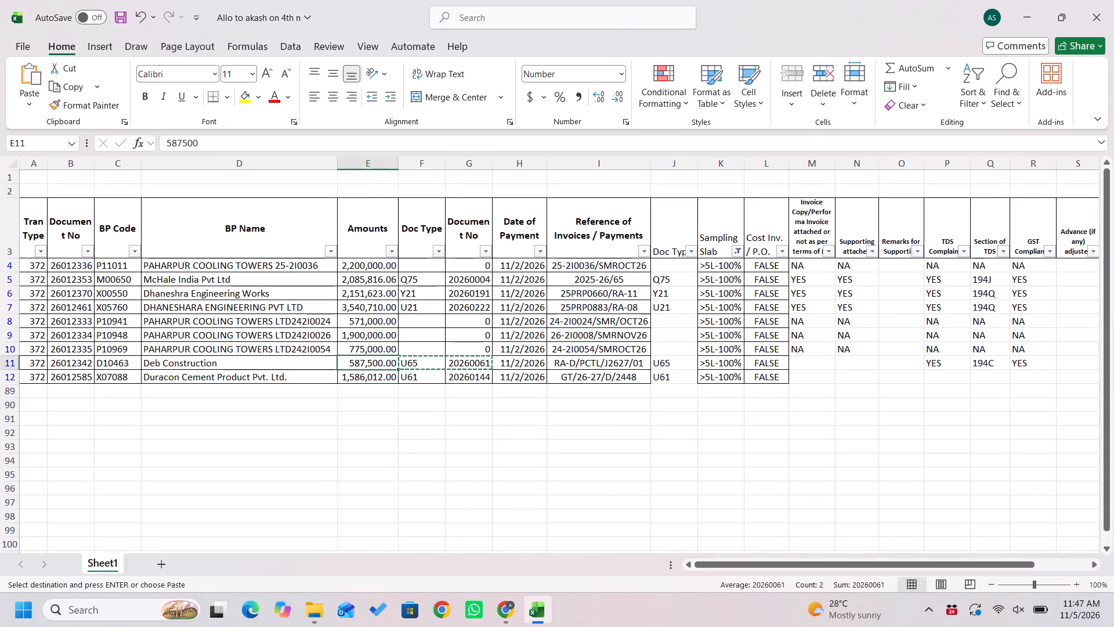
key("Right")
key("Right")
key("Right")
key("Right")
key("Right")
key("Right")
key("Right")
key("Right")
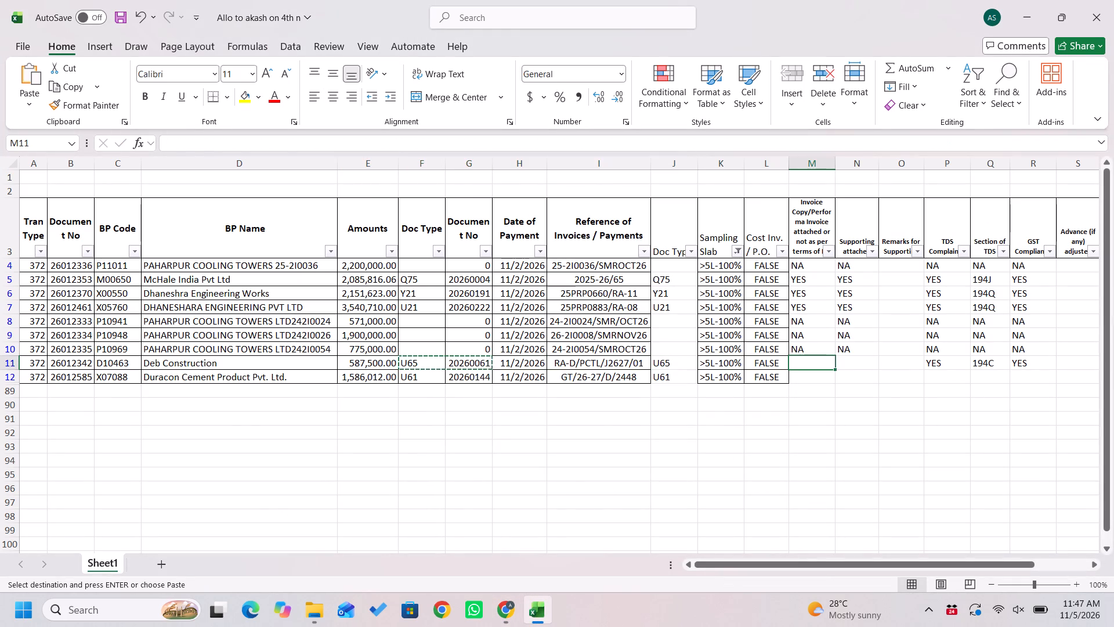
key("Up")
key("Down")
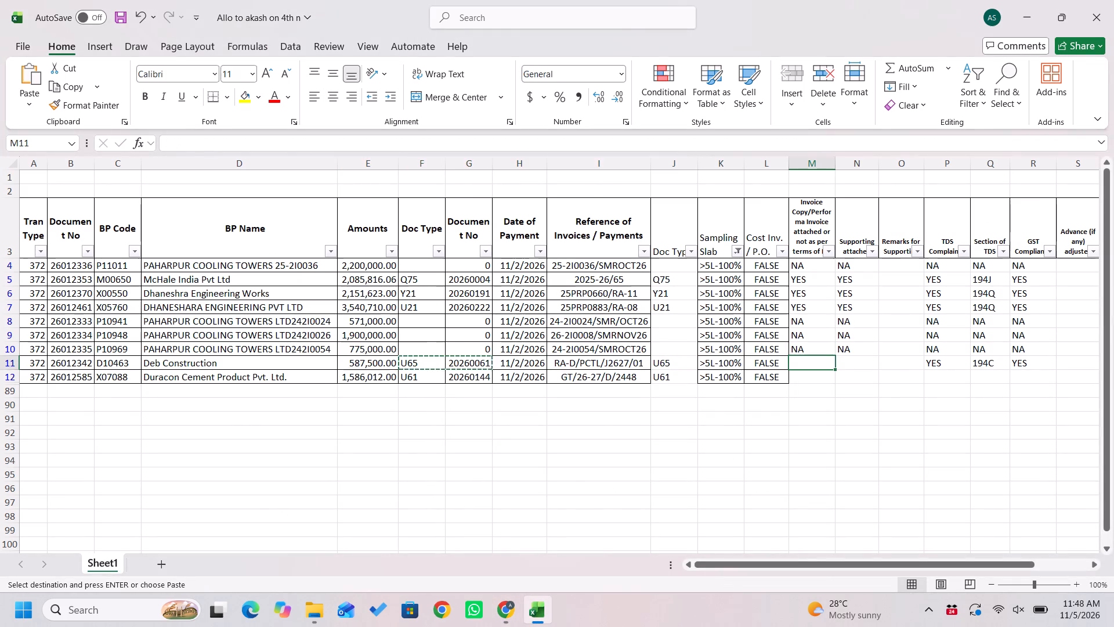
type("YES")
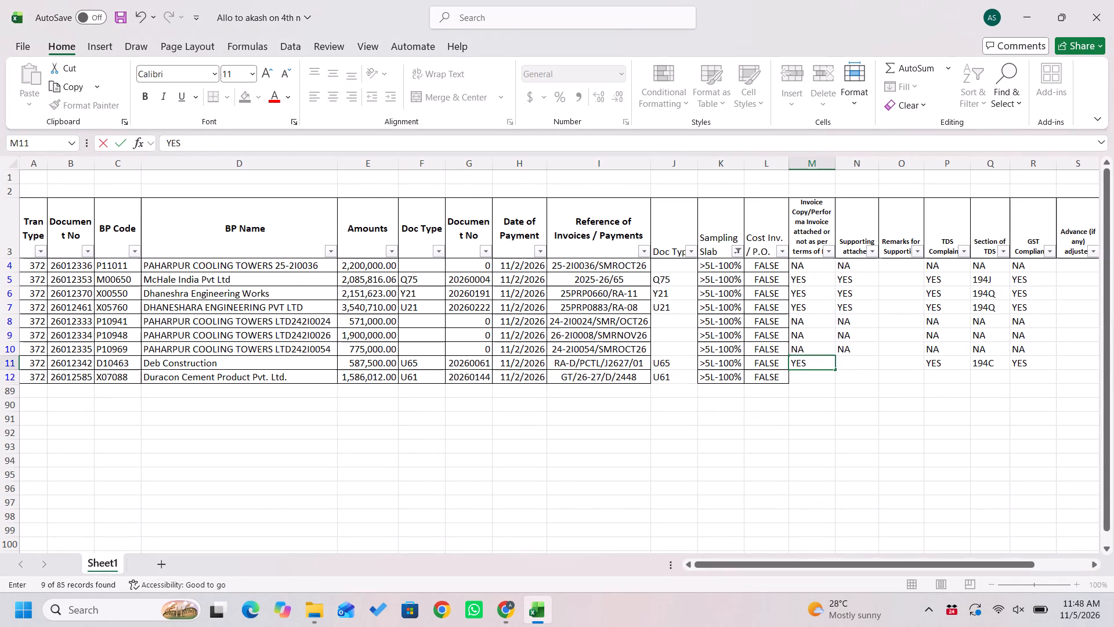
key("Right")
Recheck the Deb Construction bill in Chrome for signatories and header details, and return to the Vendor Bills library.
key("alt+Tab")
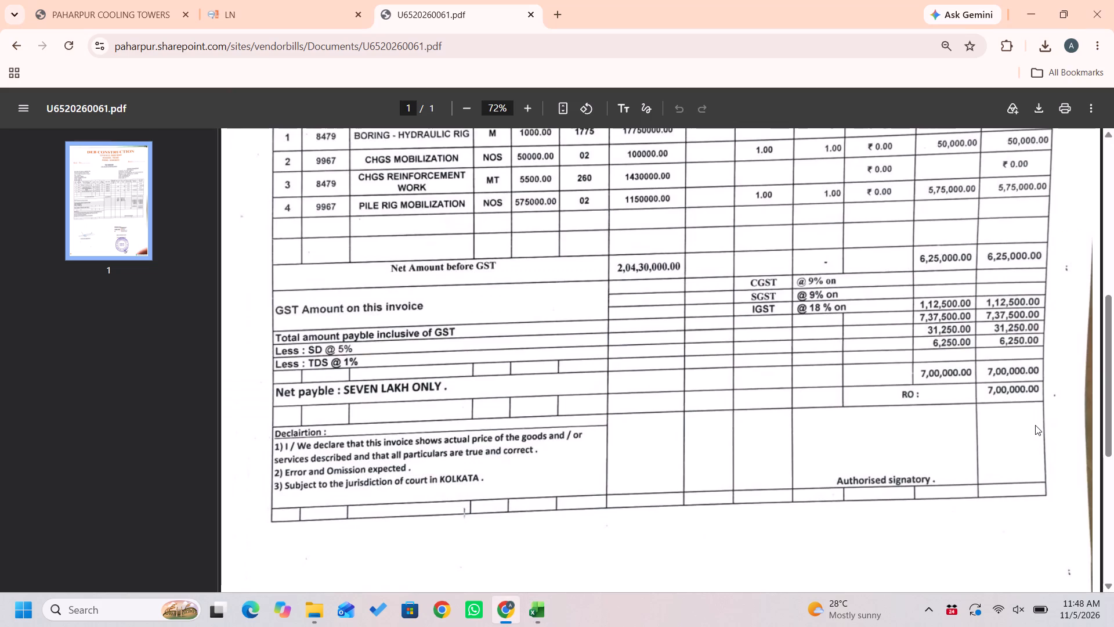
scroll(1035, 425, "down", 8)
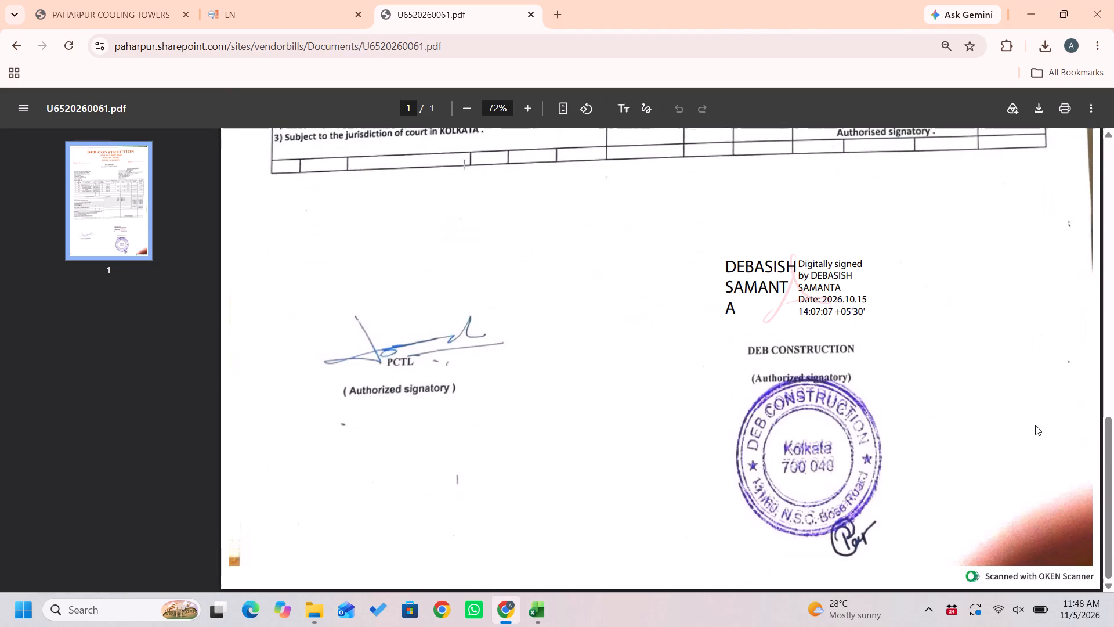
scroll(1035, 425, "up", 8)
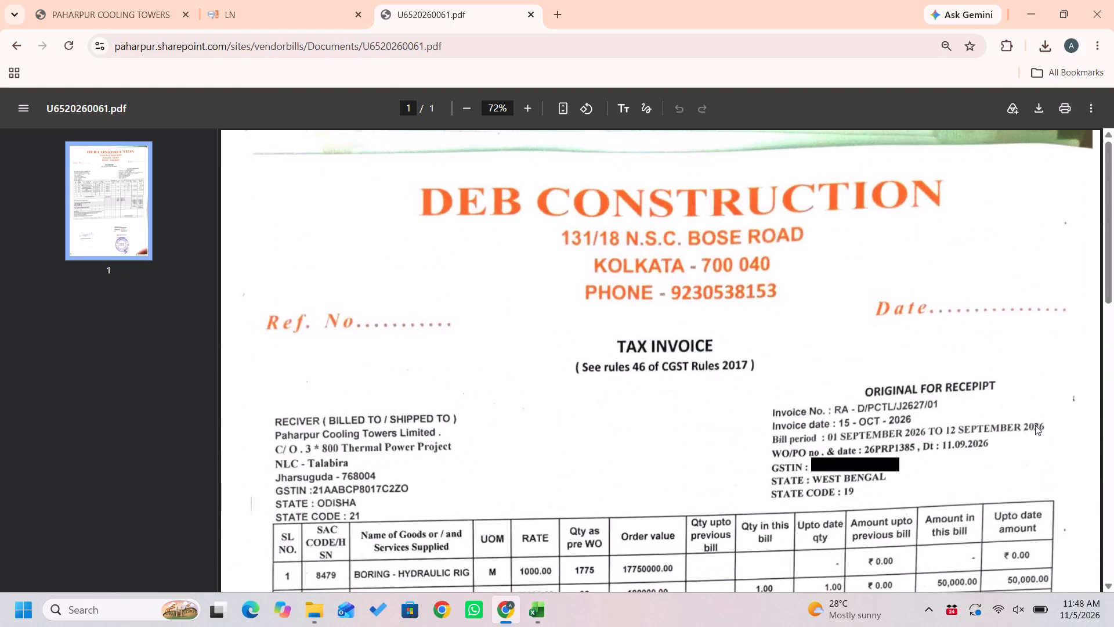
scroll(550, 413, "right", 7)
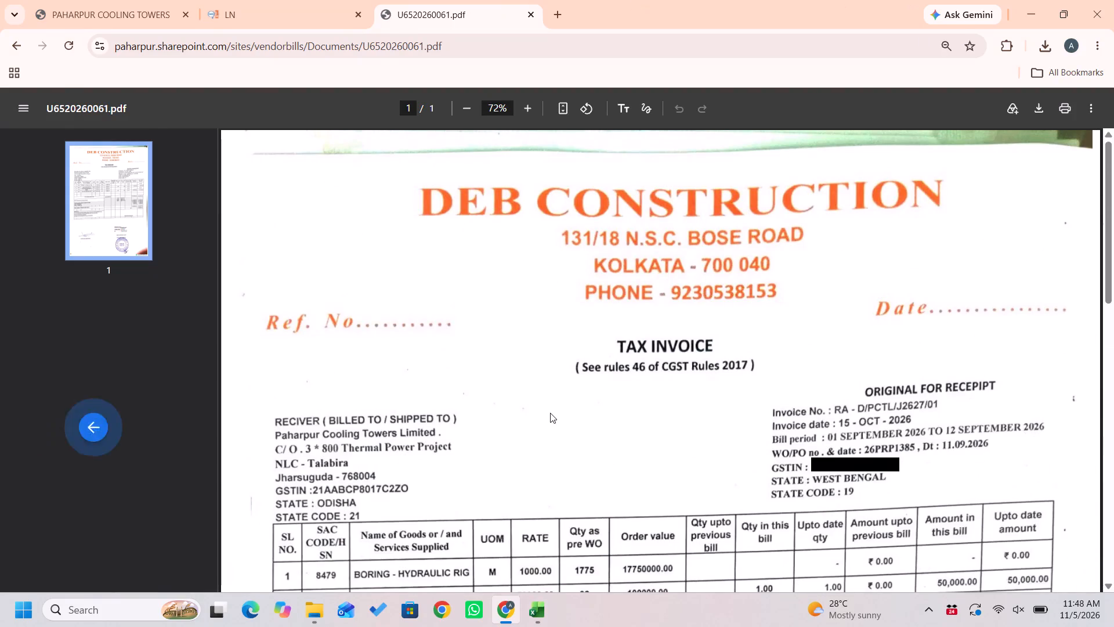
Copy row 11's invoice reference from Excel and search the PCTL Supplier Invoice page for invoice number RA-D/PCTL/J2627/01.
left_click(80, 0)
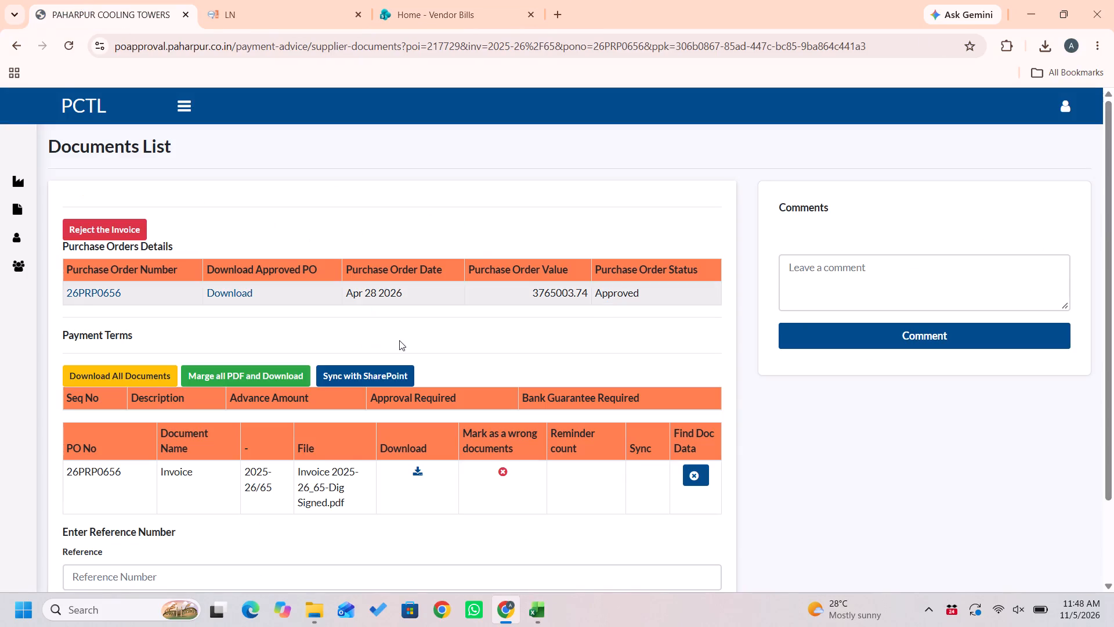
scroll(399, 340, "right", 7)
key("alt+Tab")
key("Left")
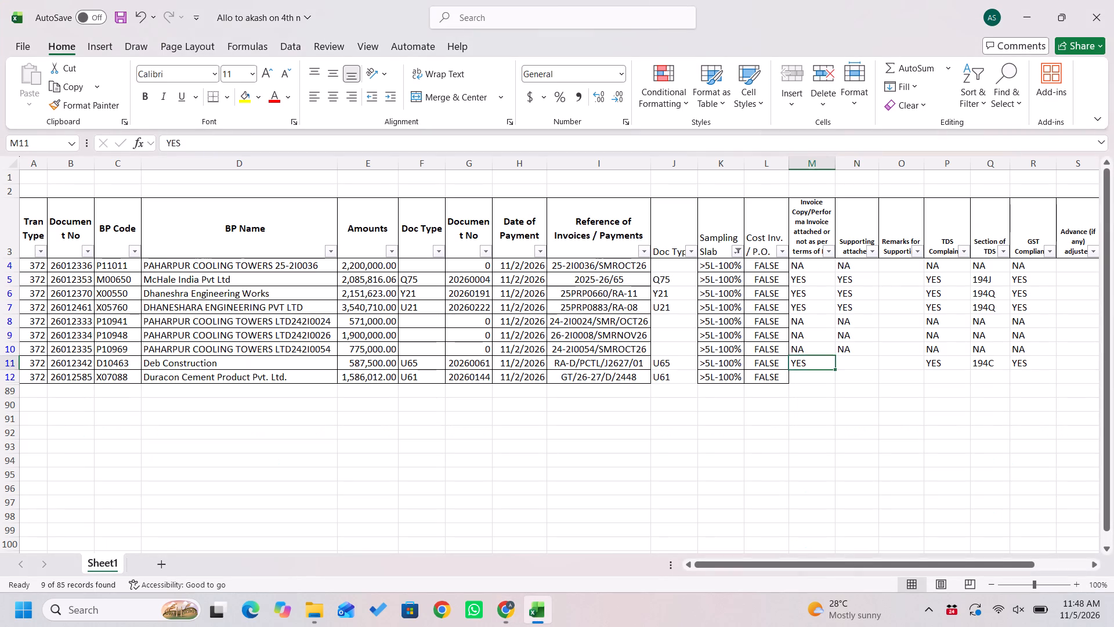
key("Left")
key("Left")
key("Left")
key("Left")
key("ctrl+c")
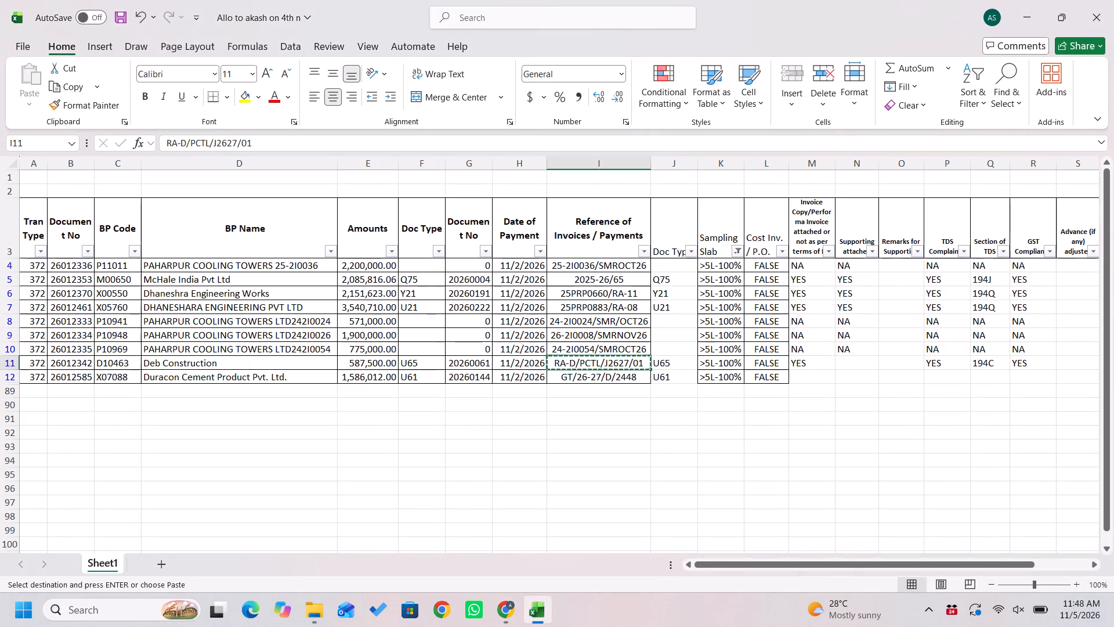
key("alt+Tab")
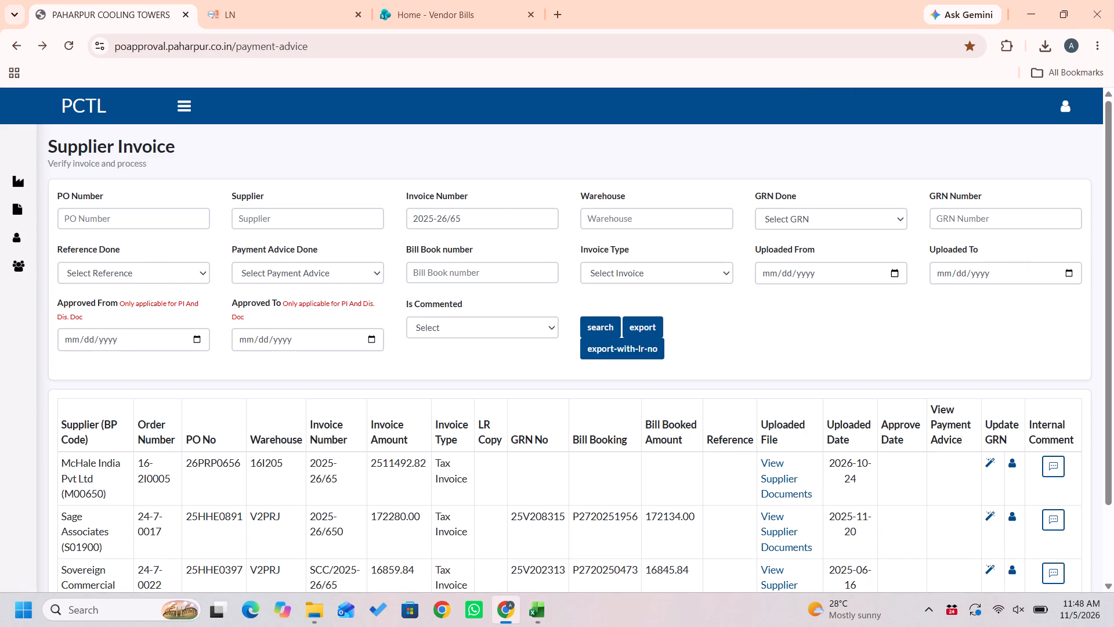
left_click(495, 226)
key("ctrl+a")
key("ctrl+v")
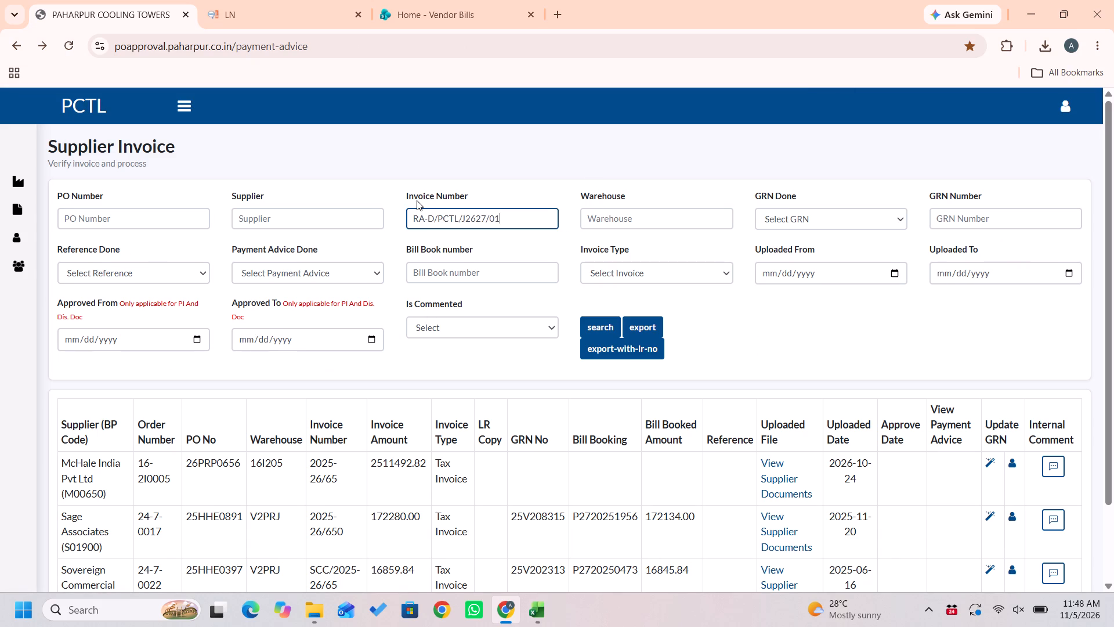
key("Return")
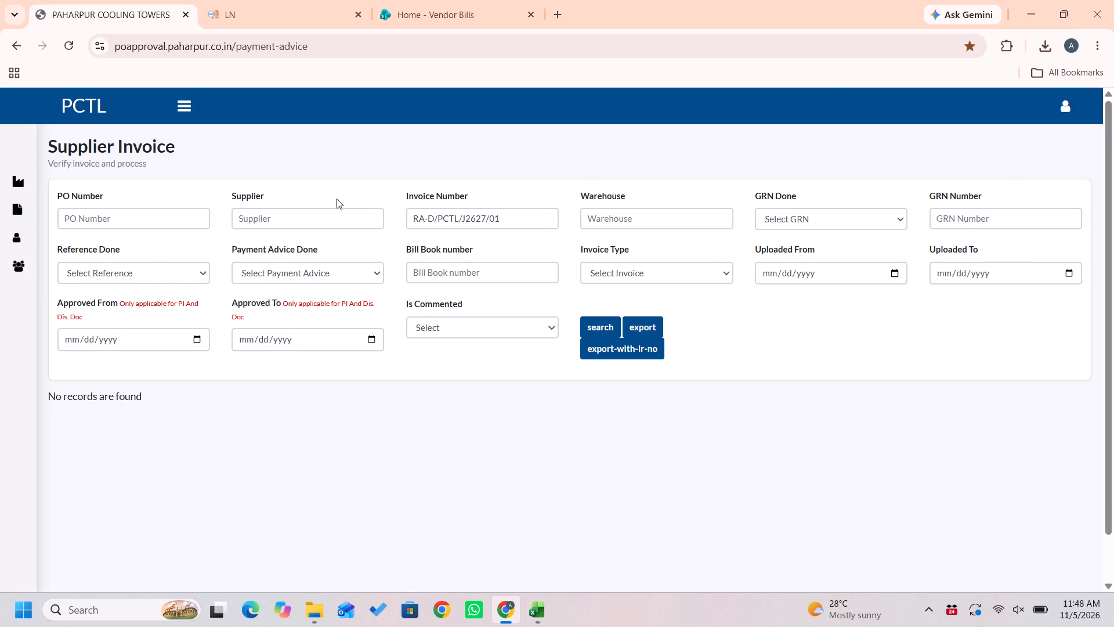
key("alt+Tab")
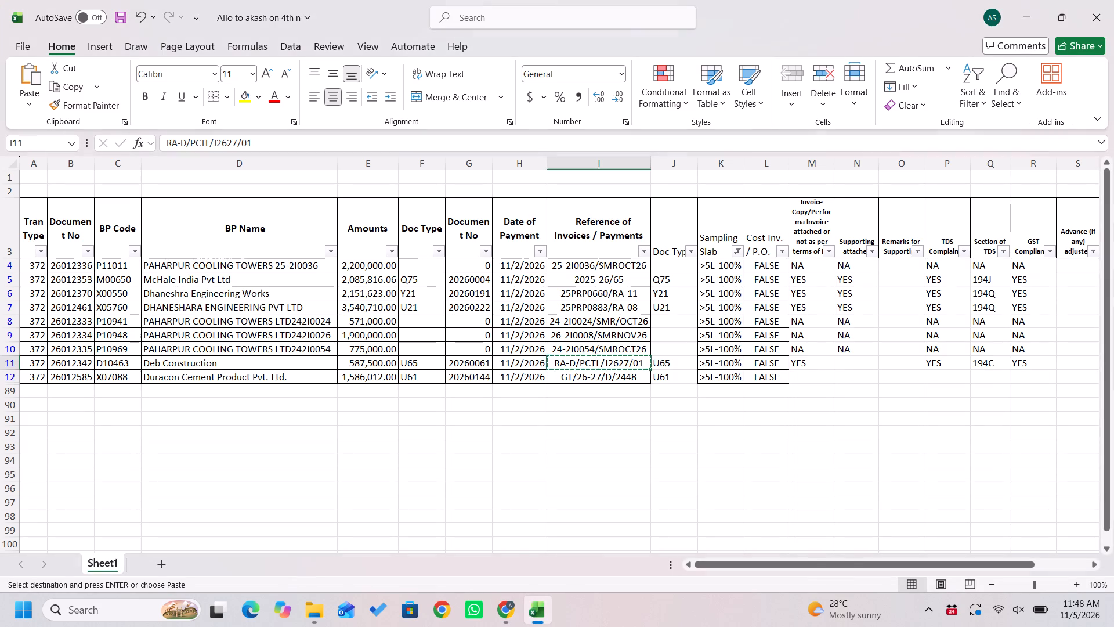
Enter YES in row 11's supporting attached column.
key("Right")
key("Left")
key("Escape")
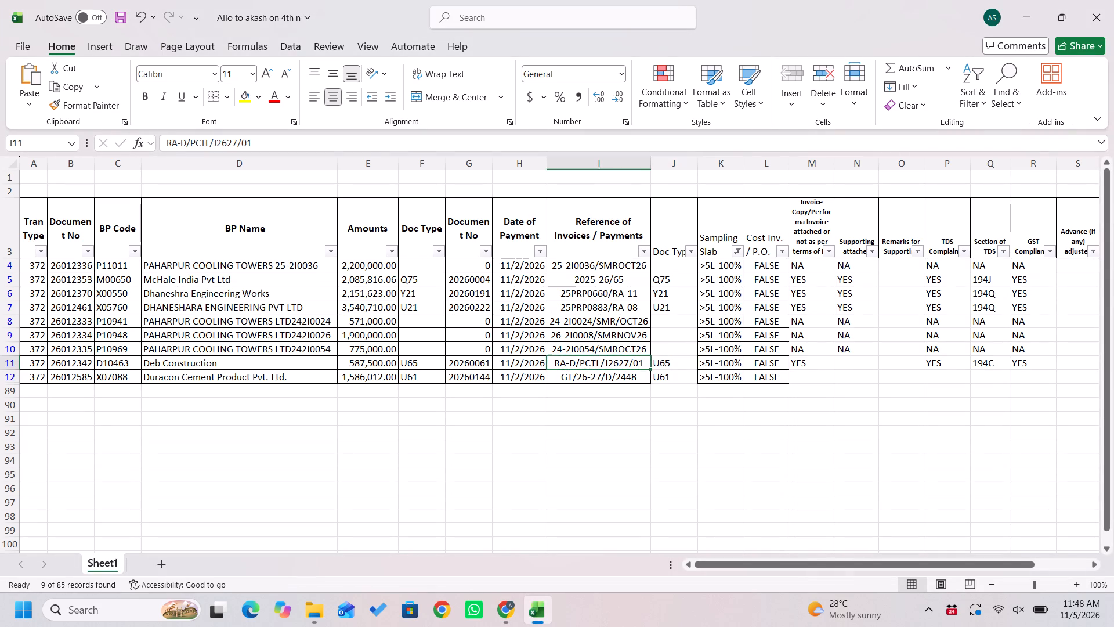
key("Right")
key("Right")
key("Right")
key("Right")
key("Right")
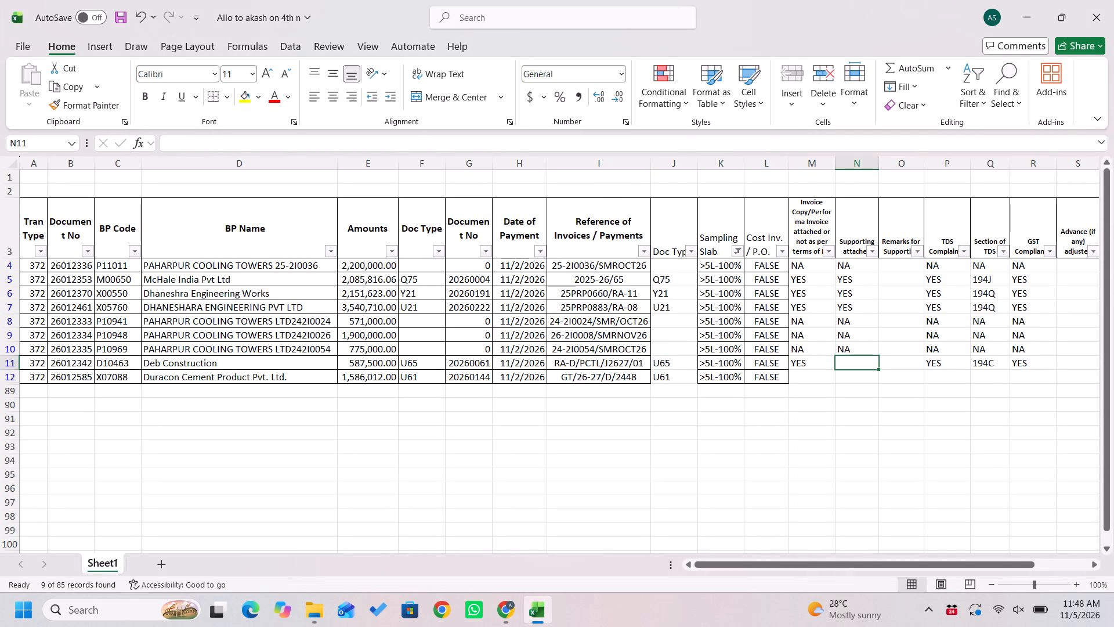
type("YES")
key("Down")
Copy the BP code X07088 from row 12 (Duracon Cement Product Pvt. Ltd.).
key("Left")
key("Left")
key("Left")
key("Left")
key("Left")
key("Left")
key("Left")
key("Left")
key("Left")
key("Left")
key("Left")
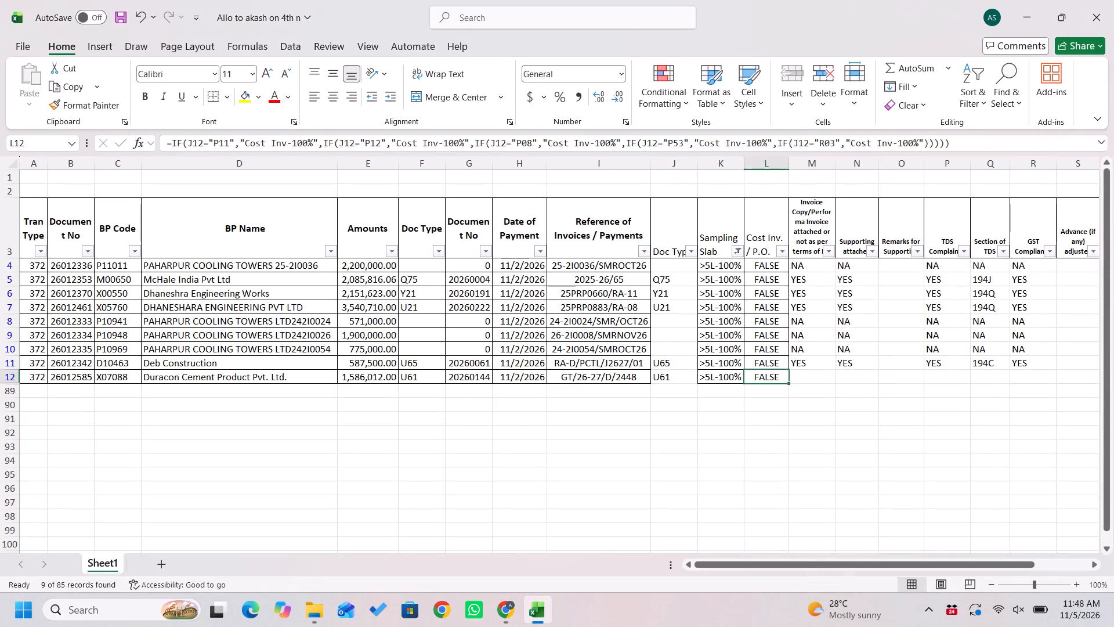
key("Left")
key("Right")
key("ctrl+c")
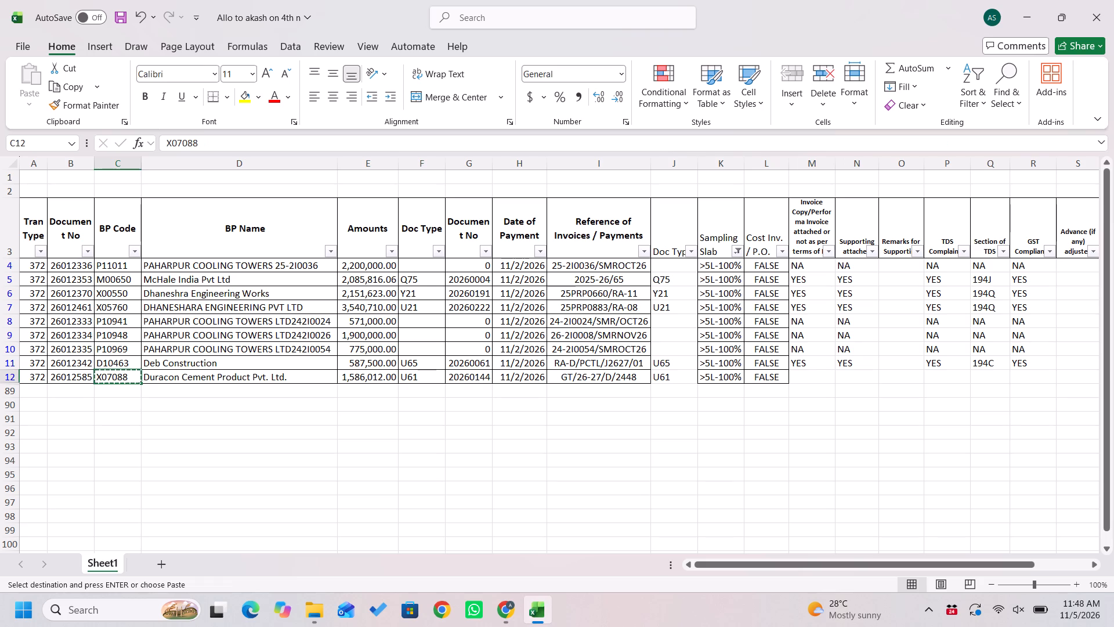
Switch to Chrome and clear the invoice number search value on the PCTL Supplier Invoice page.
key("alt+Tab")
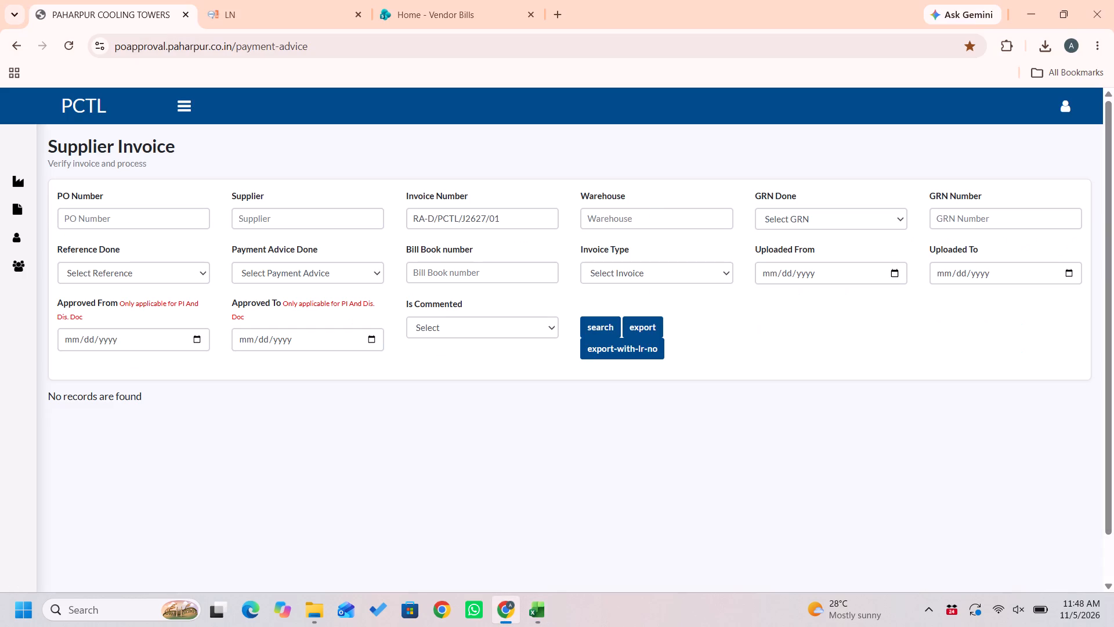
left_click(520, 214)
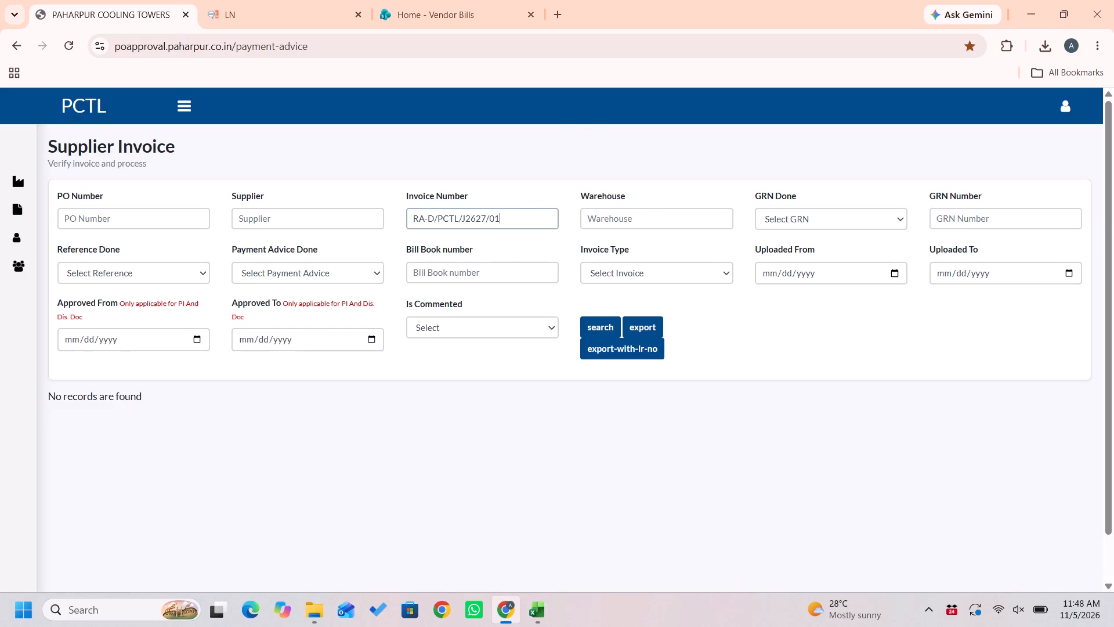
key("ctrl+a")
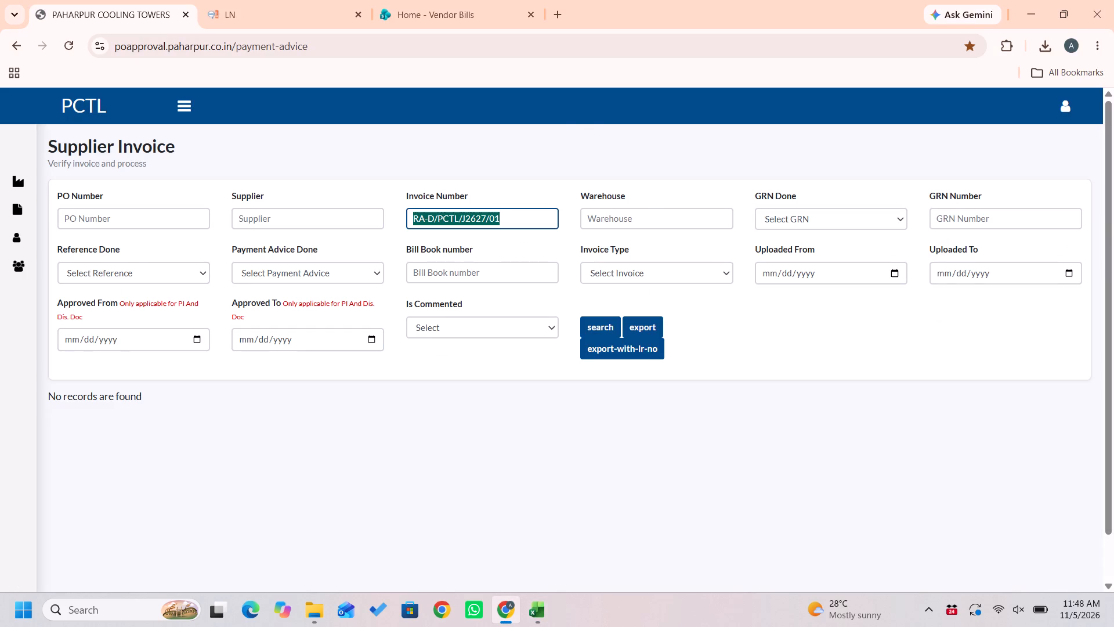
key("BackSpace")
key("alt+Tab")
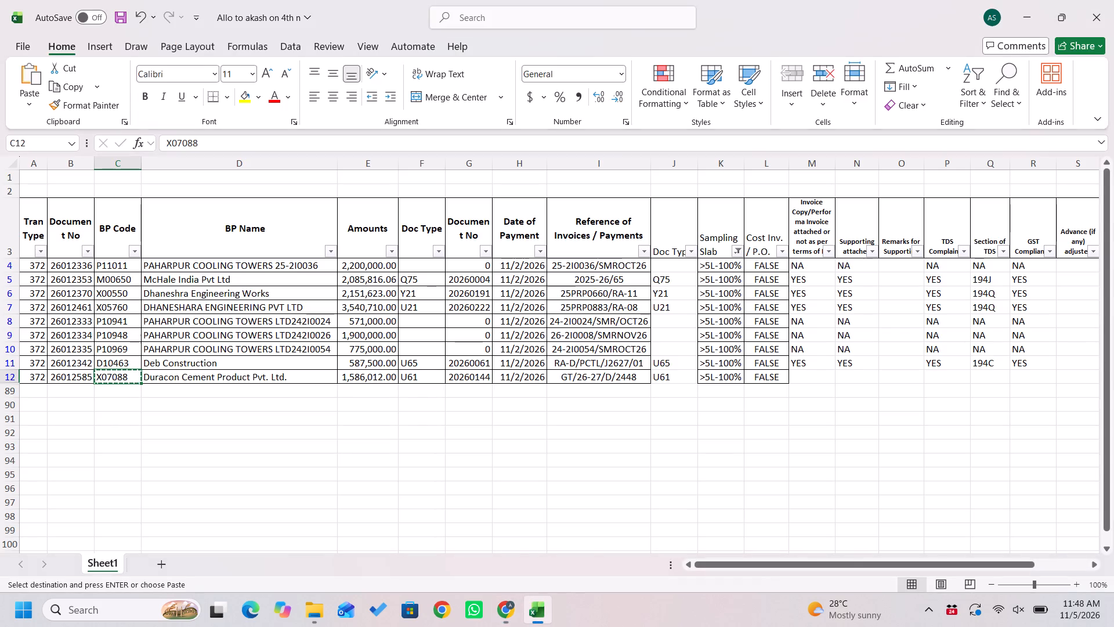
key("Right")
key("Left")
key("alt+Tab")
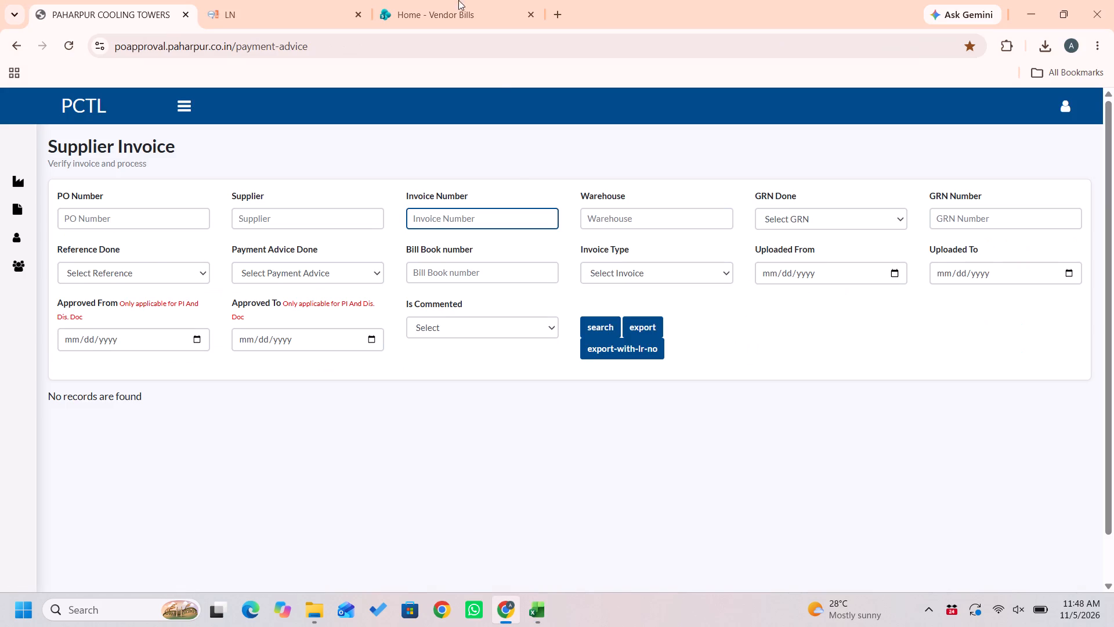
scroll(211, 162, "right", 7)
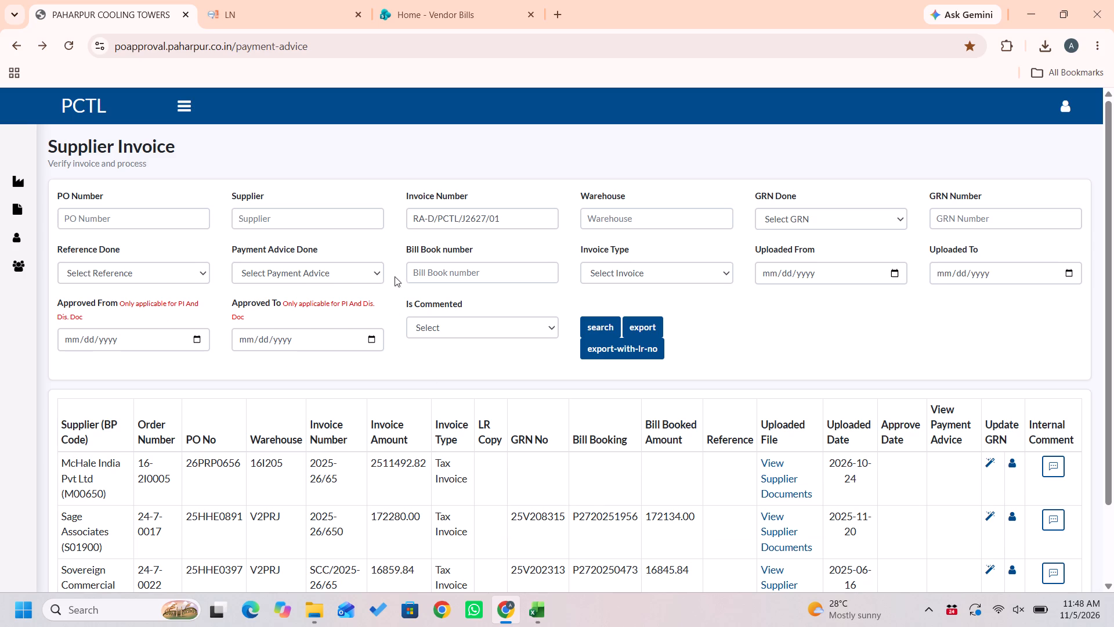
left_click(483, 222)
key("ctrl+a")
key("BackSpace")
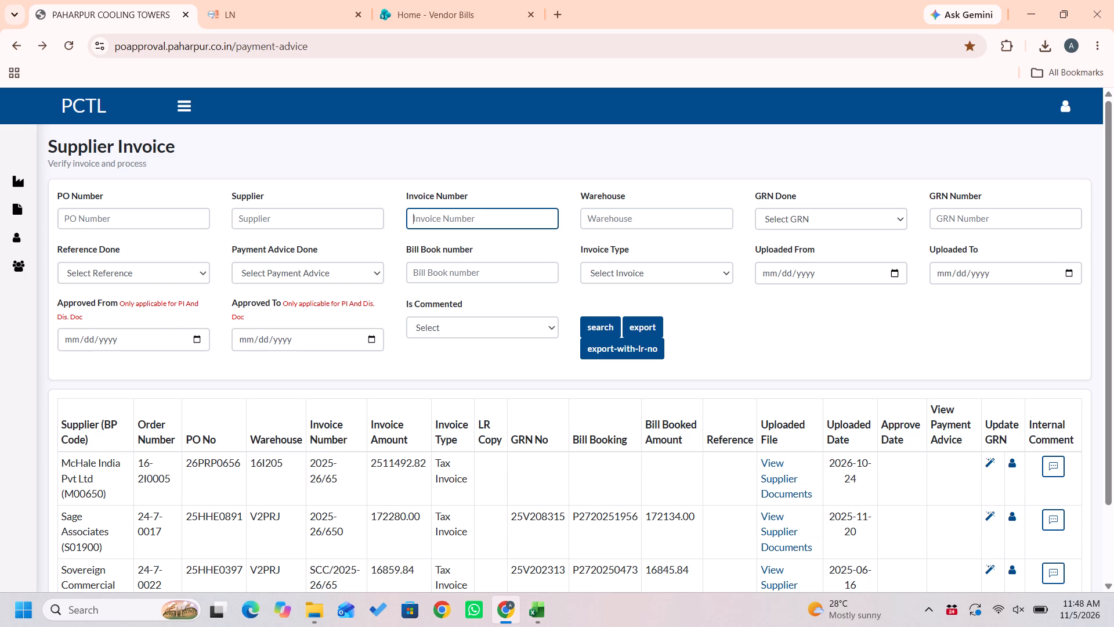
left_click(314, 208)
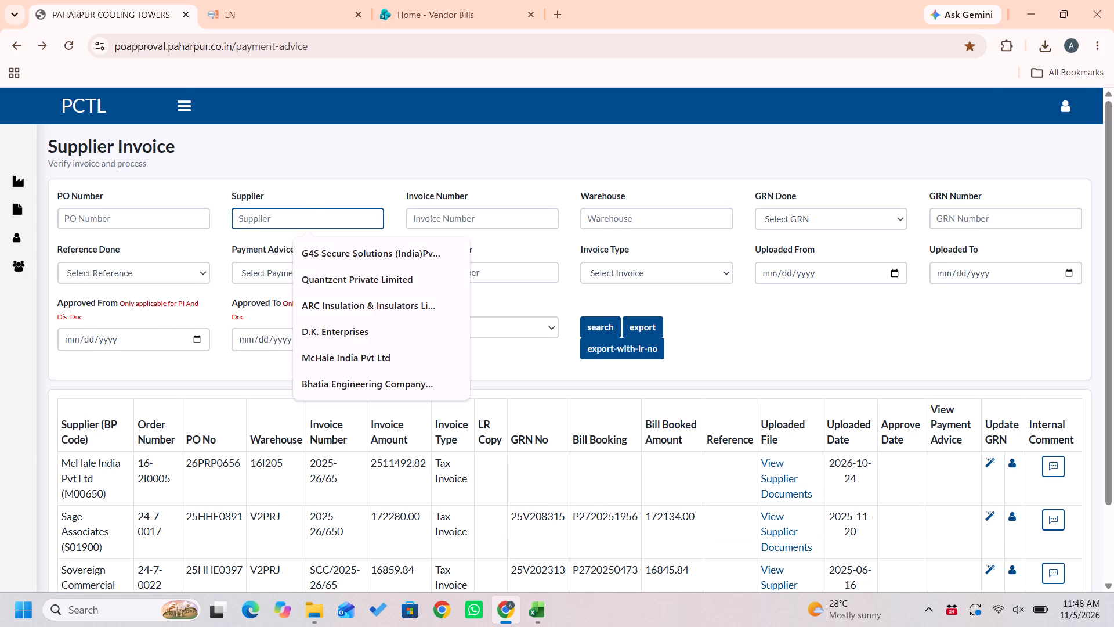
Copy row 12's BP code from Excel again and return to Accounts Payable 360 in LN.
key("alt+Tab")
key("ctrl+c")
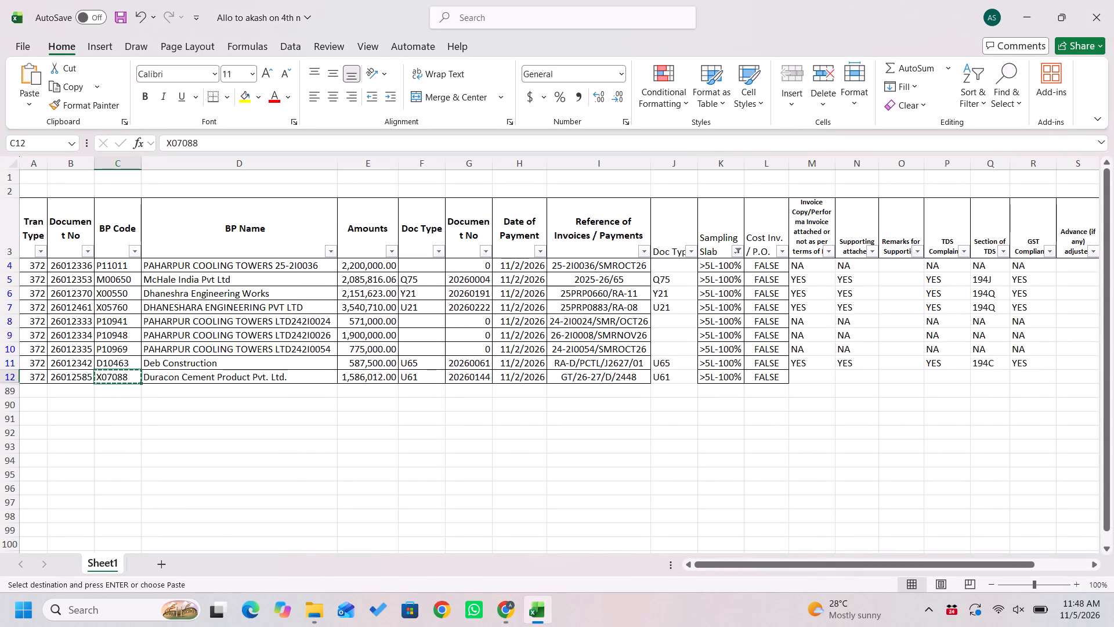
key("alt+Tab")
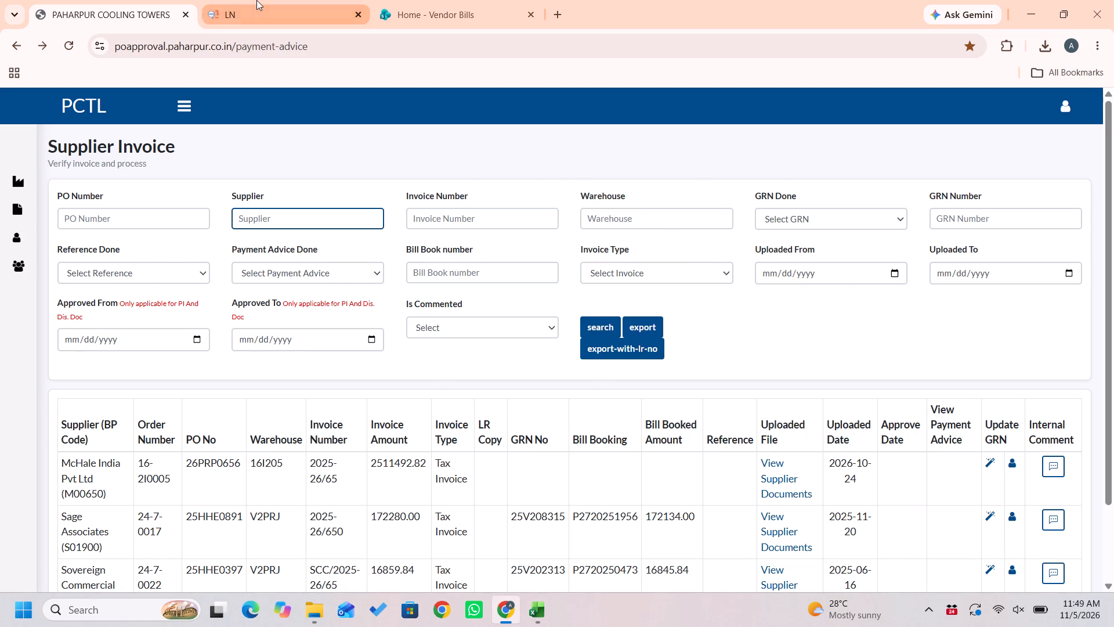
left_click(256, 0)
key("Escape")
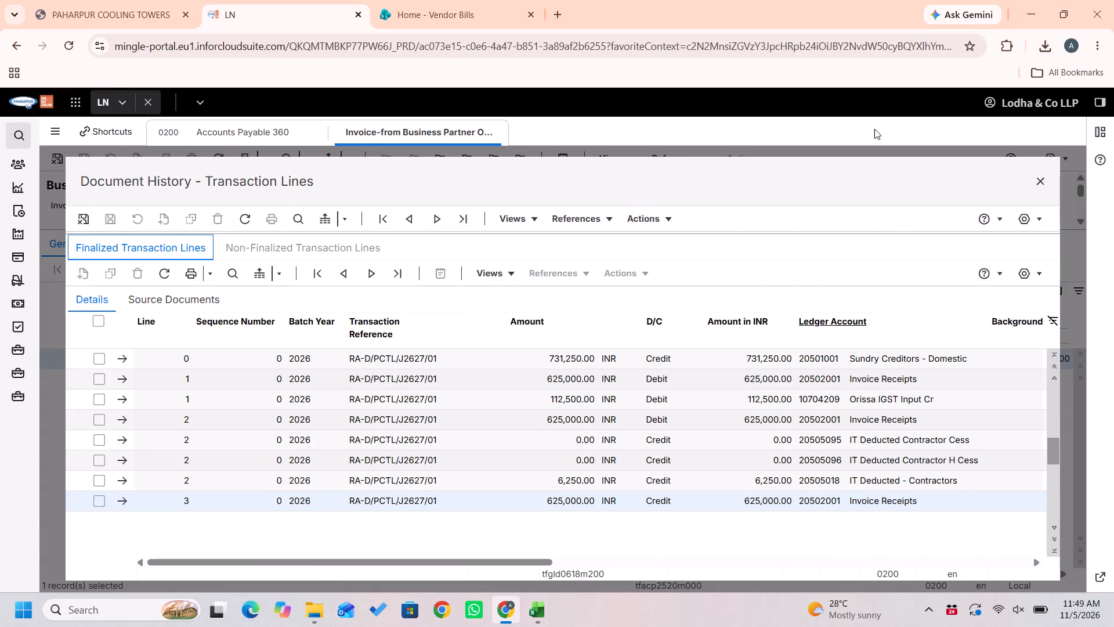
left_click(282, 133)
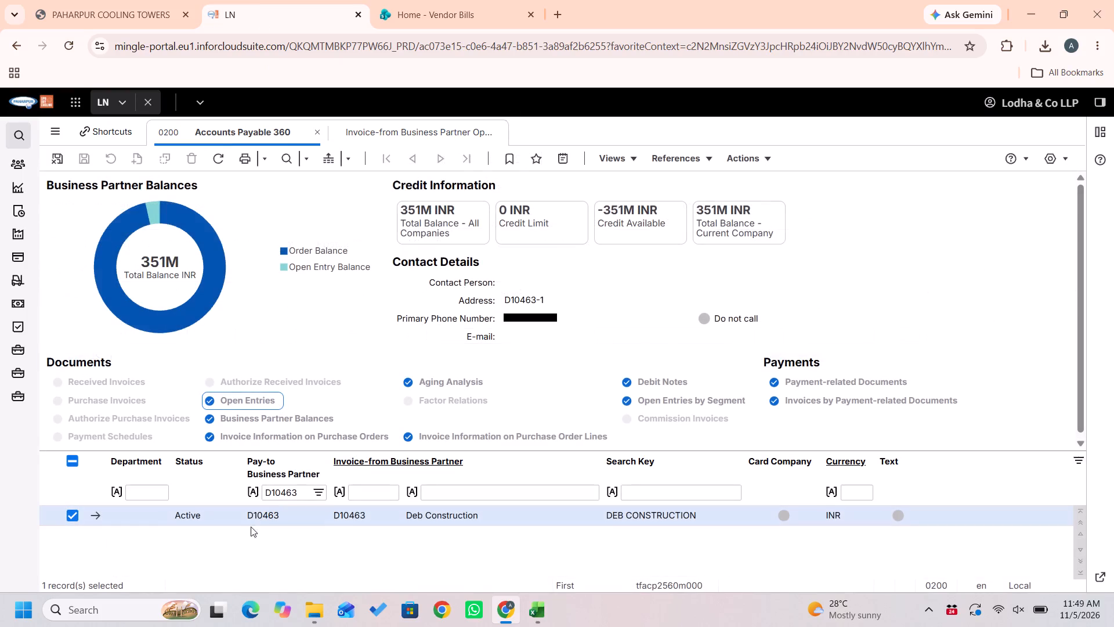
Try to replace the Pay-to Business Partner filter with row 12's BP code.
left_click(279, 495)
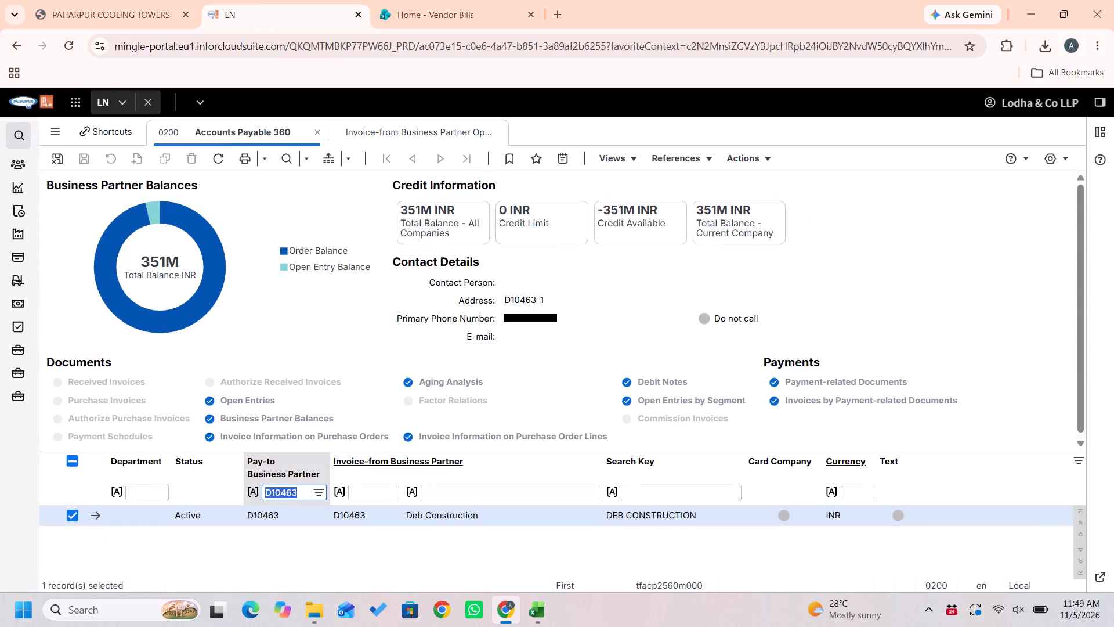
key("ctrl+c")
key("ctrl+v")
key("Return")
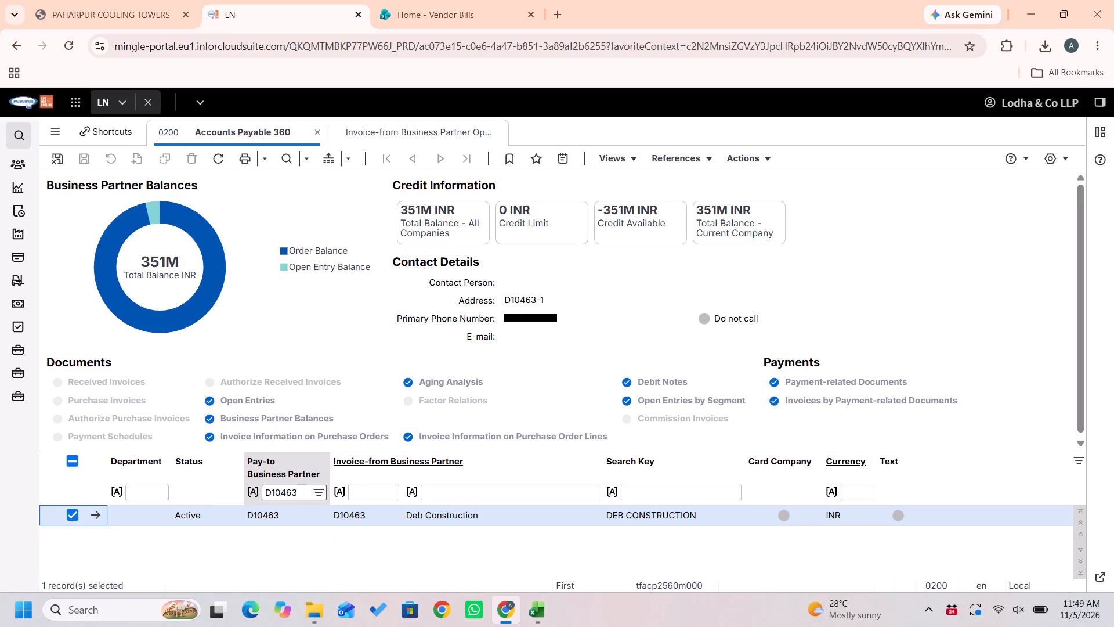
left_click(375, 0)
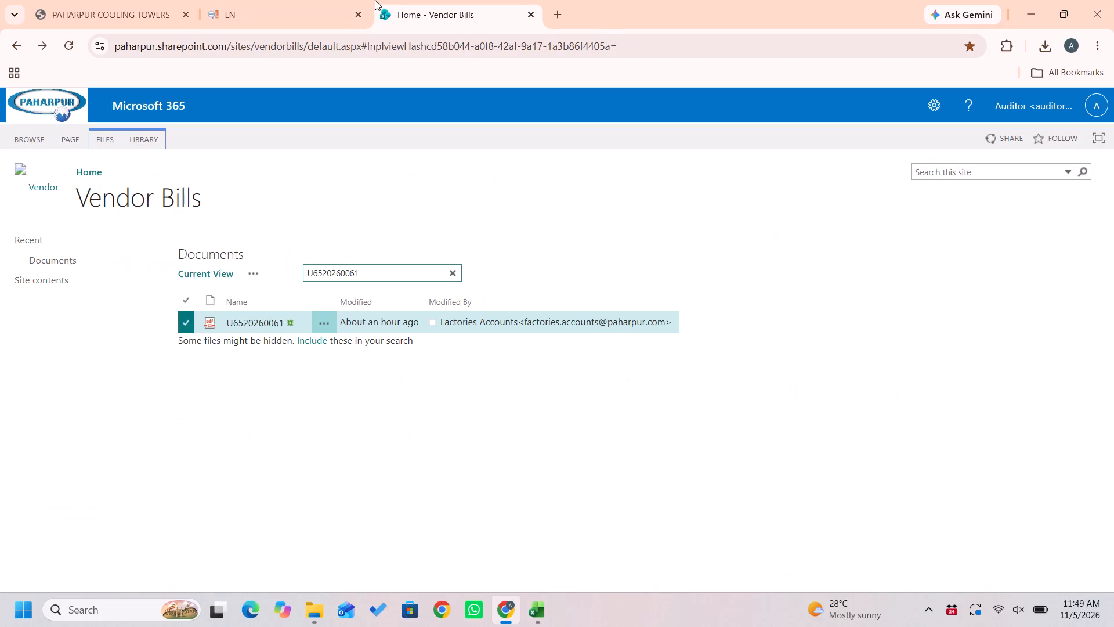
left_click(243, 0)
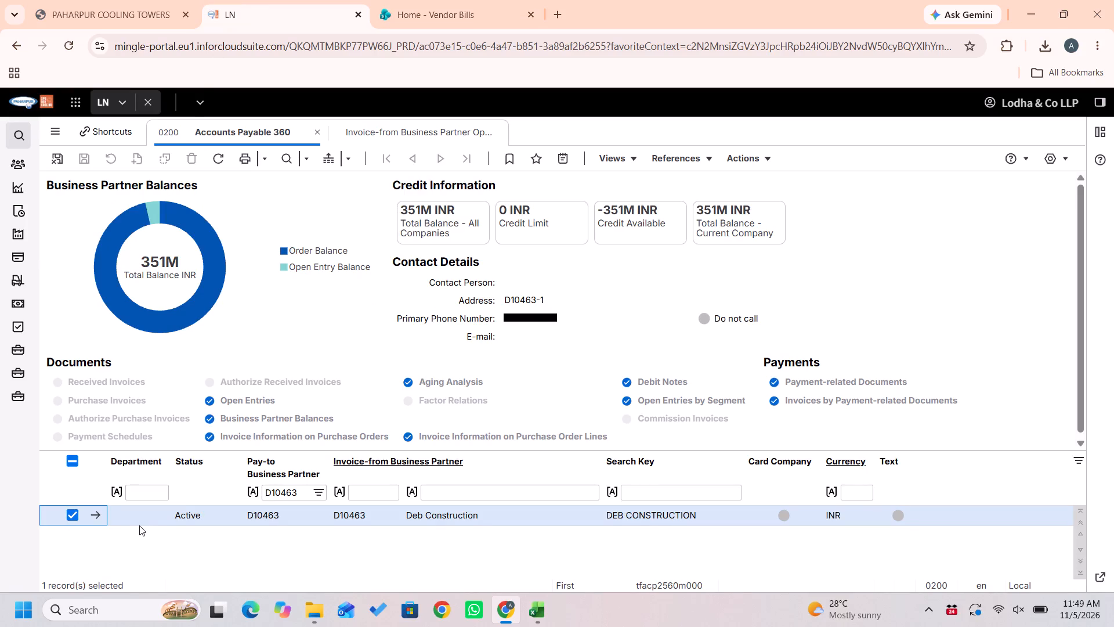
key("alt+Tab")
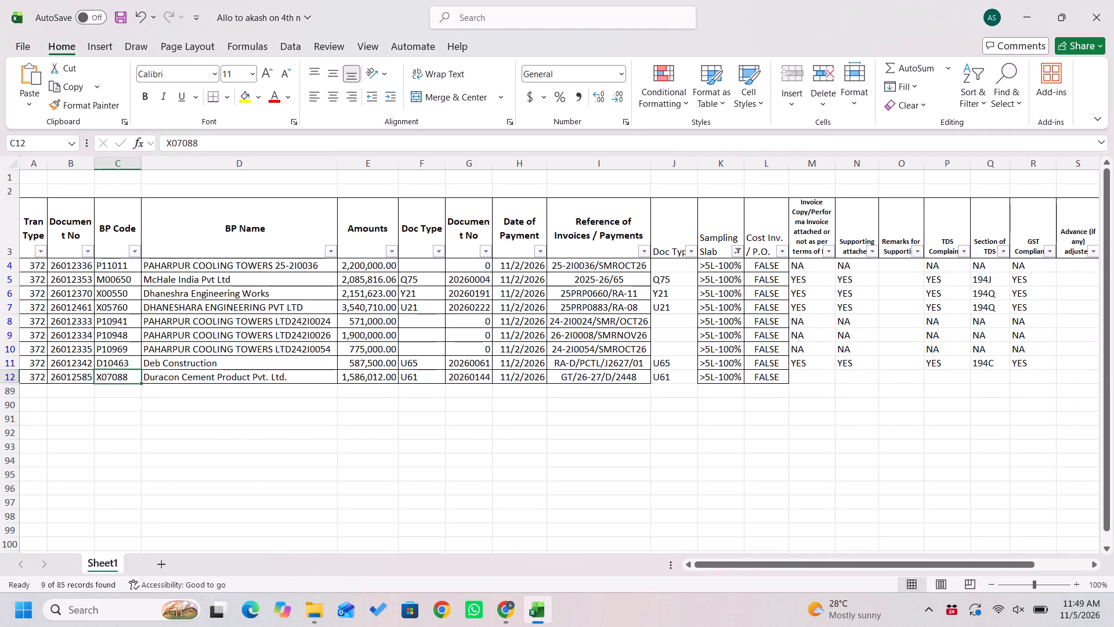
key("ctrl+c")
key("alt+Tab")
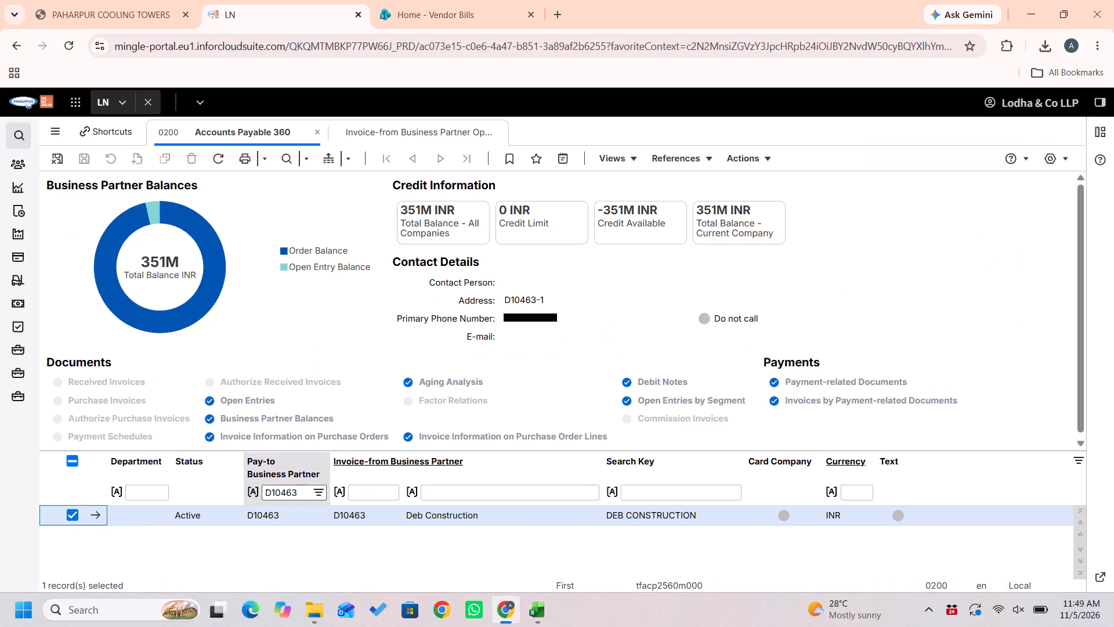
left_click(285, 492)
key("ctrl+v")
key("Return")
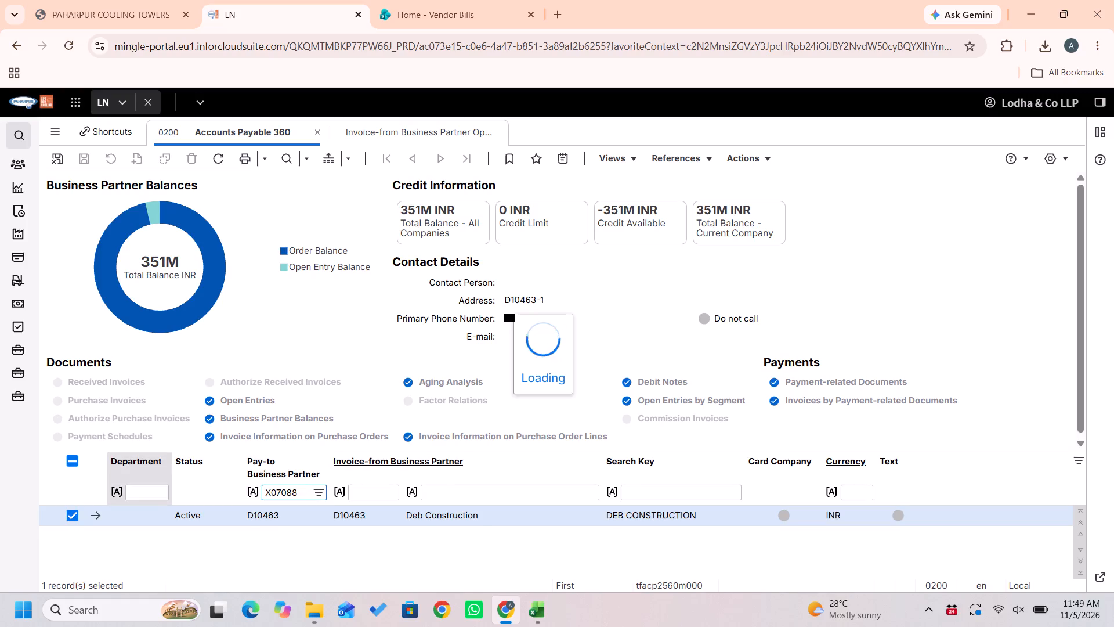
left_click(74, 517)
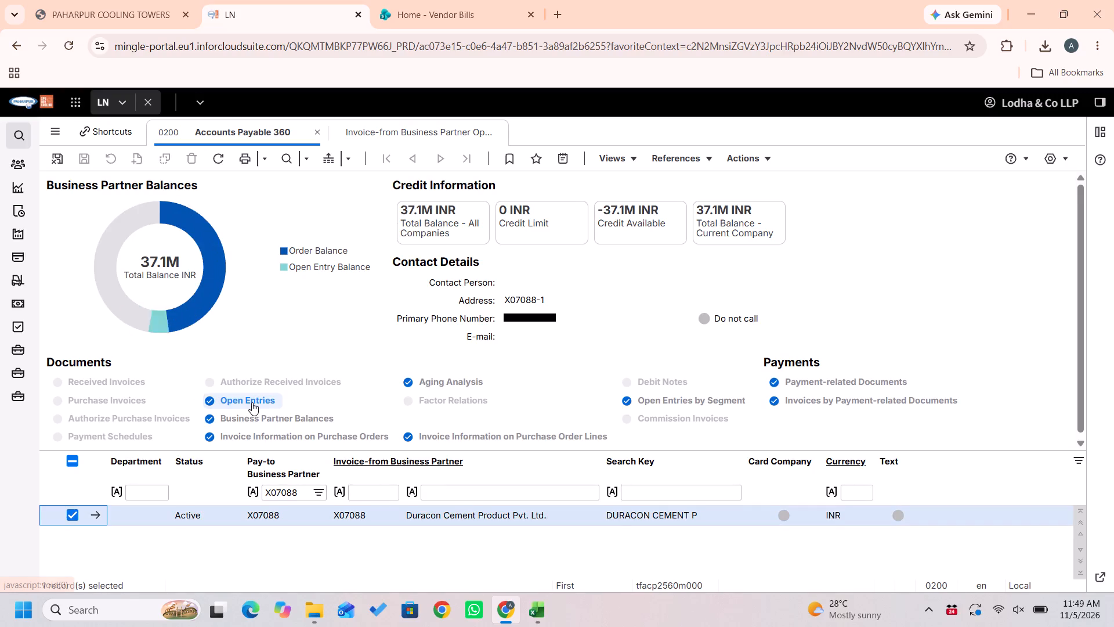
left_click(252, 402)
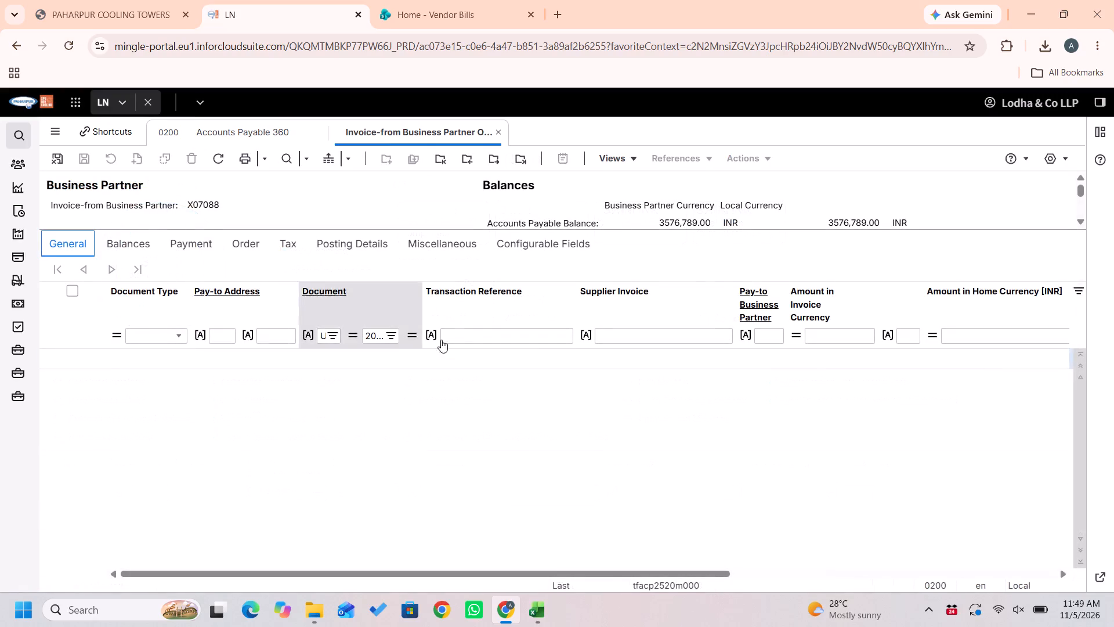
Copy row 12's invoice reference from Excel and filter the LN open entries by supplier invoice GT/26-27/D/2448.
left_click(628, 338)
key("alt+Tab")
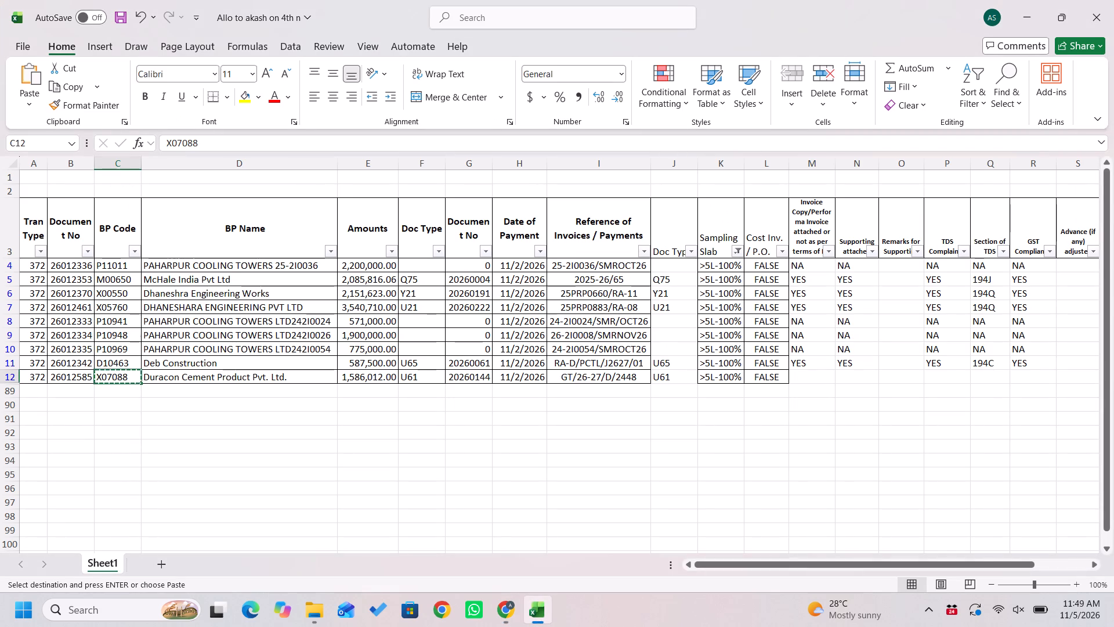
key("Right")
key("Right")
key("Right")
key("Right")
key("Right")
key("Right")
key("Right")
key("Left")
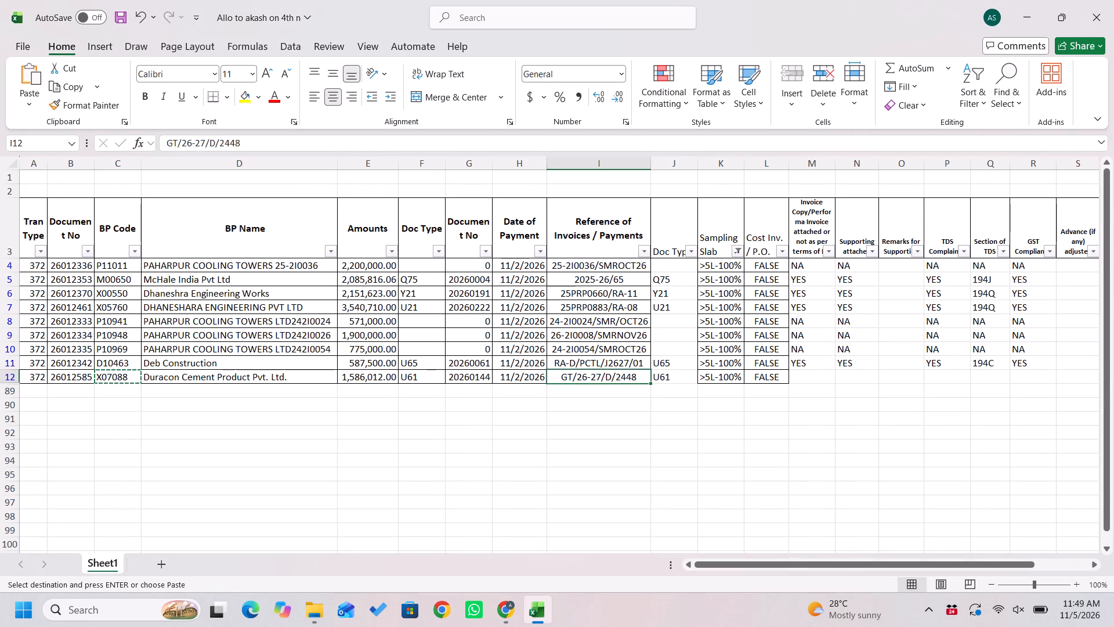
key("ctrl+c")
key("alt+Tab")
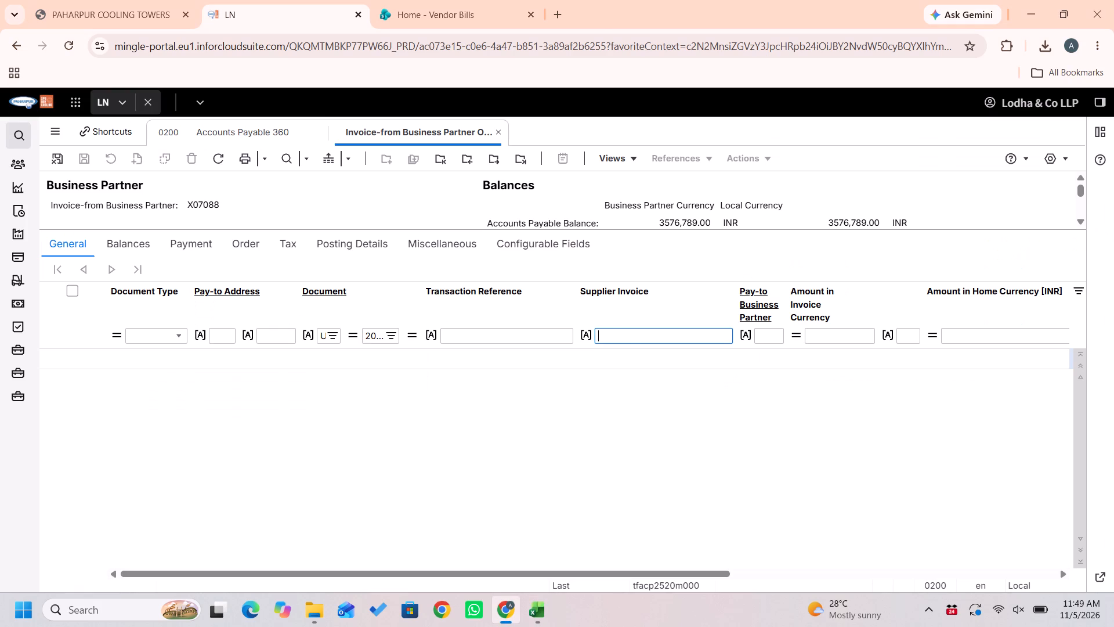
key("ctrl+v")
key("Return")
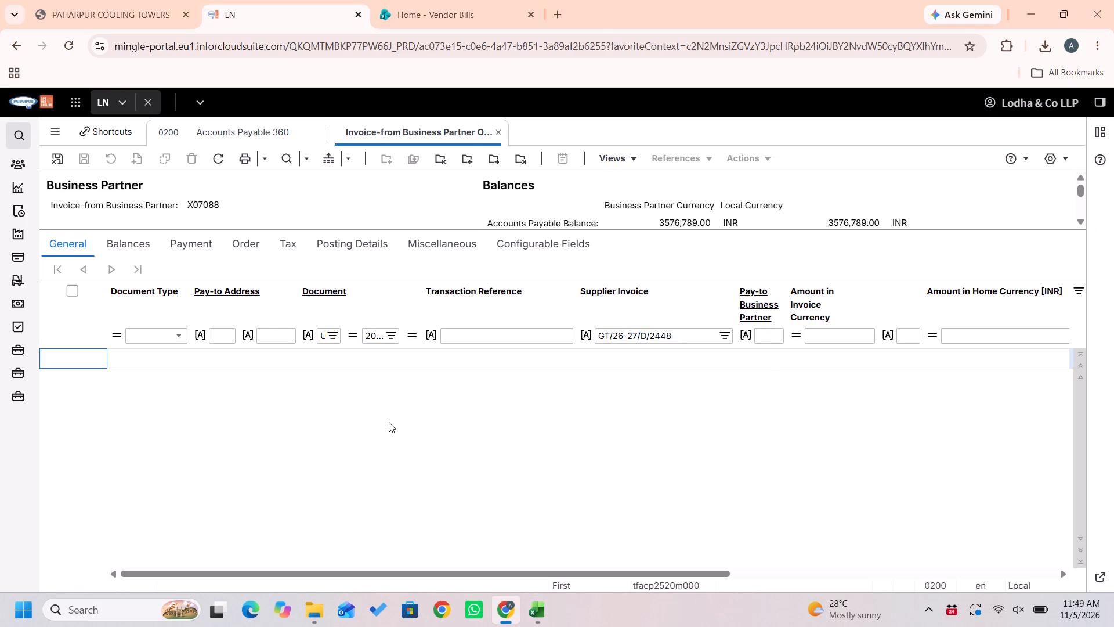
key("shift+a")
key("shift+a")
Clear the leftover document type and number filters, and select the purchase invoice entry for GT/26-27/D/2448.
left_click(320, 338)
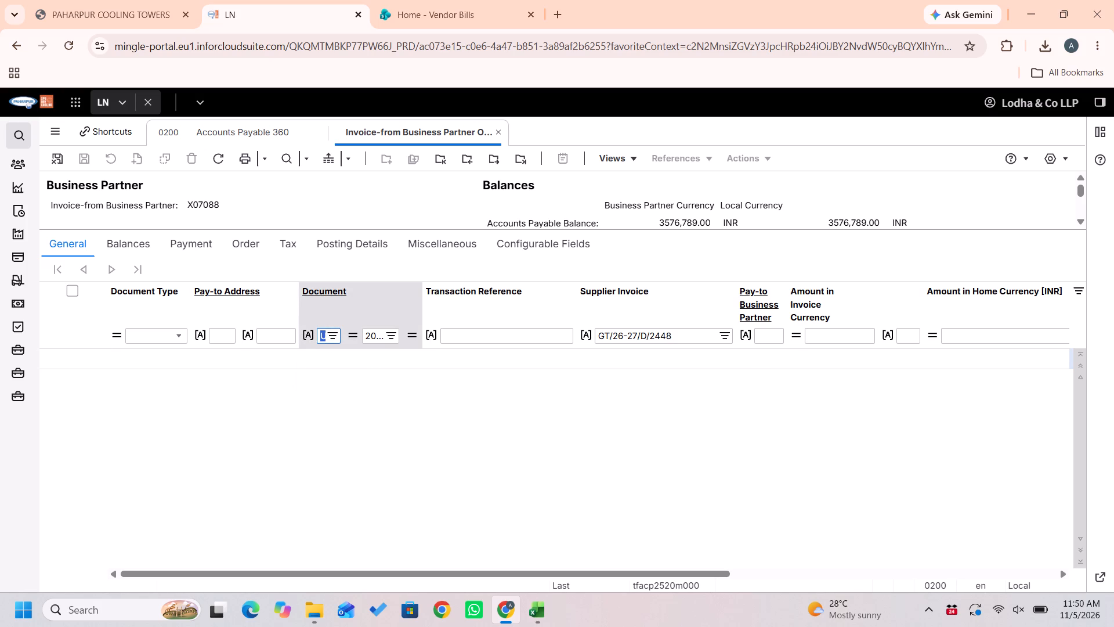
key("ctrl+a")
key("BackSpace")
left_click(367, 337)
key("ctrl+a")
key("BackSpace")
key("Return")
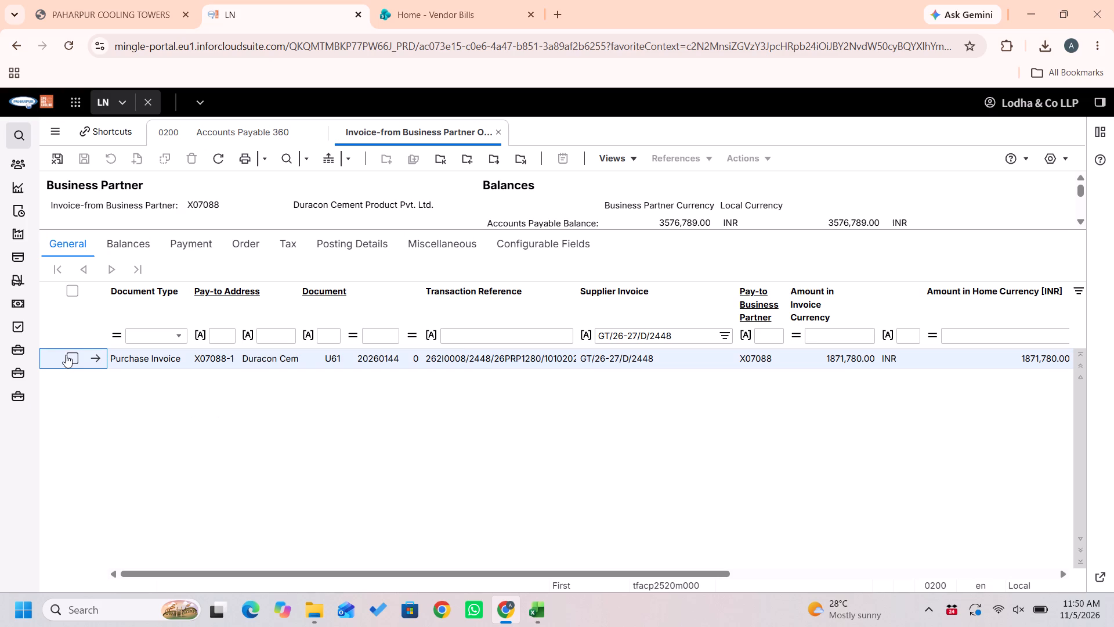
left_click(68, 355)
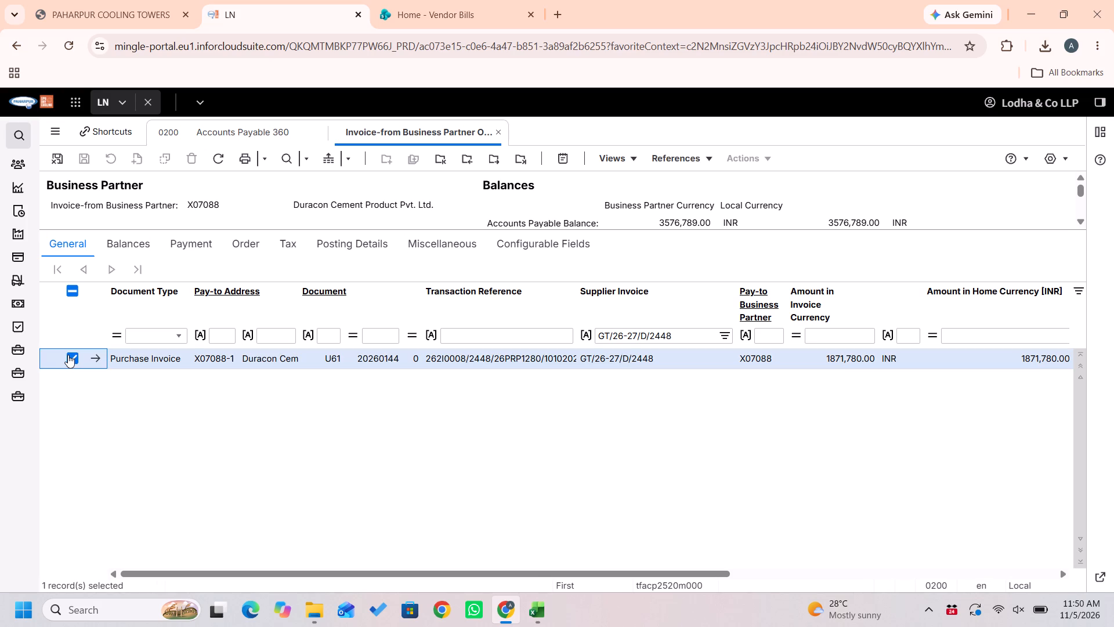
In Excel row 12, enter YES for TDS compliance, 194Q as the section of TDS, and YES for GST compliance.
key("shift+g")
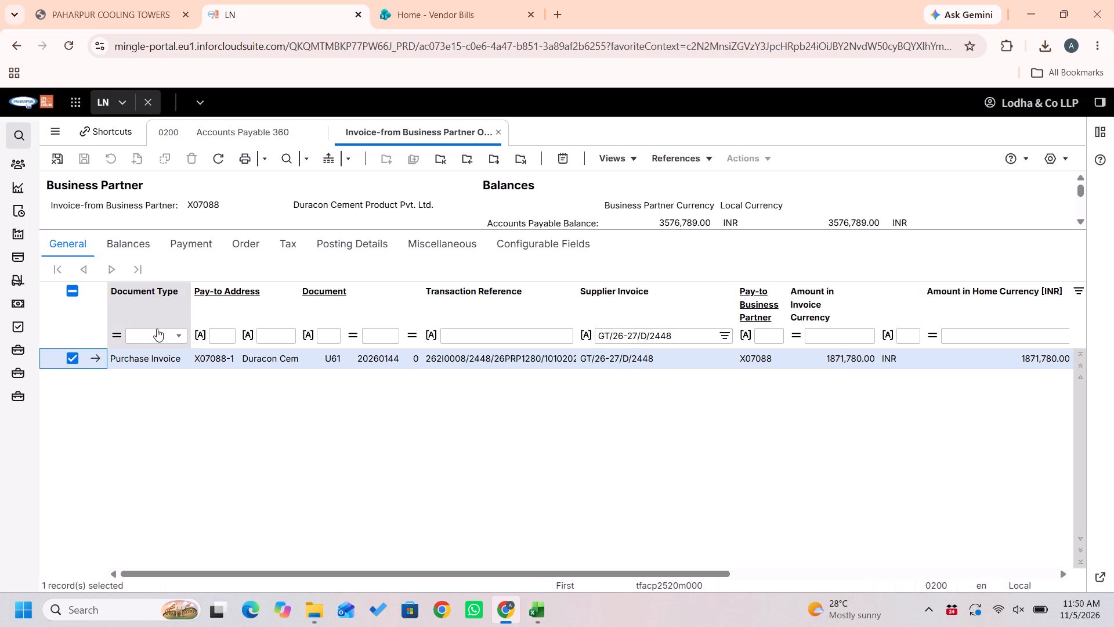
key("alt+Tab")
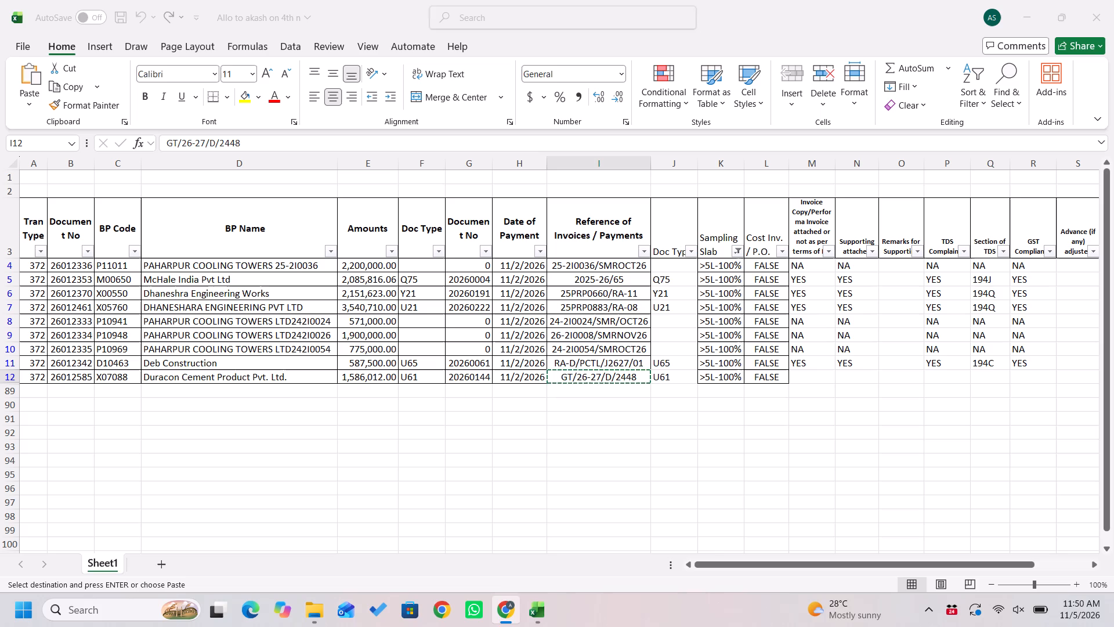
key("Right")
key("Right")
key("Right")
key("Right")
key("Right")
key("Right")
key("Right")
type("YES")
key("Right")
type("194Q")
key("Right")
type("YES")
key("Left")
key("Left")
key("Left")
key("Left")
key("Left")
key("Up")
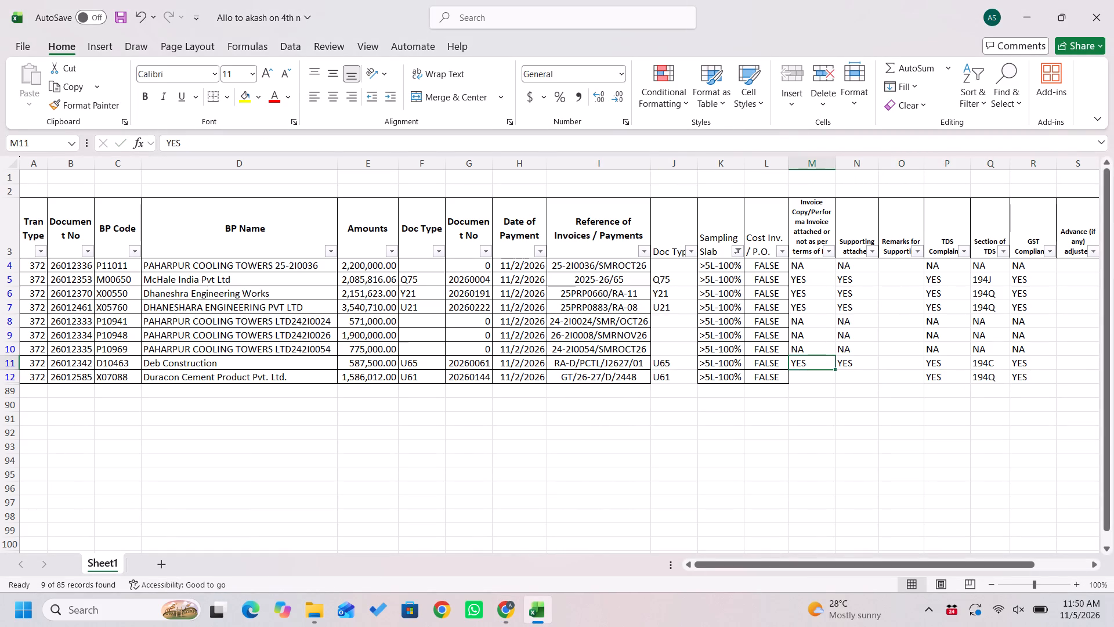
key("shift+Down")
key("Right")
Copy row 12's document type and document number, U61 and 20260144, from the Excel sheet.
key("Left")
key("Left")
key("Down")
key("Left")
key("Left")
key("Left")
key("Left")
key("Left")
key("Left")
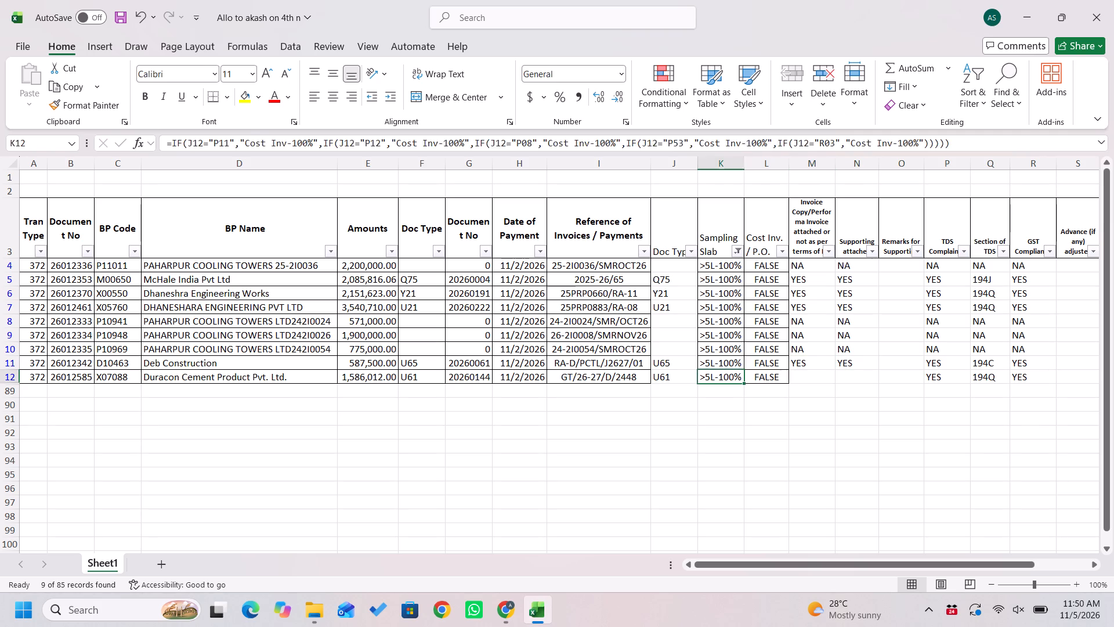
key("Left")
key("Right")
key("shift+Right")
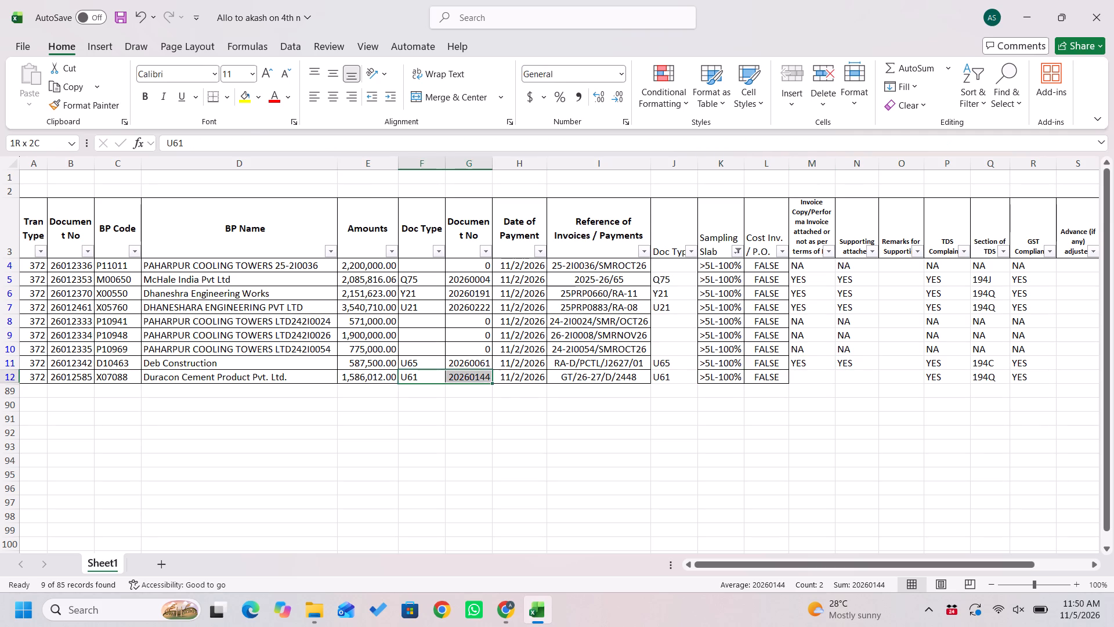
key("ctrl+c")
key("alt+Tab")
key("ctrl+Tab")
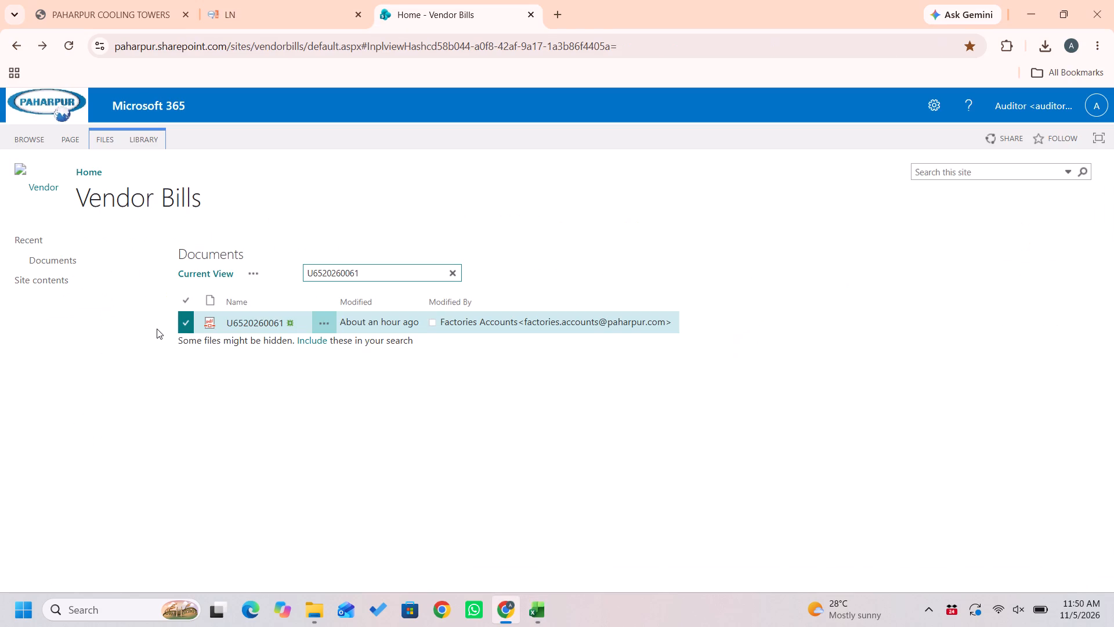
left_click(425, 273)
key("ctrl+a")
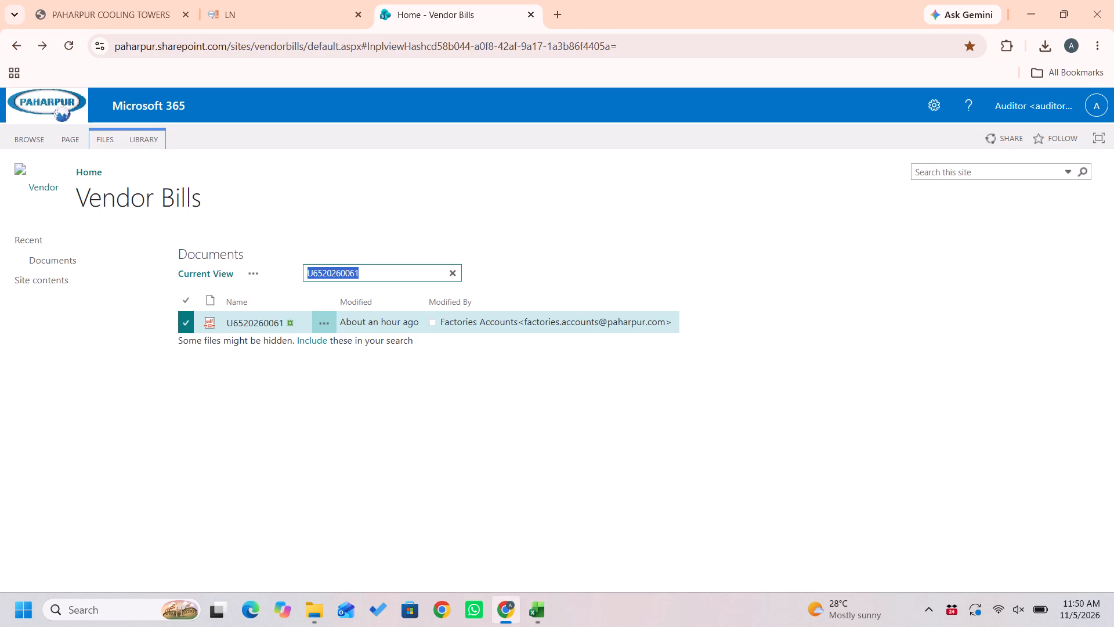
key("ctrl+v")
key("ctrl+Left")
key("BackSpace")
key("BackSpace")
key("Return")
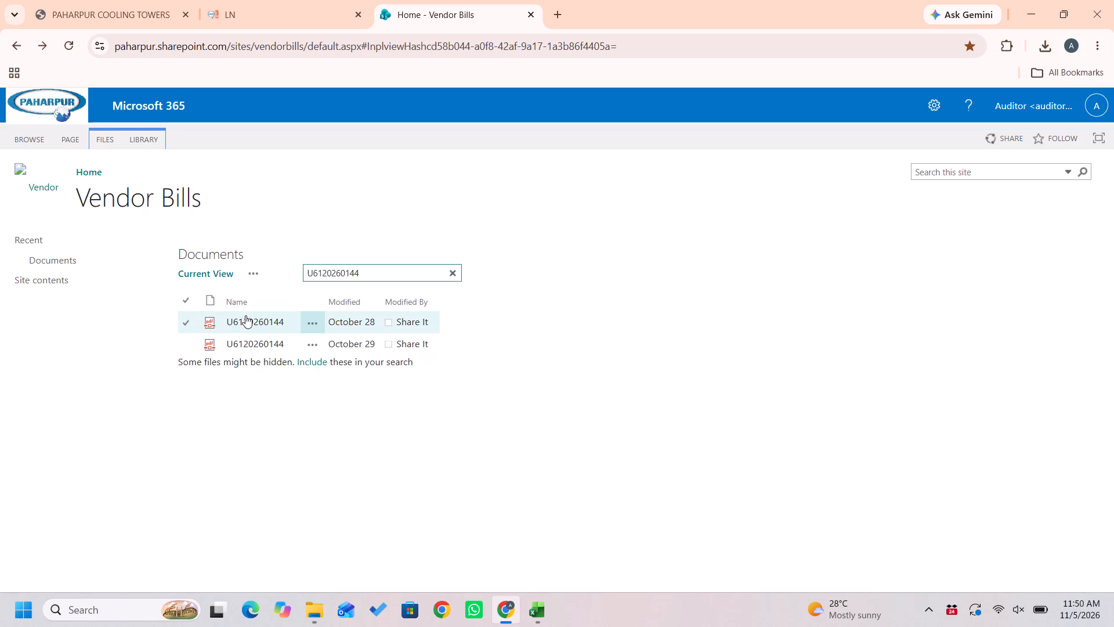
left_click(247, 319)
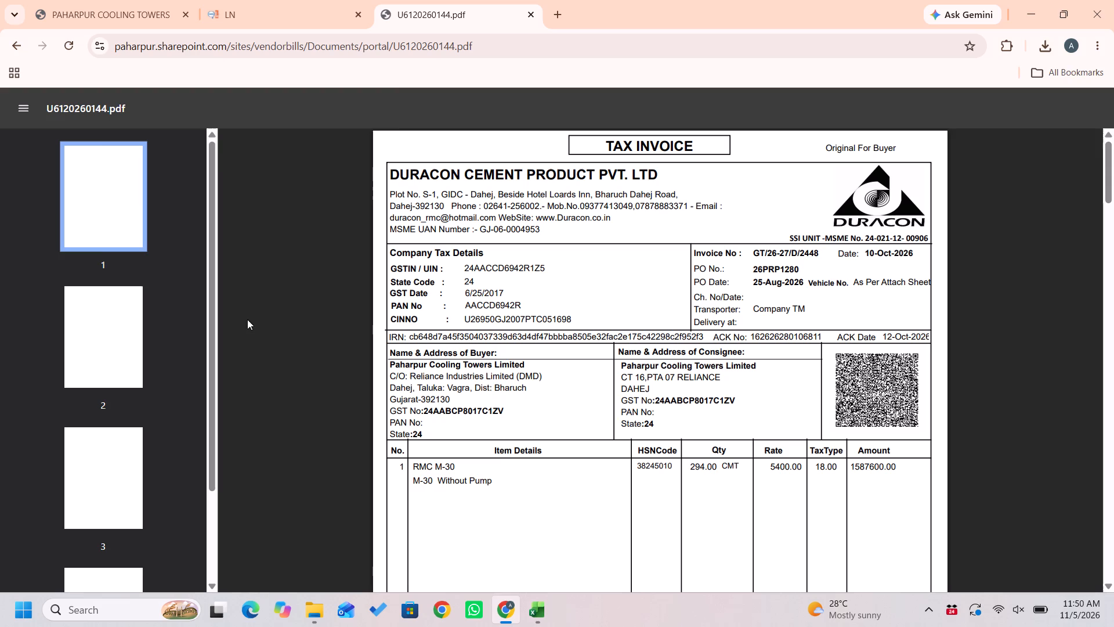
scroll(748, 473, "down", 1)
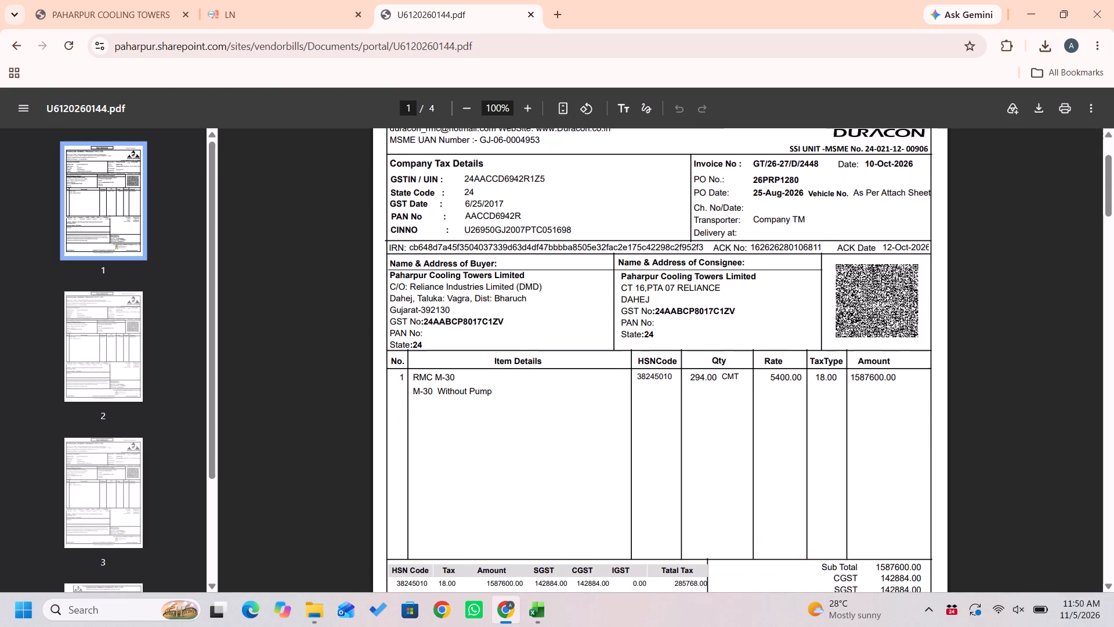
scroll(748, 473, "down", 3)
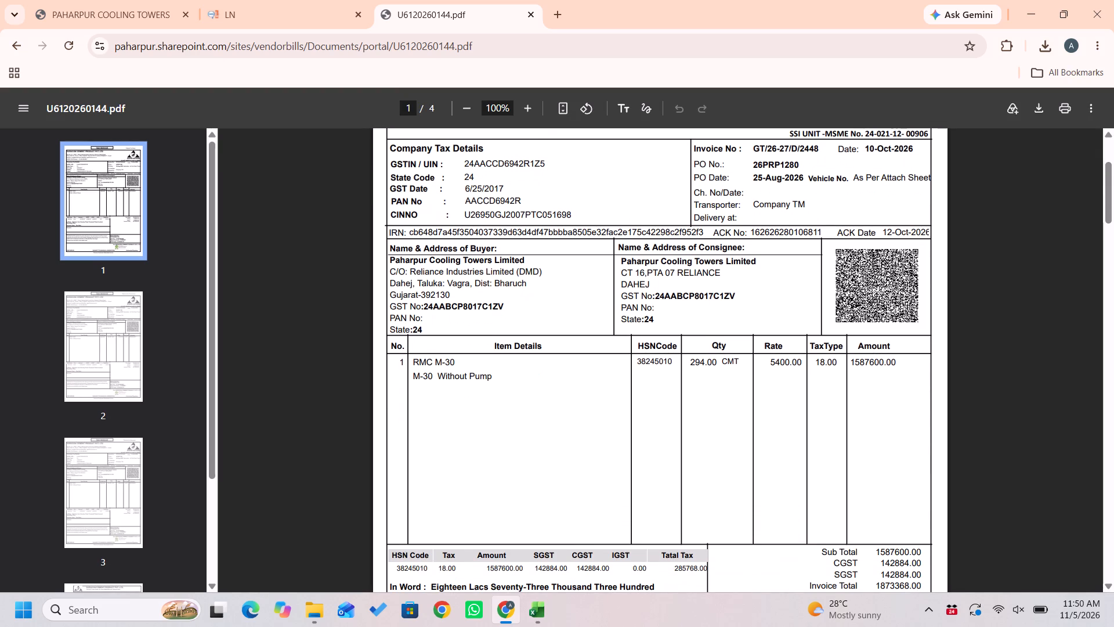
scroll(748, 473, "down", 3)
Back in Excel, fill YES down from row 11 into row 12's invoice copy and supporting attached columns.
key("alt+Tab")
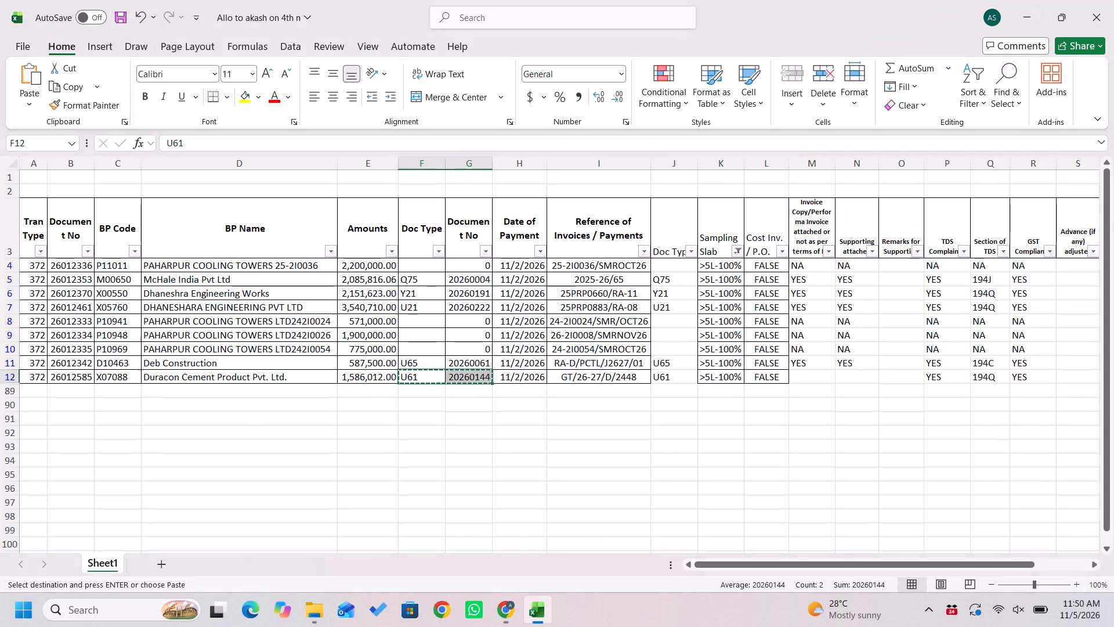
key("Right")
key("Escape")
key("Right")
key("Right")
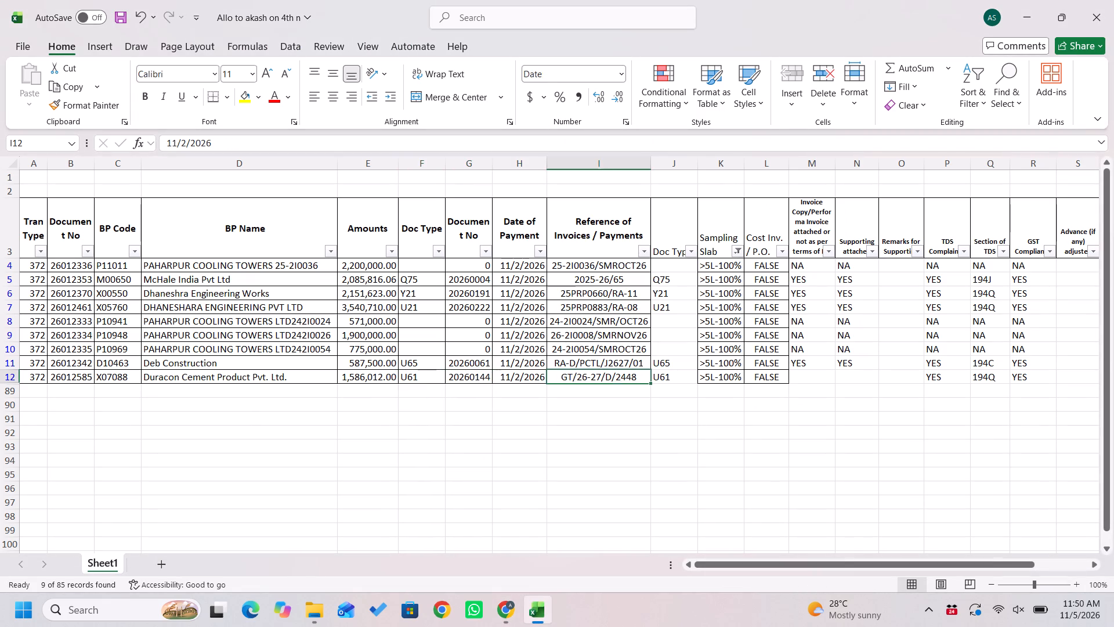
key("Right")
key("alt+Tab")
key("Right")
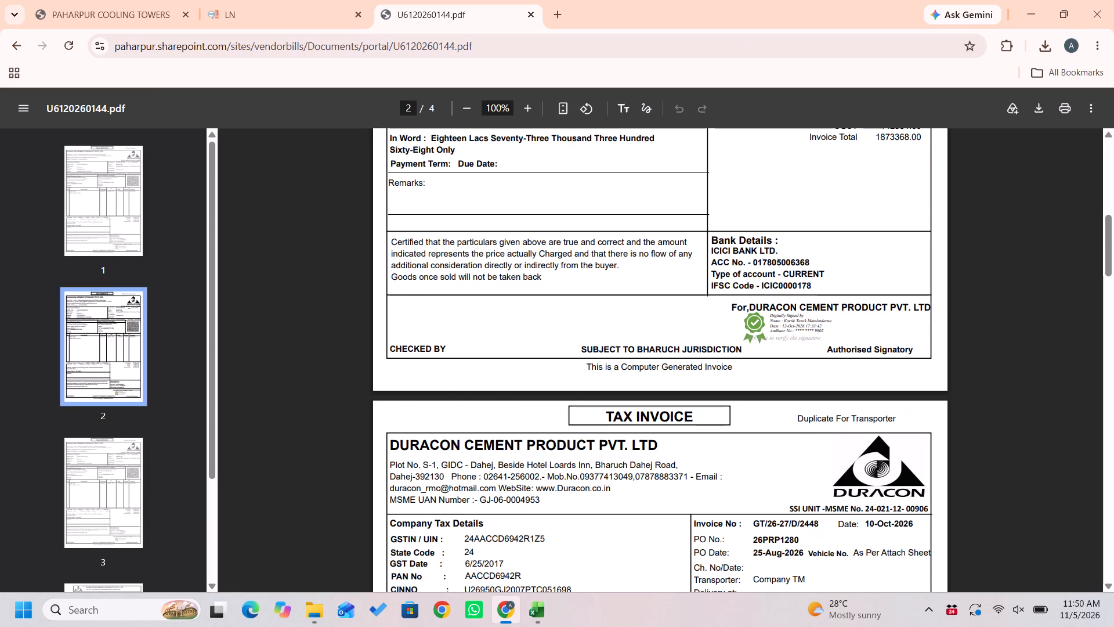
key("Right")
key("alt+Tab")
key("Right")
key("Right")
key("Right")
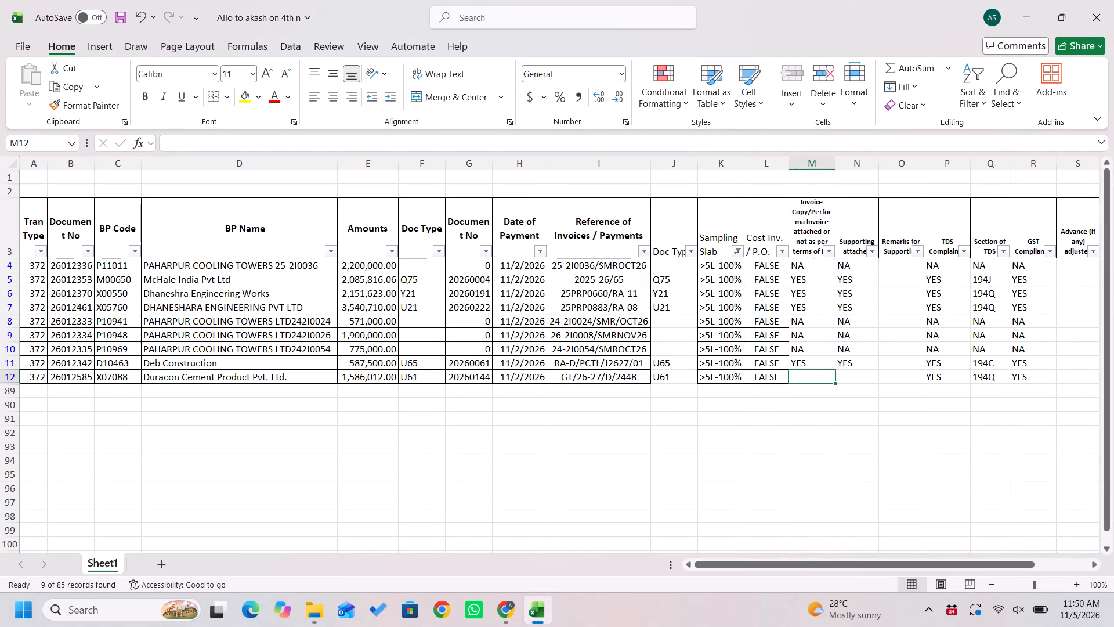
key("Up")
key("shift+Down")
key("shift+Right")
key("ctrl+d")
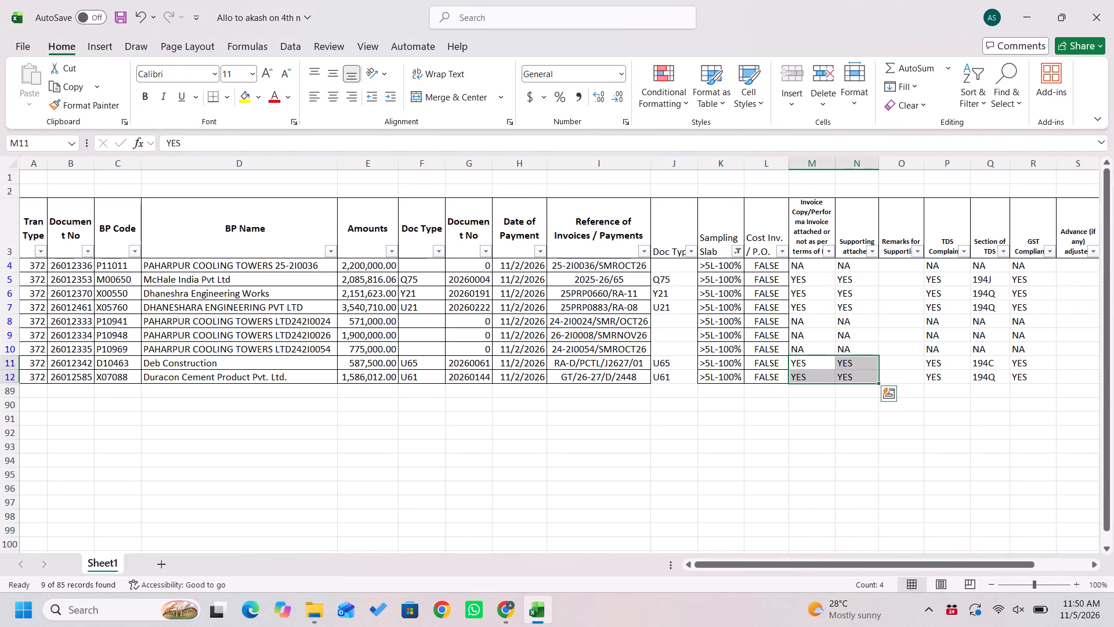
Change the Sampling Slab filter from >5L-100% to Upto 1L-55%.
key("ctrl+Up")
key("Left")
key("Left")
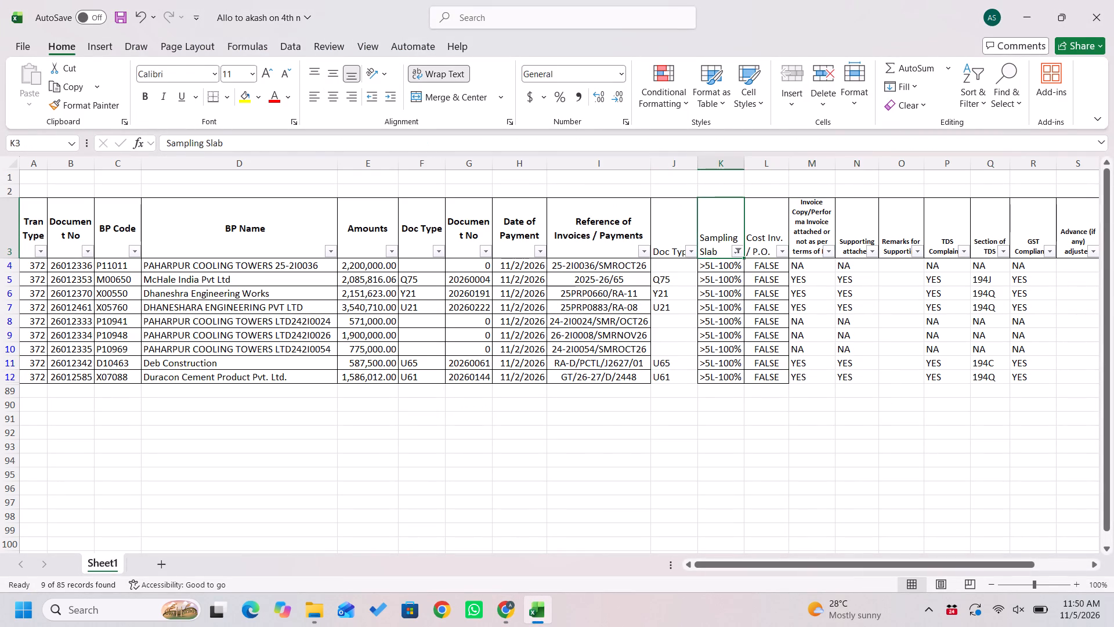
key("alt+Down")
key("Down")
key("Down")
key("Down")
key("Down")
key("Down")
key("Down")
key("Down")
key("Down")
key("Down")
key("Down")
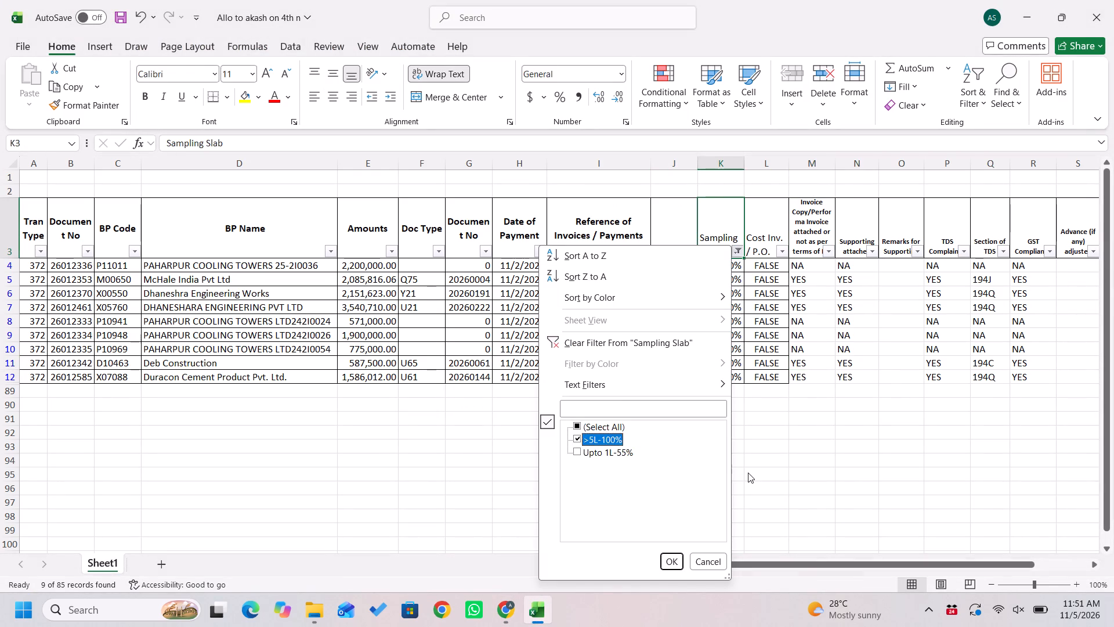
key("space")
key("Down")
key("space")
key("Return")
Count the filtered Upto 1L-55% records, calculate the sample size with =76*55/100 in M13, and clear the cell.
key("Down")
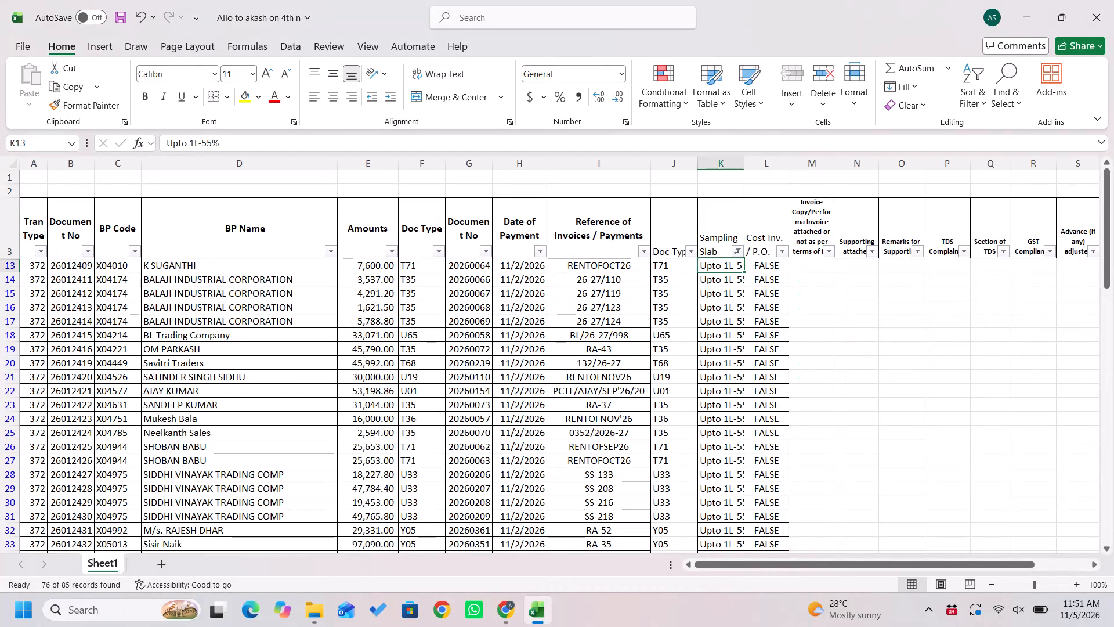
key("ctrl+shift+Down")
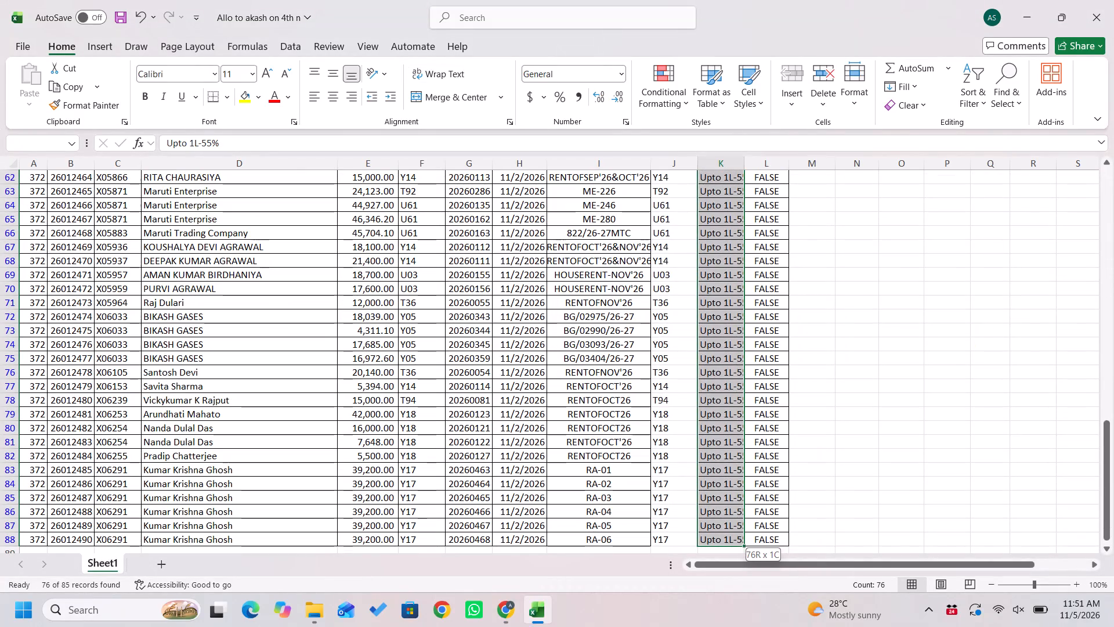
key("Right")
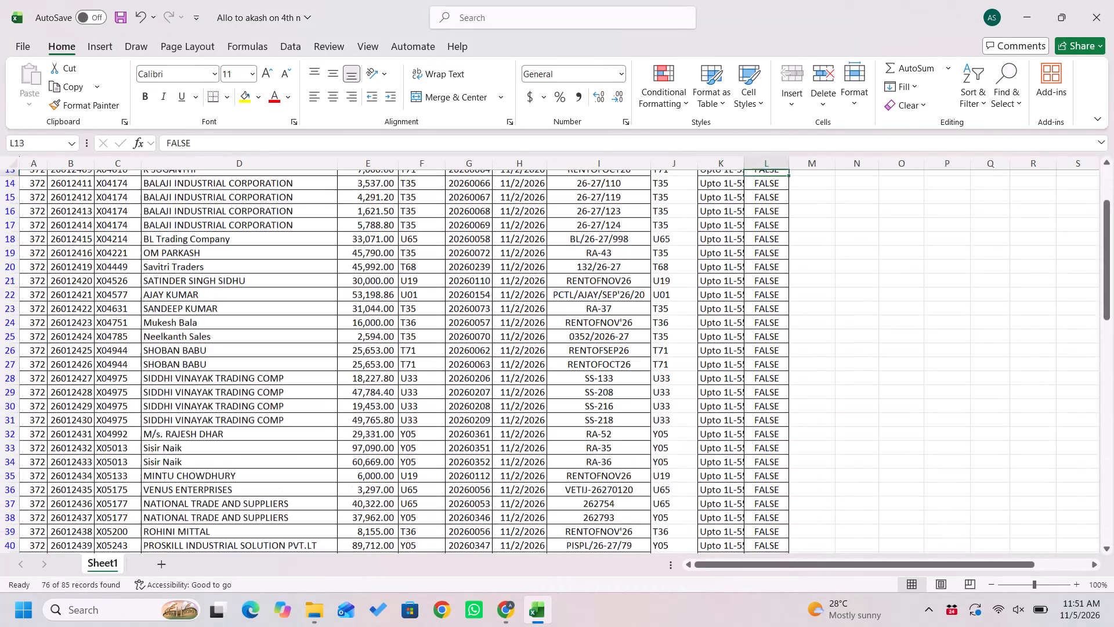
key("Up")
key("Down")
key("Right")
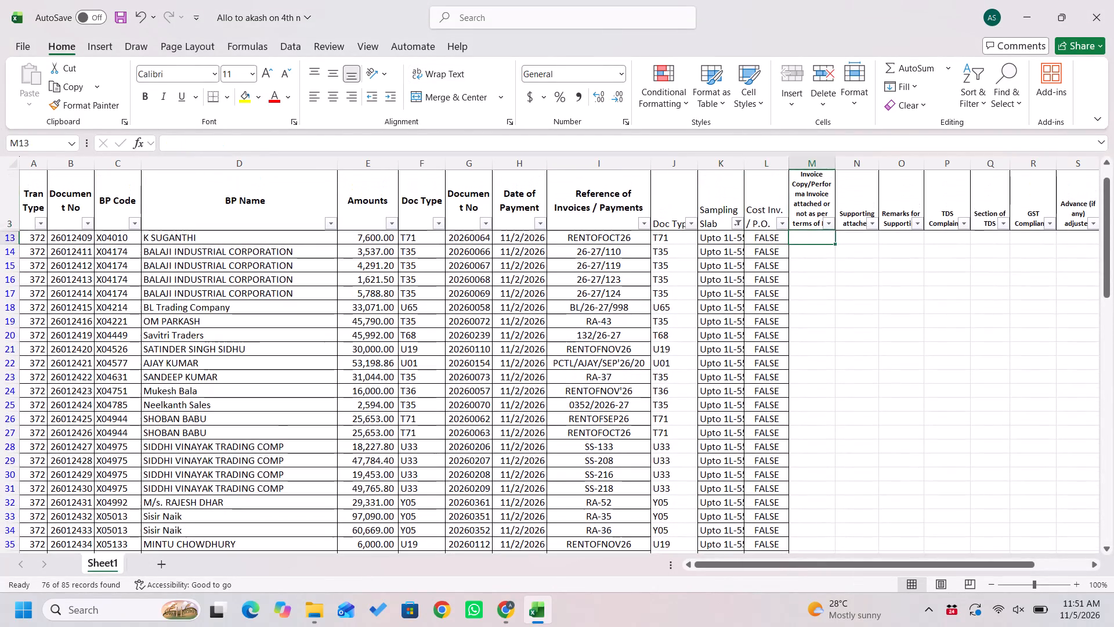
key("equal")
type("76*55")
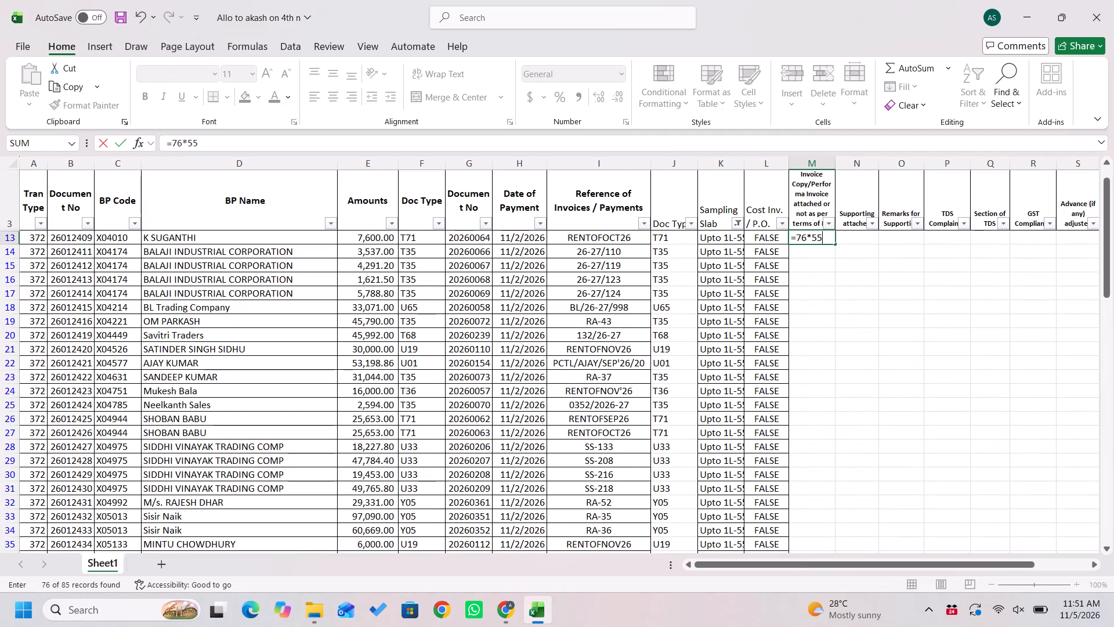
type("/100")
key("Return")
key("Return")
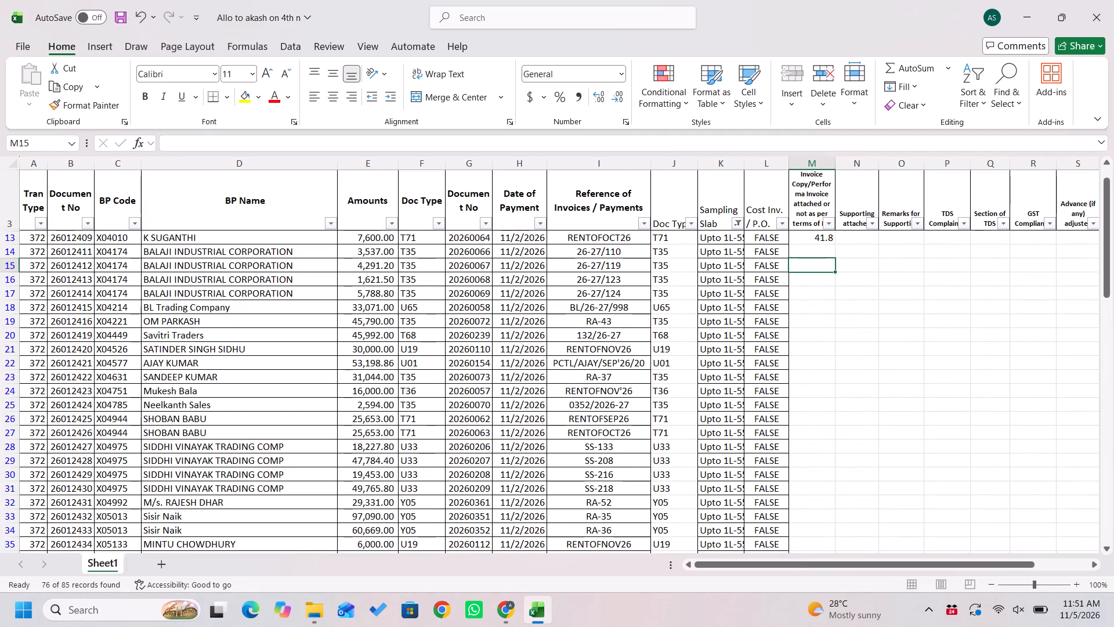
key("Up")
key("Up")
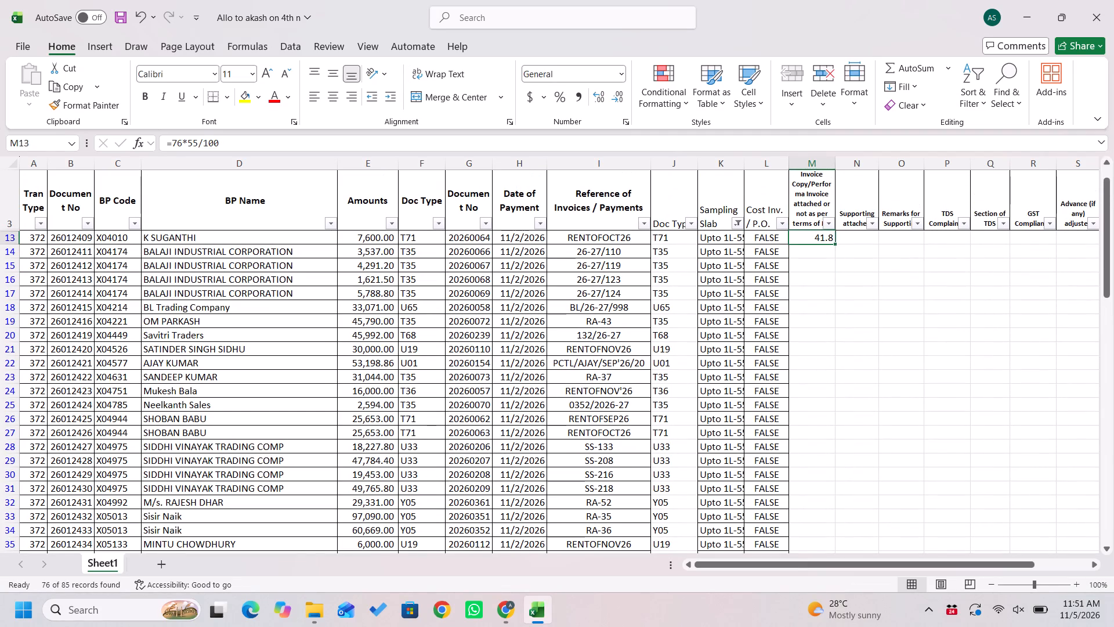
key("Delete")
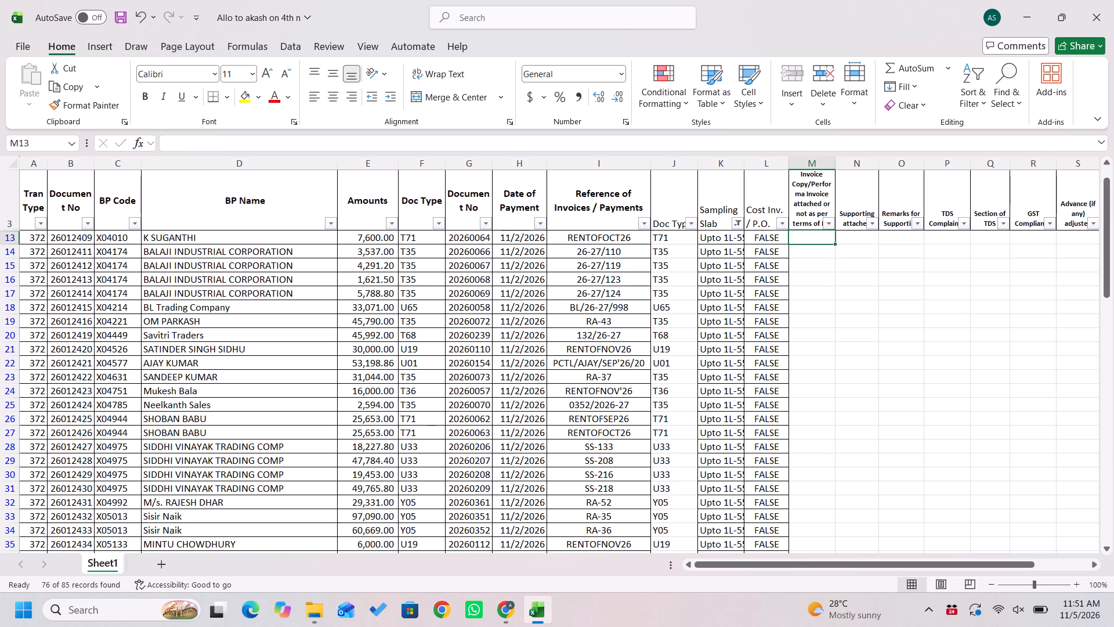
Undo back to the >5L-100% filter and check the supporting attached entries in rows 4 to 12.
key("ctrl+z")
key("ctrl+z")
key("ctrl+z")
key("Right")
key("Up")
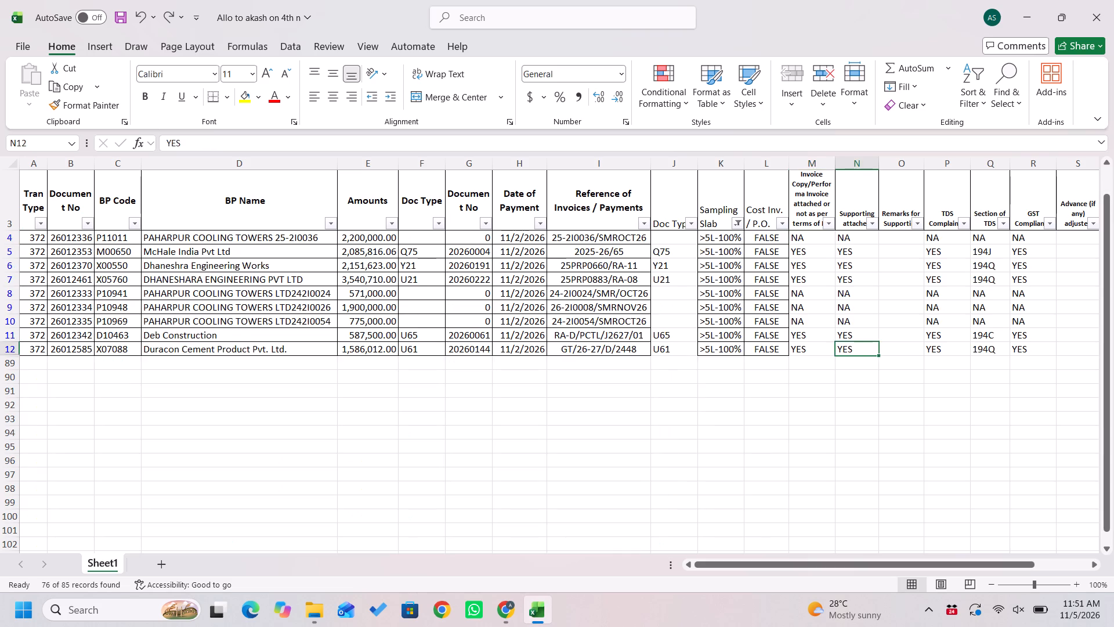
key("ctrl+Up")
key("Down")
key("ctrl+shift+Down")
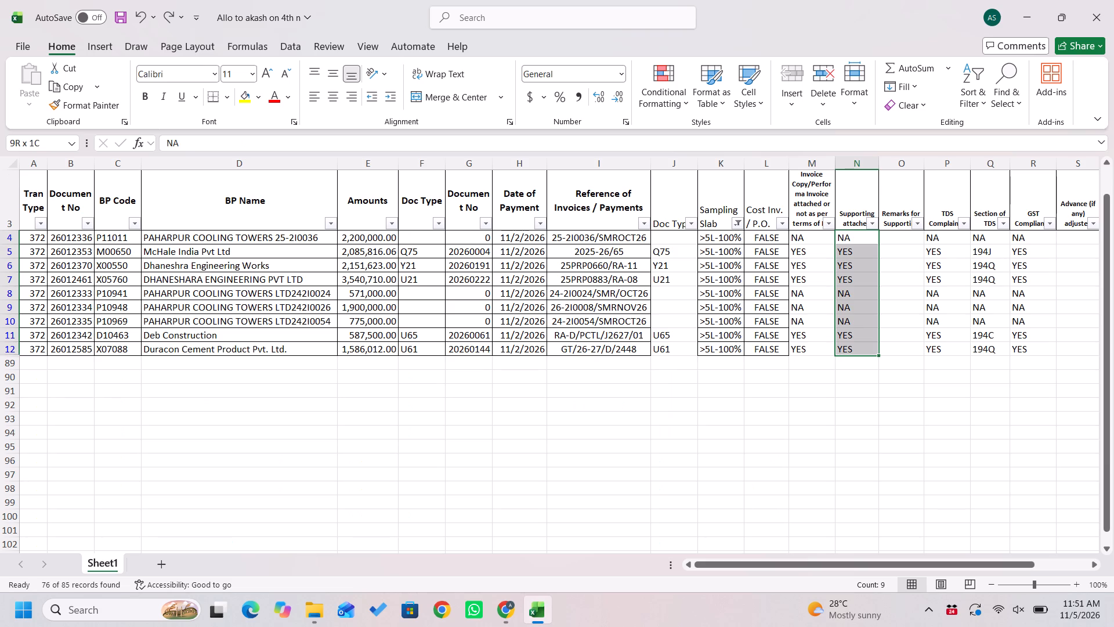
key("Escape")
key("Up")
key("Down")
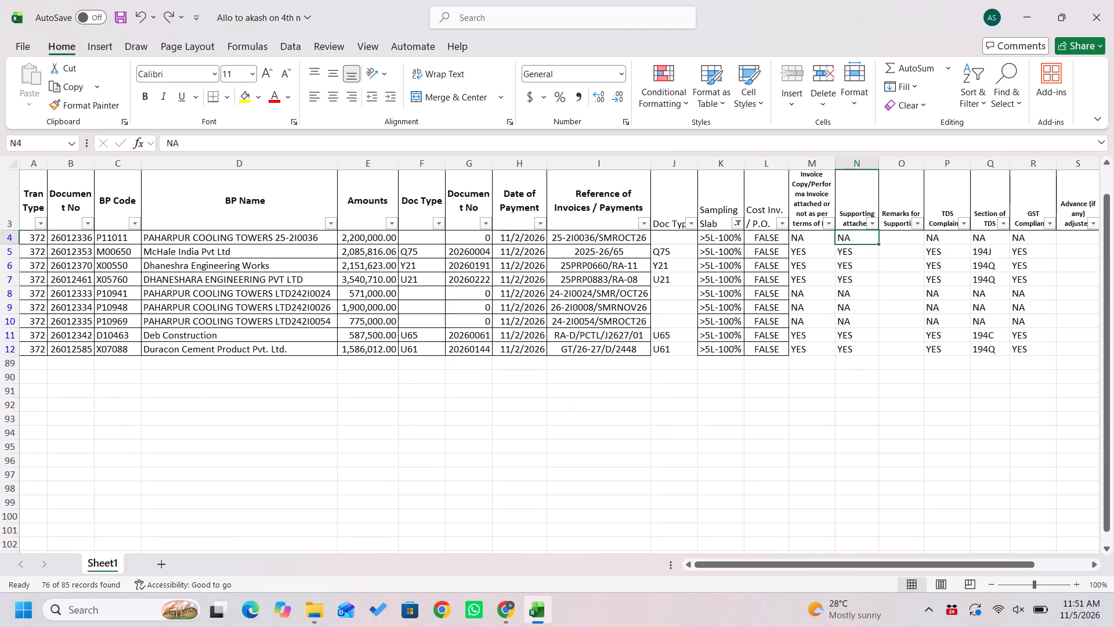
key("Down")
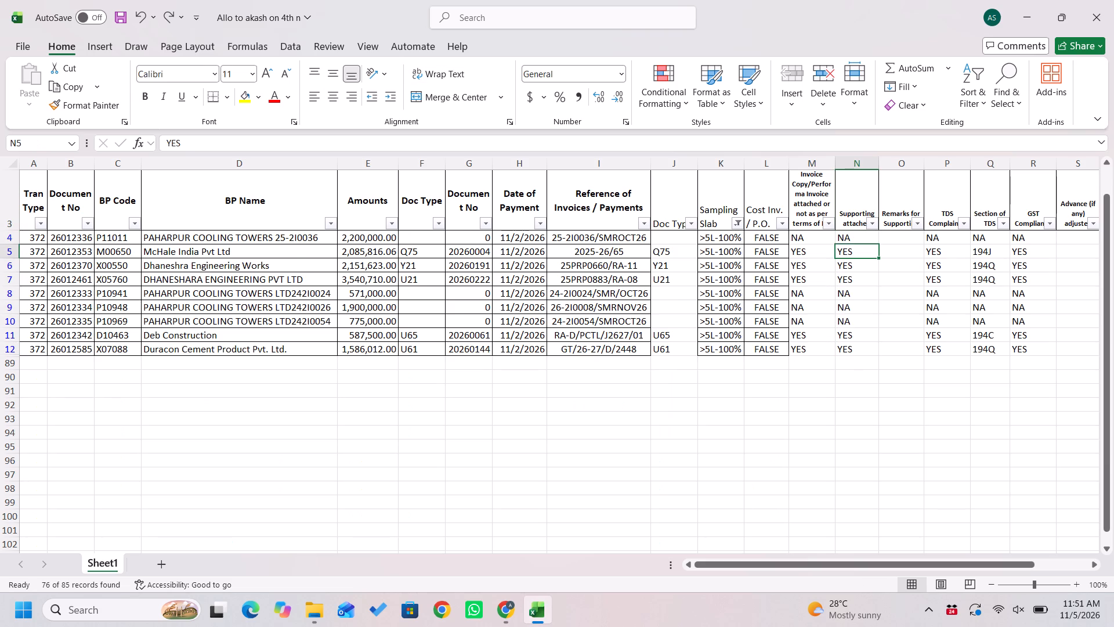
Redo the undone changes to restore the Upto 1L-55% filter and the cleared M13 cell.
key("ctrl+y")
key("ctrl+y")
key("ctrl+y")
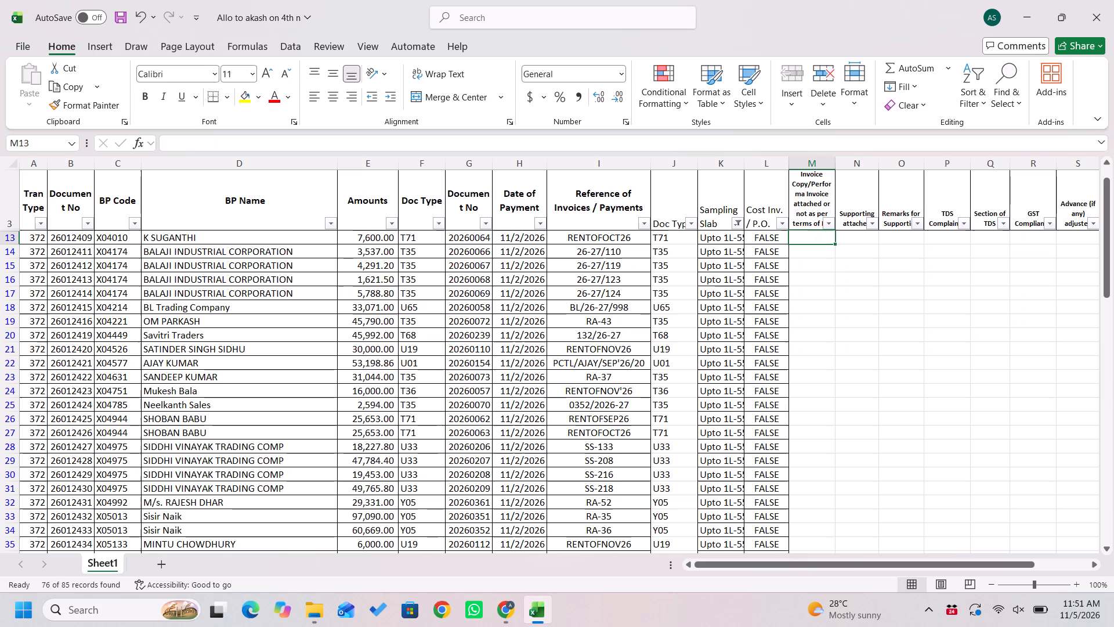
Sort the filtered Upto 1L-55% payment records by BP Name from A to Z.
key("Left")
key("Left")
key("Right")
key("Left")
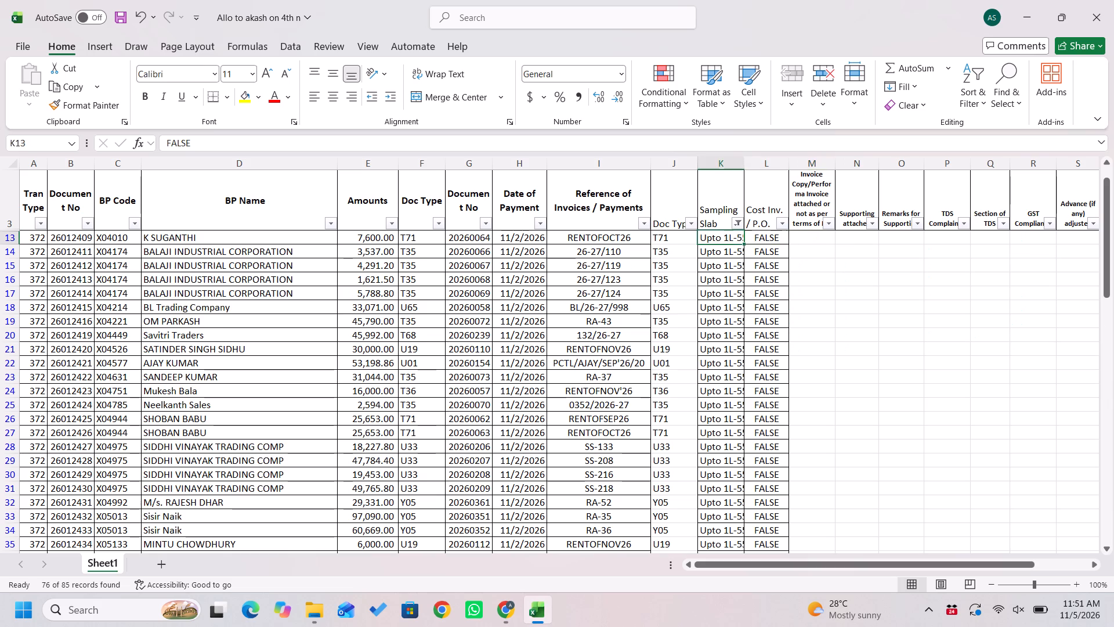
key("Down")
key("Left")
key("Left")
key("Left")
key("Left")
key("Left")
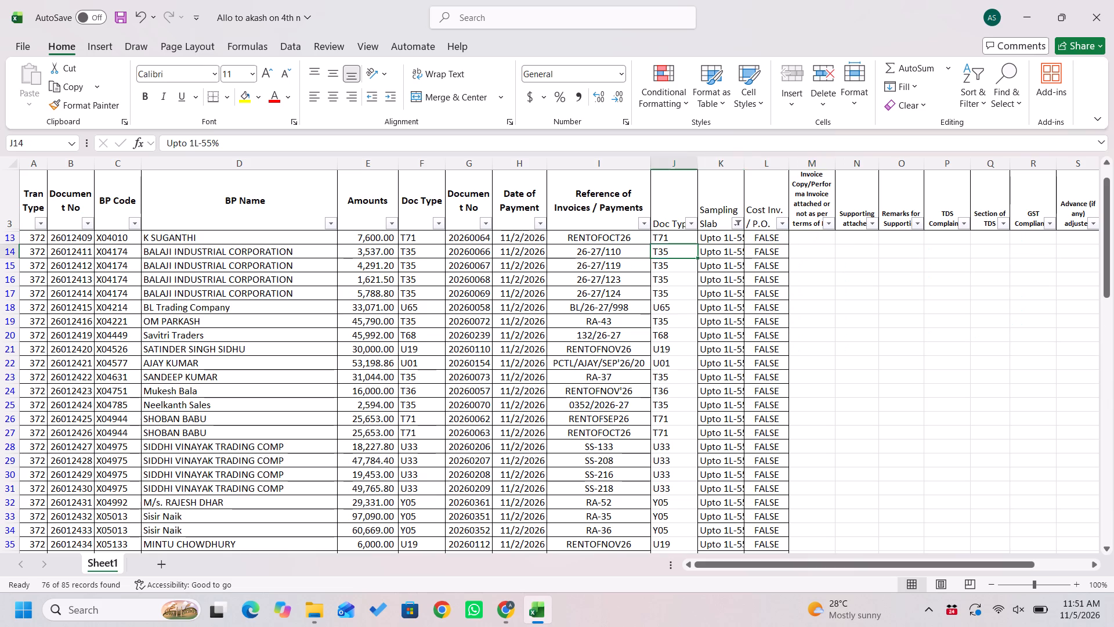
key("Left")
key("Left")
key("Up")
key("Up")
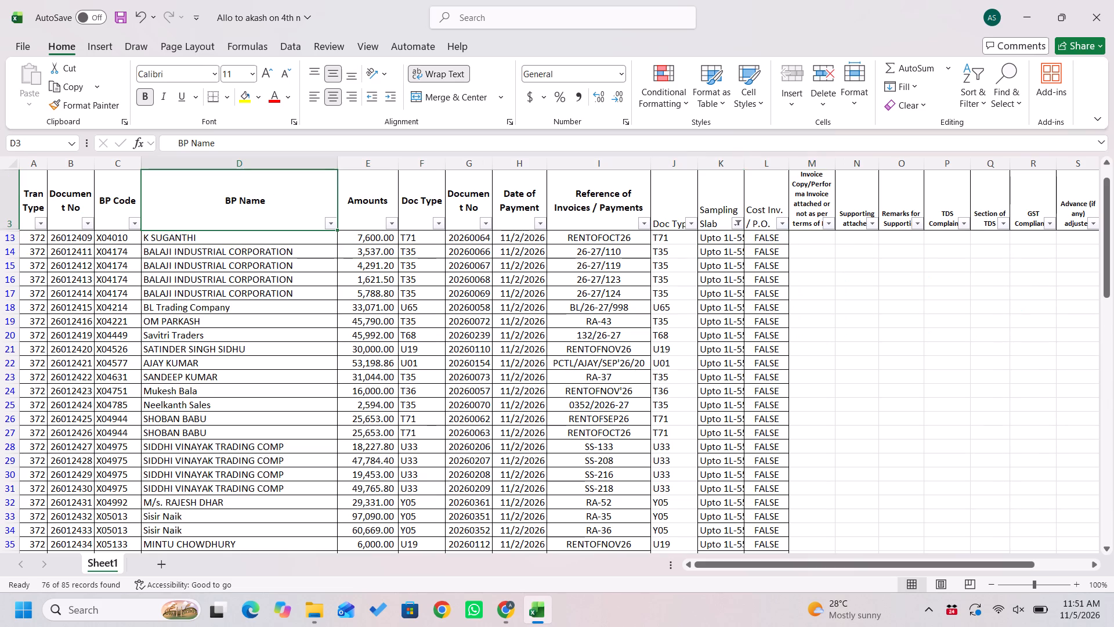
key("alt+Down")
key("Down")
key("Down")
key("Down")
key("Down")
key("Down")
key("Down")
key("Down")
key("Down")
key("Down")
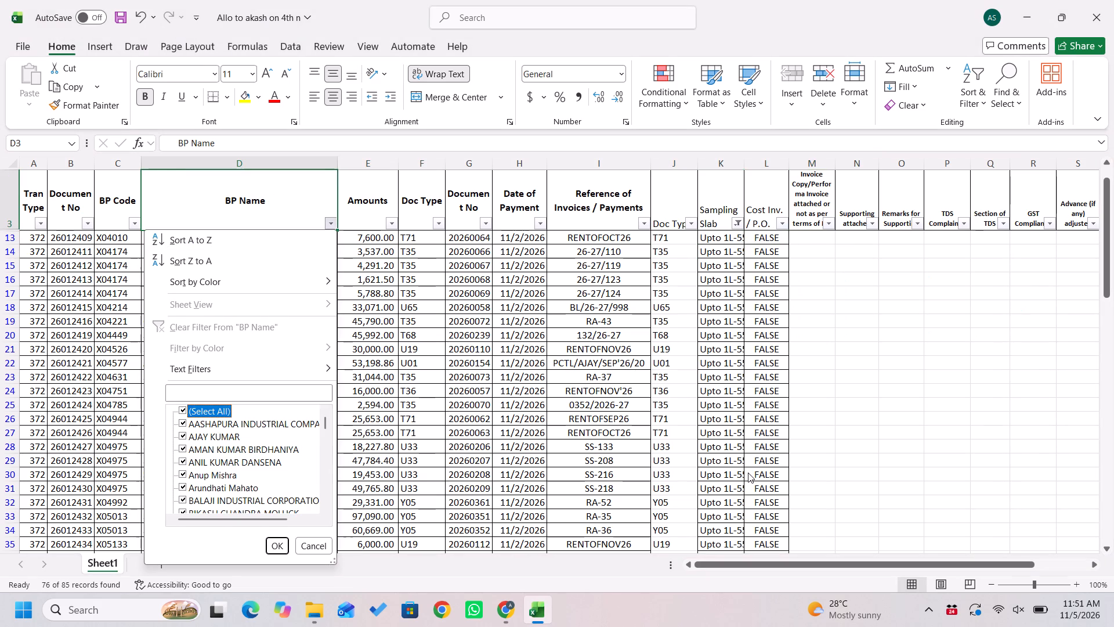
key("Up")
key("Up")
key("Up")
key("Up")
key("Up")
key("Up")
key("Up")
key("Up")
key("Up")
key("Down")
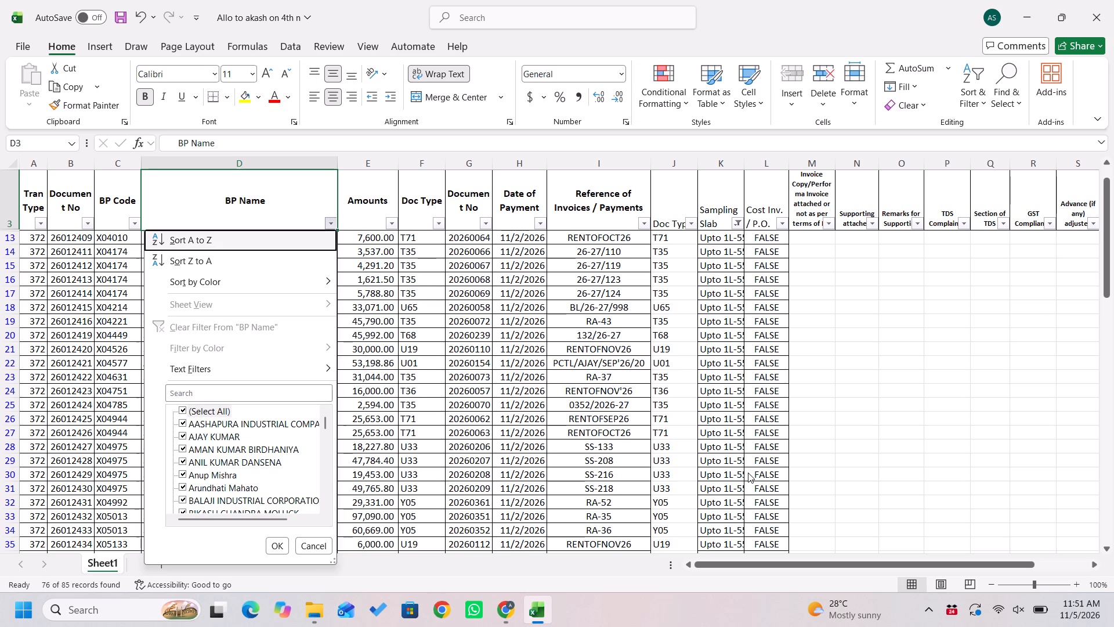
key("space")
Look through the sorted BP Name column to the last record, examining which parties have repeated entries among the Upto 1L-55% payments.
key("Down")
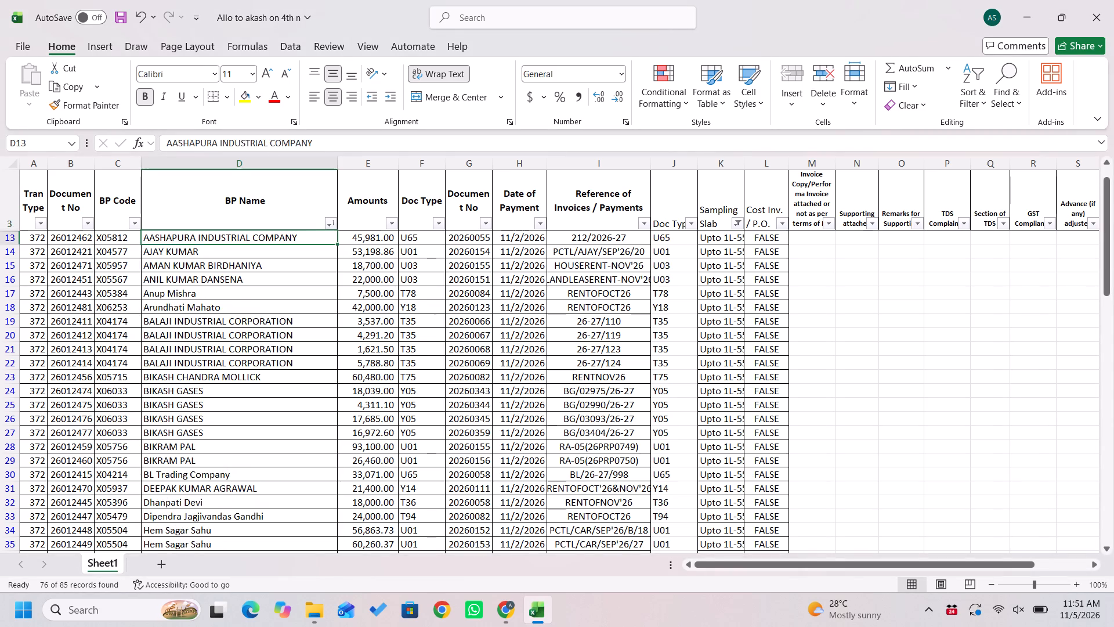
key("Down")
key("Down")
key("Down")
key("Down")
key("Down")
key("Down")
key("Down")
key("Down")
key("Down")
key("Up")
key("Up")
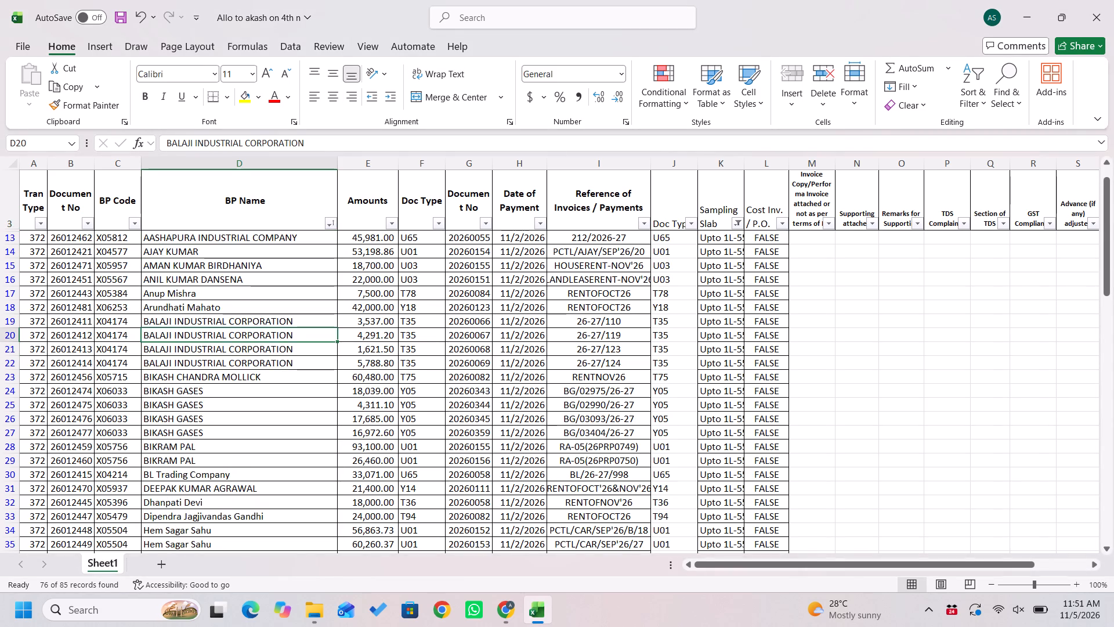
key("Up")
key("Down")
key("Down")
key("Down")
key("Down")
key("Down")
key("Down")
key("Down")
key("Down")
key("Down")
key("Down")
key("Down")
key("Down")
key("Down")
key("Down")
key("Down")
key("Down")
key("Down")
key("Down")
key("Down")
key("Down")
key("Down")
key("Down")
key("Down")
key("Down")
key("Down")
key("Down")
key("Down")
key("Down")
key("Down")
key("Down")
key("Down")
key("Down")
key("Down")
key("Down")
key("Down")
key("Down")
key("Down")
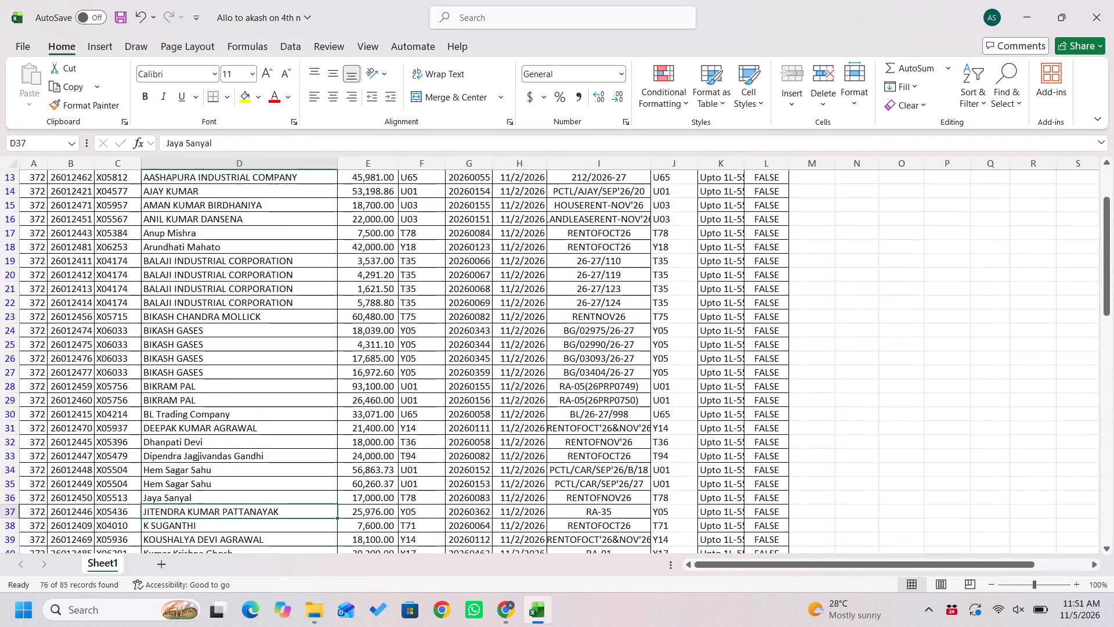
key("Down")
key("Down")
key("Down")
key("Down")
key("Down")
key("Down")
key("Down")
key("Down")
key("Down")
key("Down")
key("Down")
key("Down")
key("Down")
key("Down")
key("Down")
key("Down")
key("Down")
key("Down")
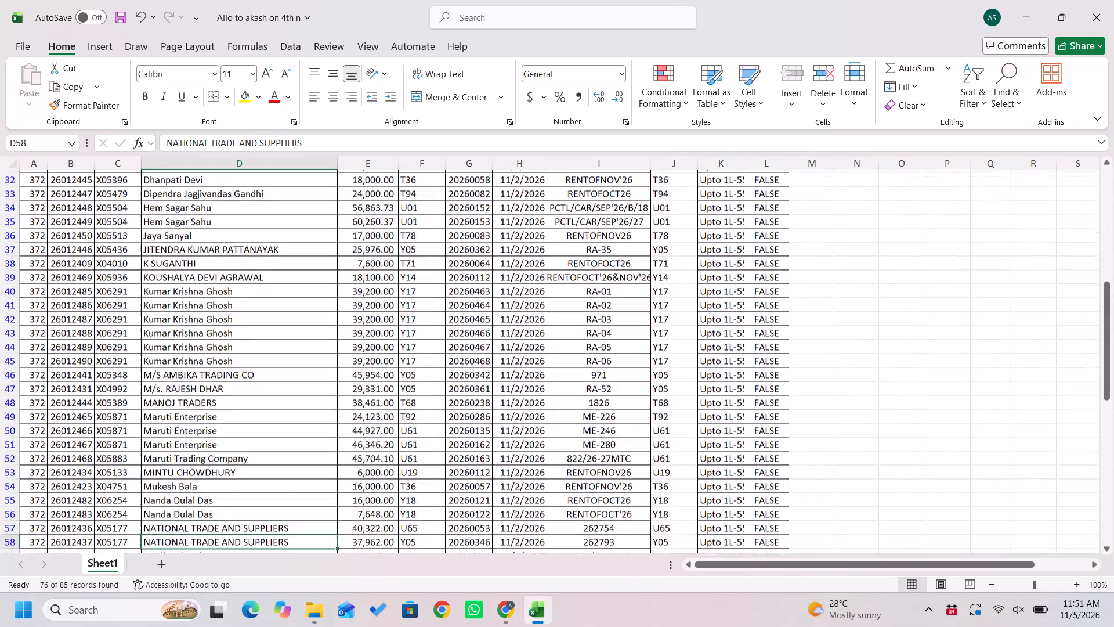
key("Down")
key("Down")
key("Down")
key("Down")
key("Down")
key("Down")
key("Down")
key("Down")
key("Down")
key("Down")
key("Down")
key("Down")
key("Down")
key("Down")
key("Down")
key("Down")
key("Down")
key("Down")
key("Down")
key("Down")
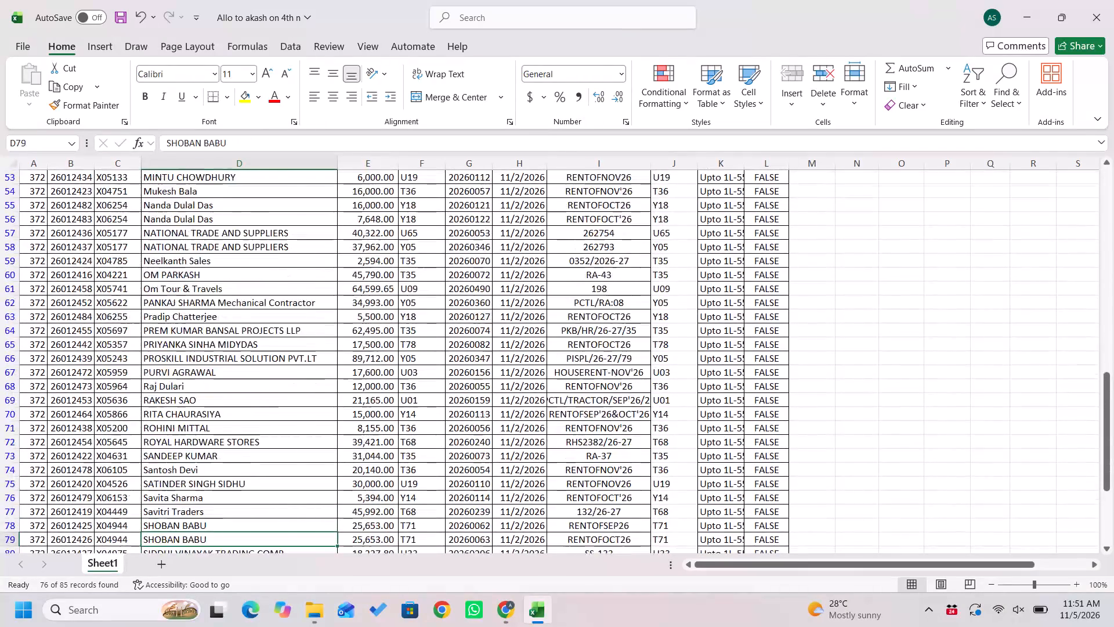
key("Up")
key("Up")
key("Up")
key("Up")
key("Up")
key("Up")
key("Up")
key("Up")
key("Up")
key("Up")
key("Up")
key("Up")
key("Up")
key("Up")
key("Up")
key("Up")
key("Up")
key("Up")
key("Up")
key("Up")
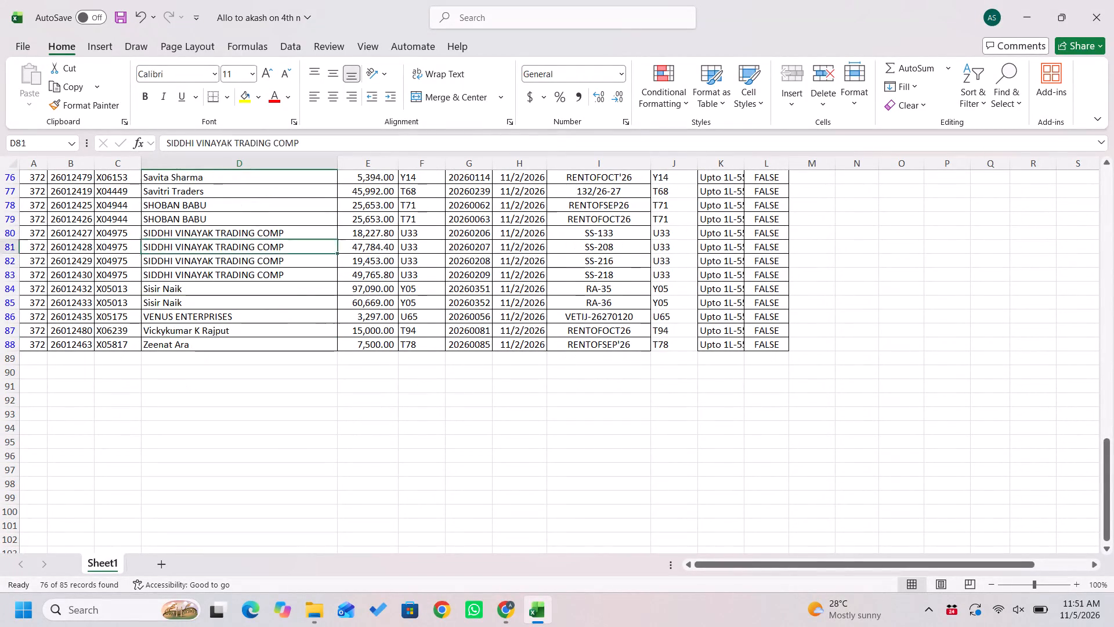
Look back up through the sorted BP Name column to the first Upto 1L-55% record, reviewing the parties with repeated entries.
key("Down")
key("Down")
key("Up")
key("Up")
key("Up")
key("Up")
key("Up")
key("Up")
key("Up")
key("Up")
key("Up")
key("Up")
key("Up")
key("Up")
key("Up")
key("Up")
key("Up")
key("Up")
key("Up")
key("Up")
key("Up")
key("Up")
key("Up")
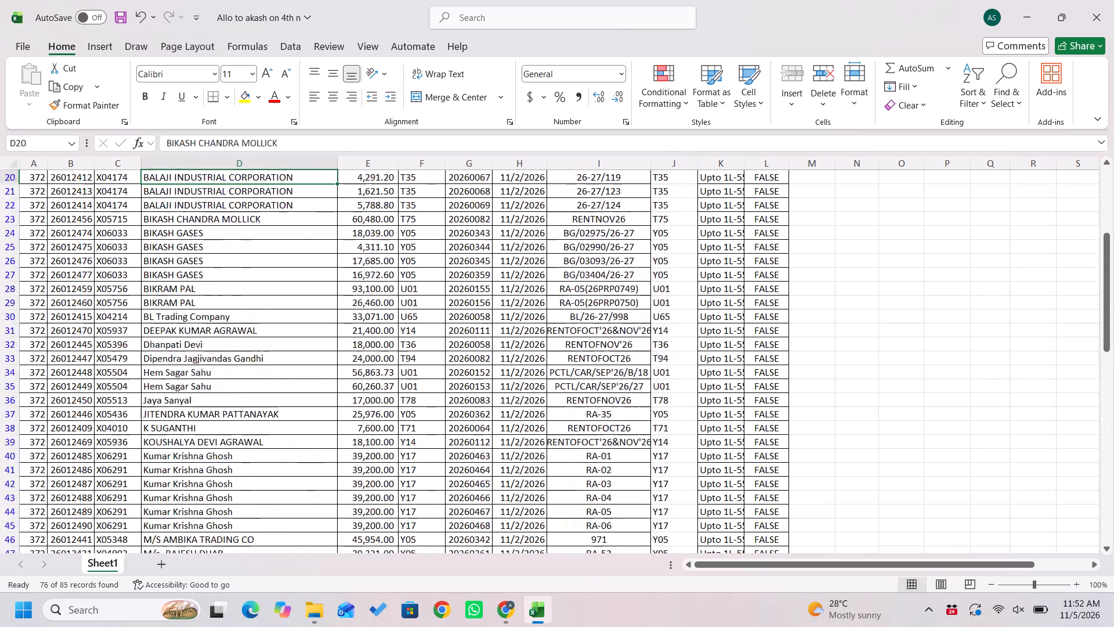
Examine the BP Names from row 13 down to row 31 to decide which Upto 1L-55% payments to sample.
key("Down")
key("Down")
key("Down")
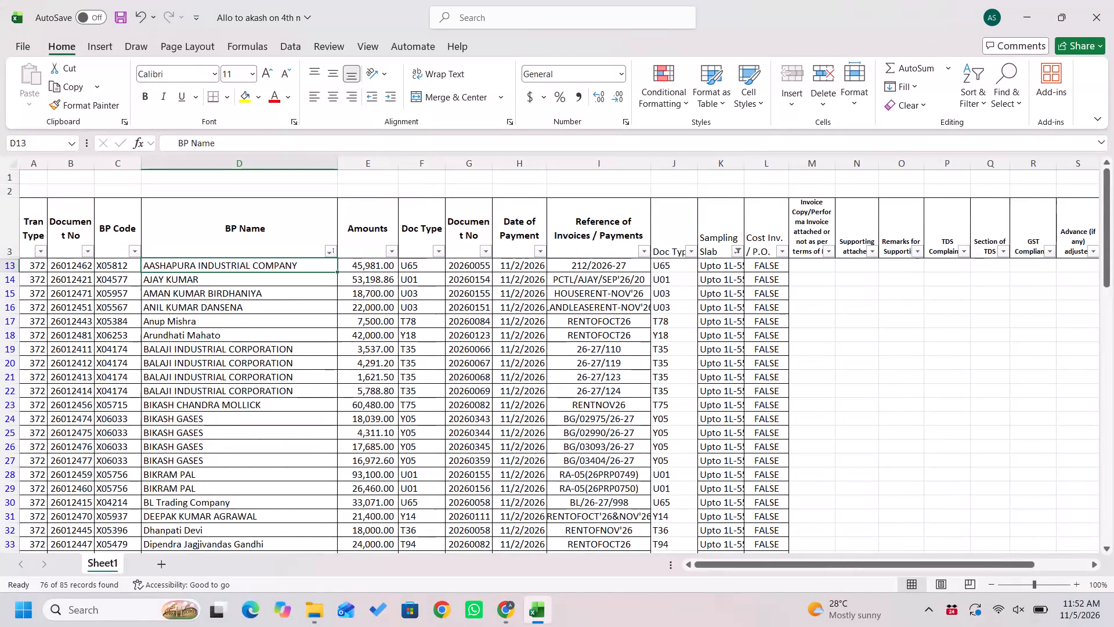
key("Down")
key("Down")
key("Down")
key("Down")
key("Down")
key("Down")
key("Down")
key("Down")
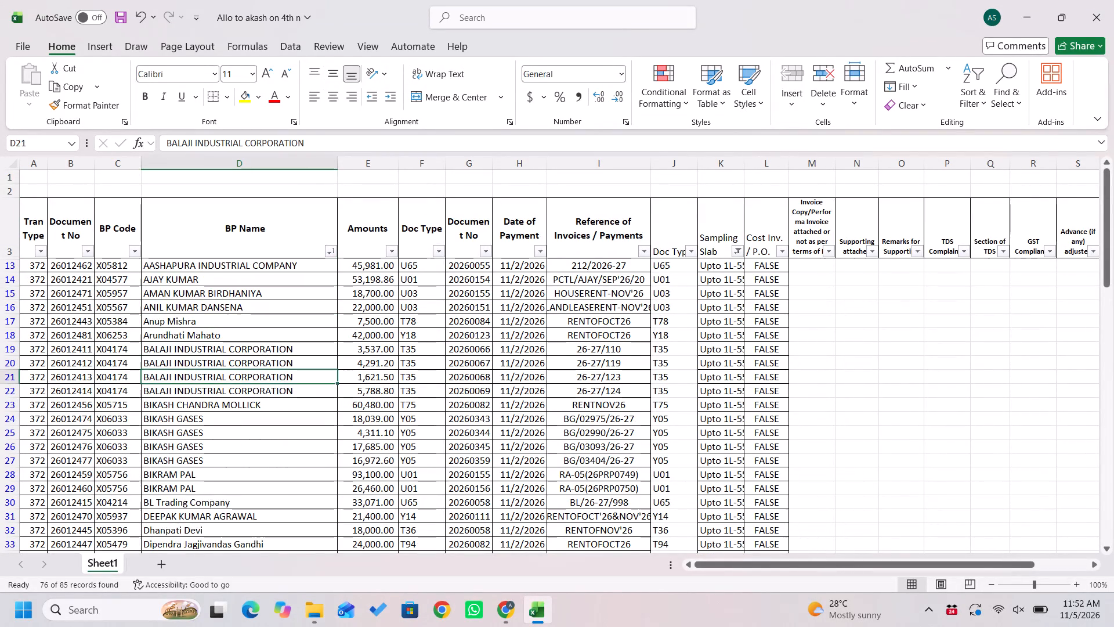
key("Down")
key("Down")
key("Down")
key("Down")
key("Down")
key("Down")
key("Down")
key("Down")
key("Down")
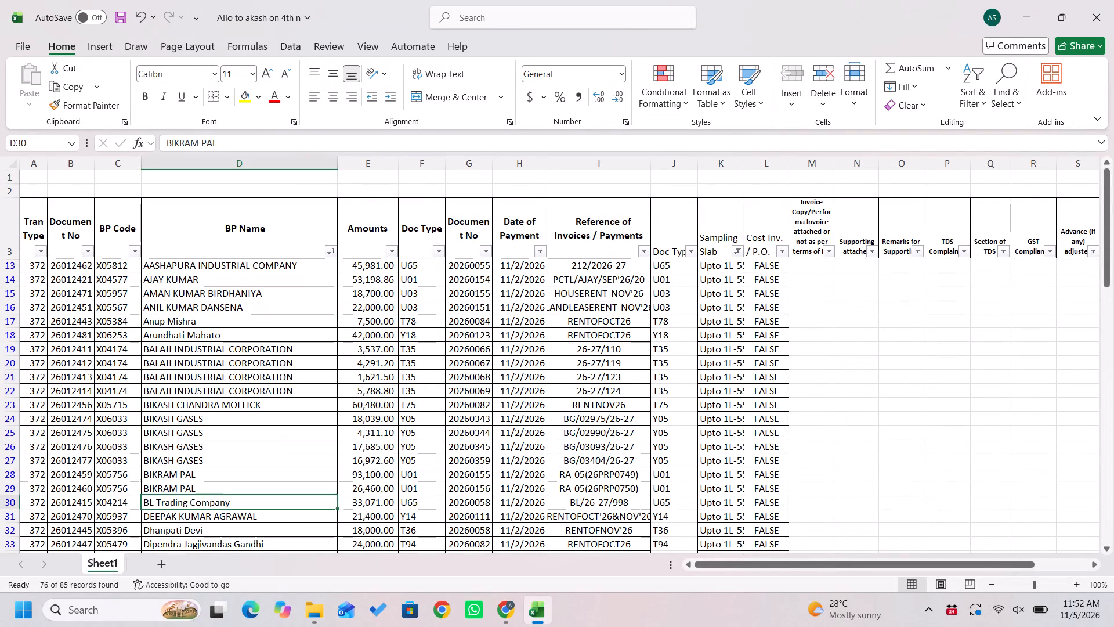
key("Down")
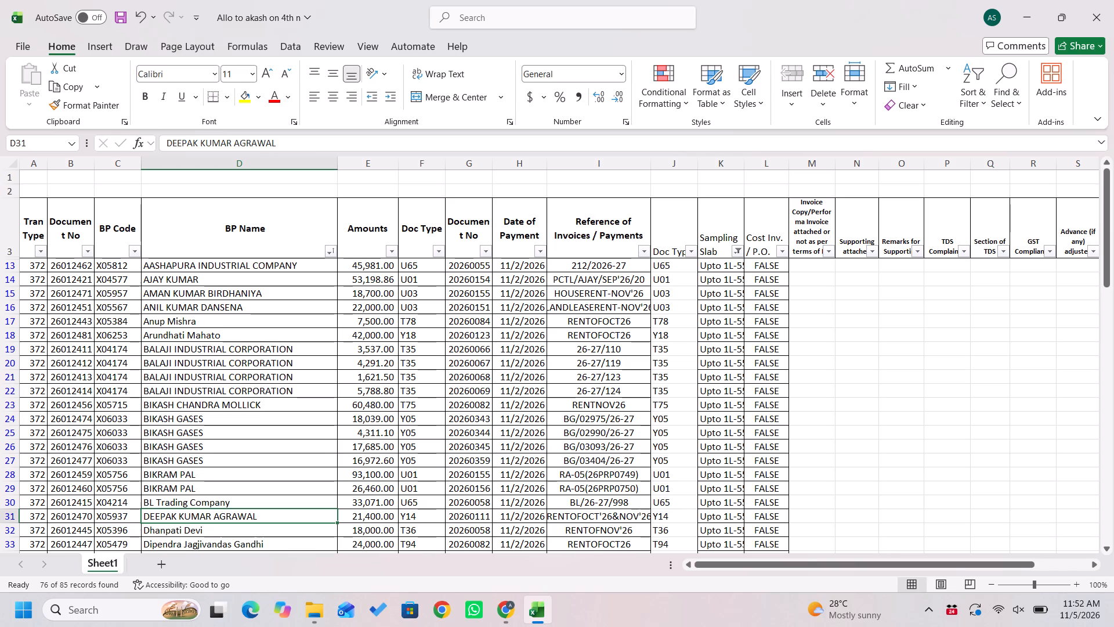
Go across the row 31 payment record from its BP Name to its Date of Payment.
key("Right")
key("Right")
key("Right")
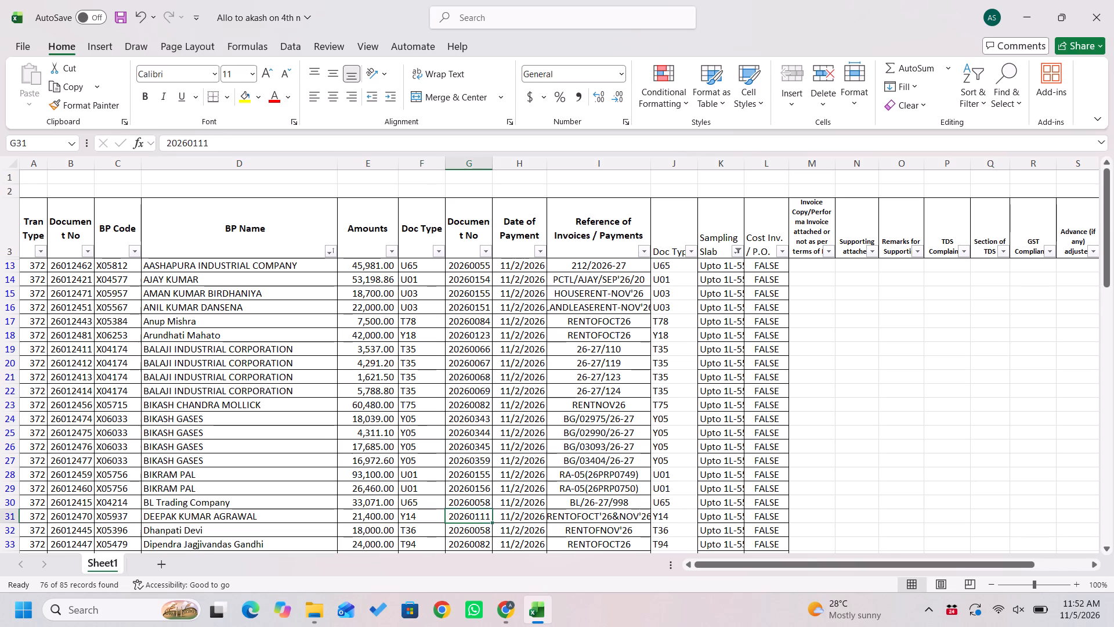
key("Right")
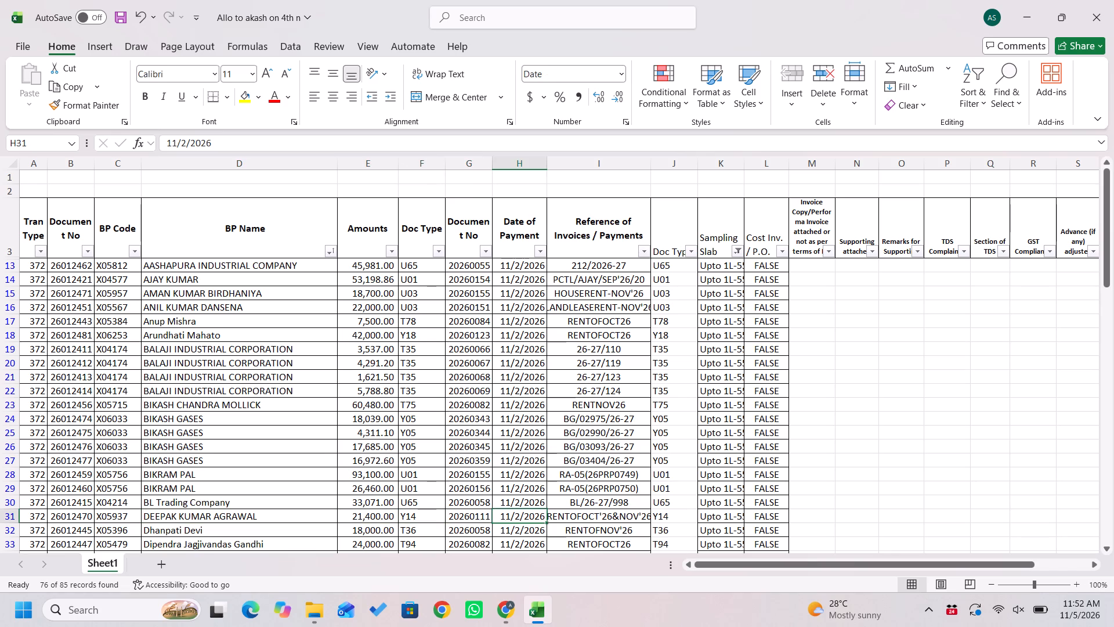
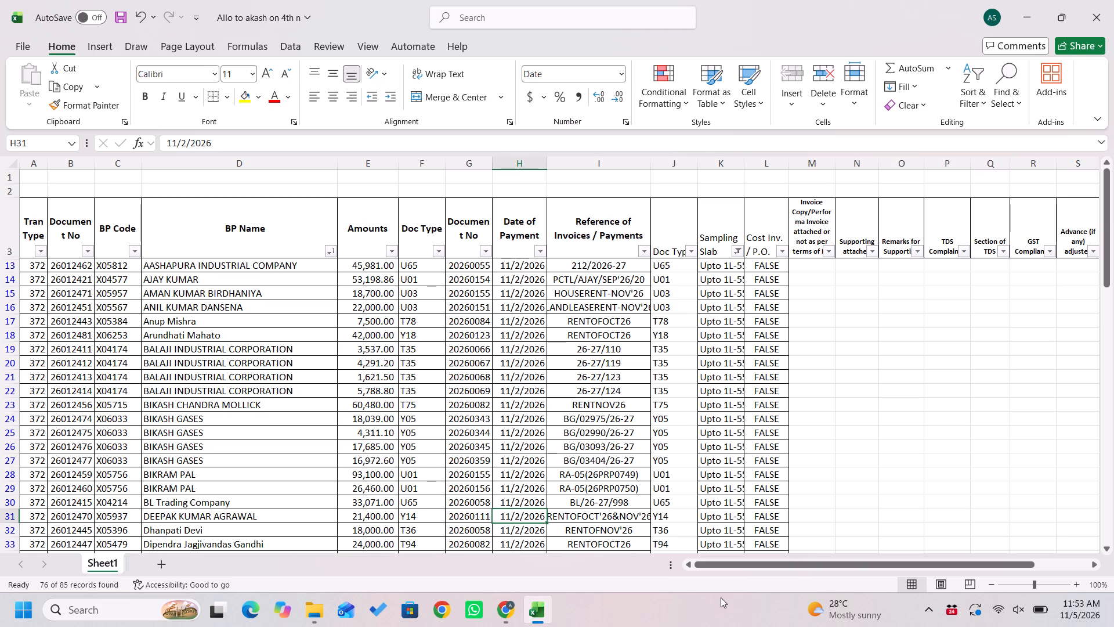
Turn on Bluetooth in the Windows quick settings and return to the payment sheet.
left_click(996, 617)
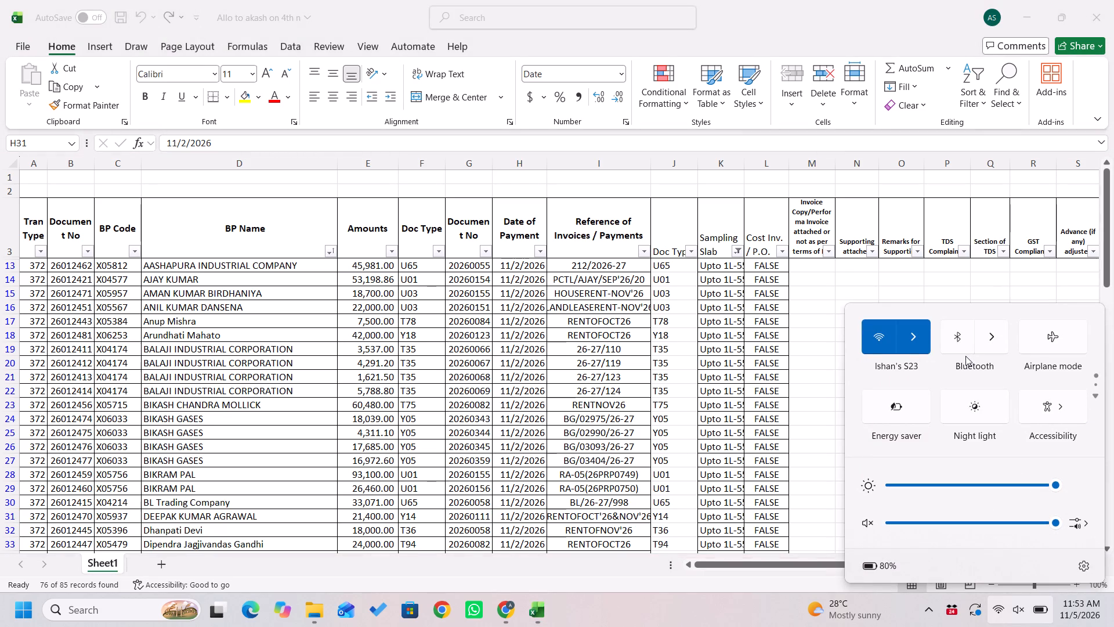
left_click(963, 329)
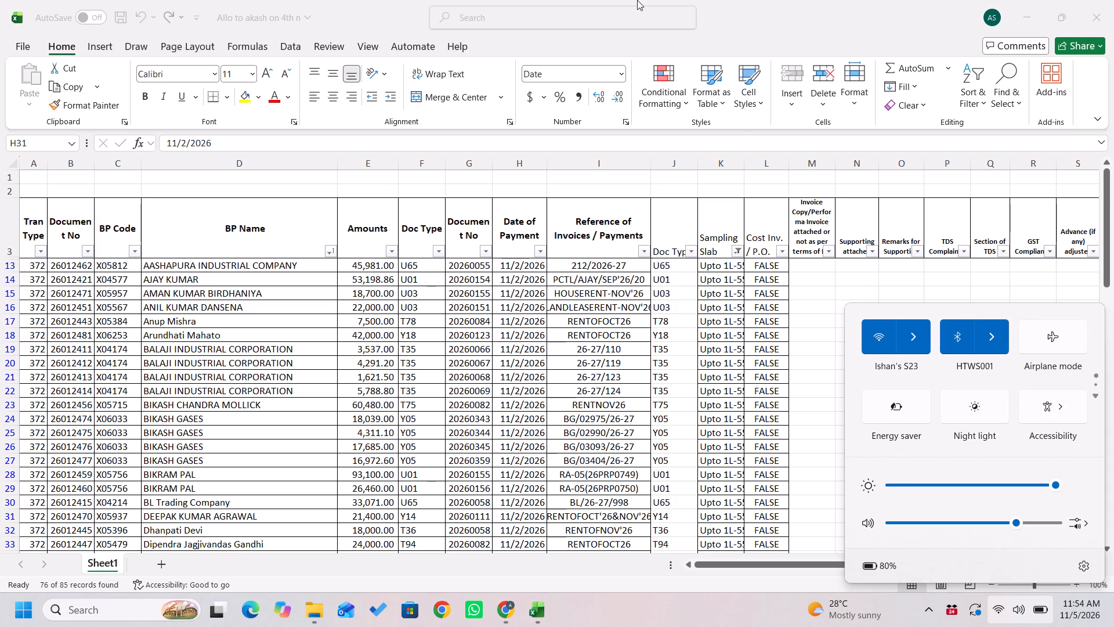
left_click(816, 10)
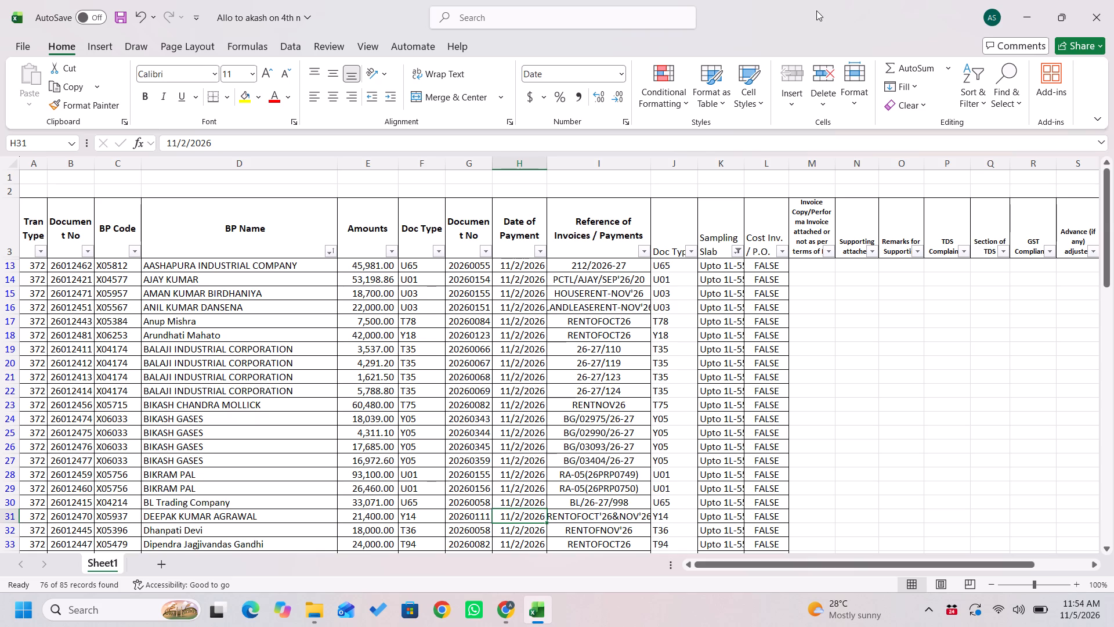
Switch from the Excel payment sheet to the Chrome window holding the LN session and vendor invoice PDF.
left_click(502, 606)
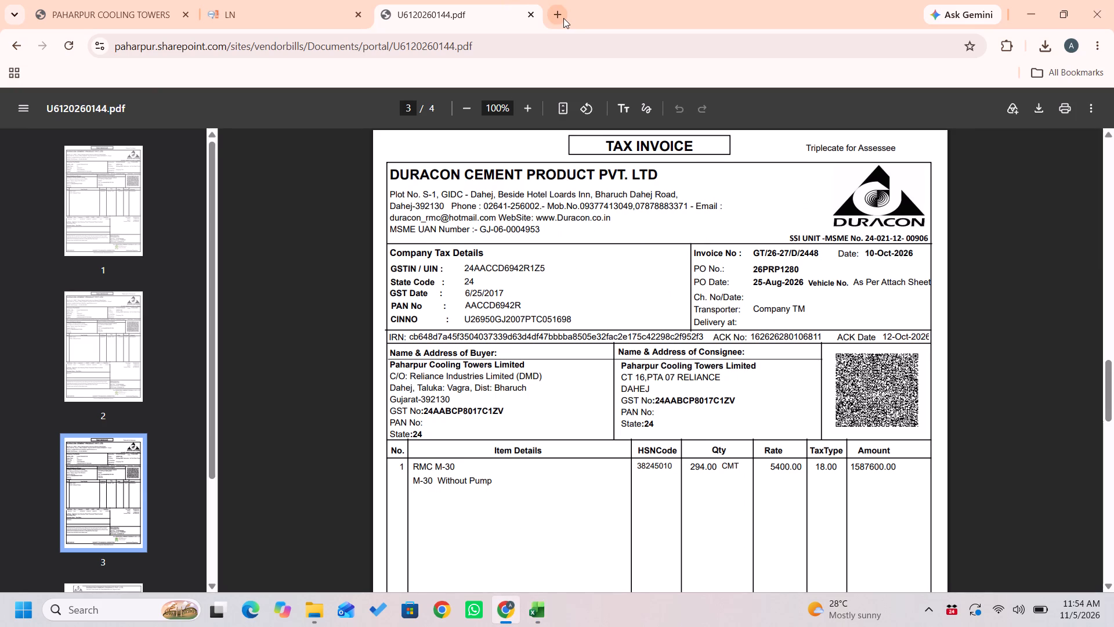
Open the NetMirror site in a new Chrome tab and go through to its streaming home page.
left_click(563, 18)
key("n")
key("Return")
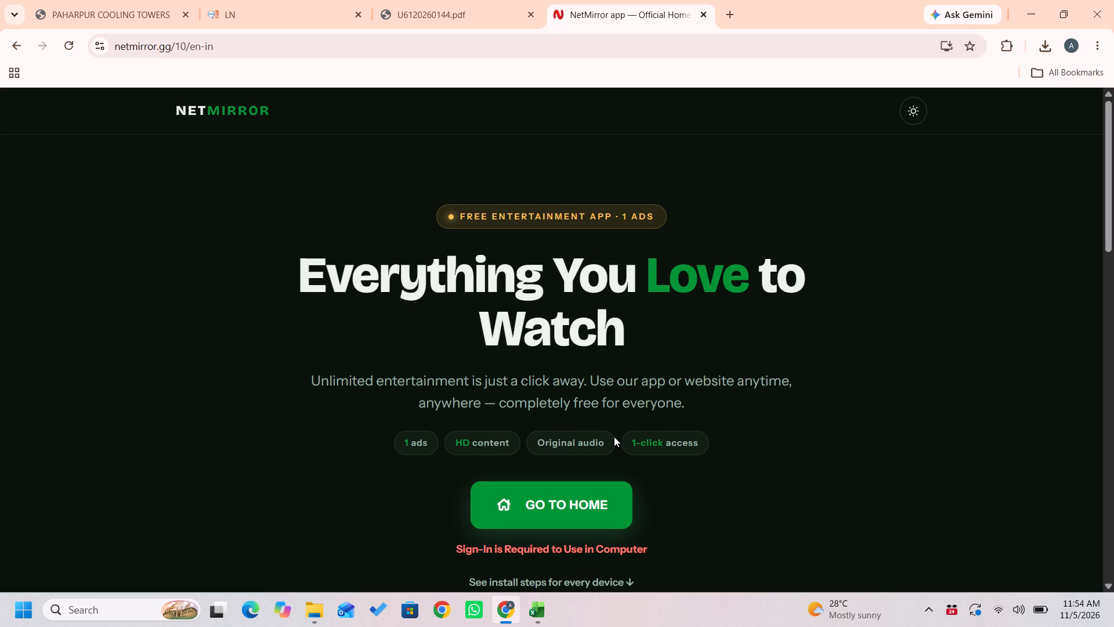
left_click(574, 510)
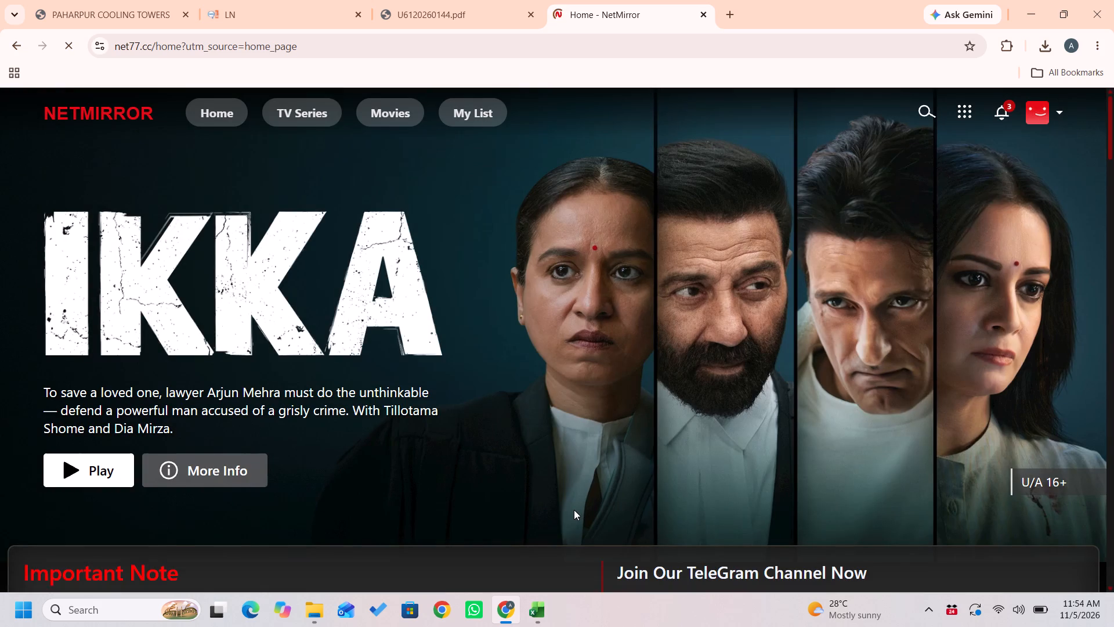
Look through the titles on the NetMirror home page around the Continue Watching for You row.
scroll(574, 510, "down", 7)
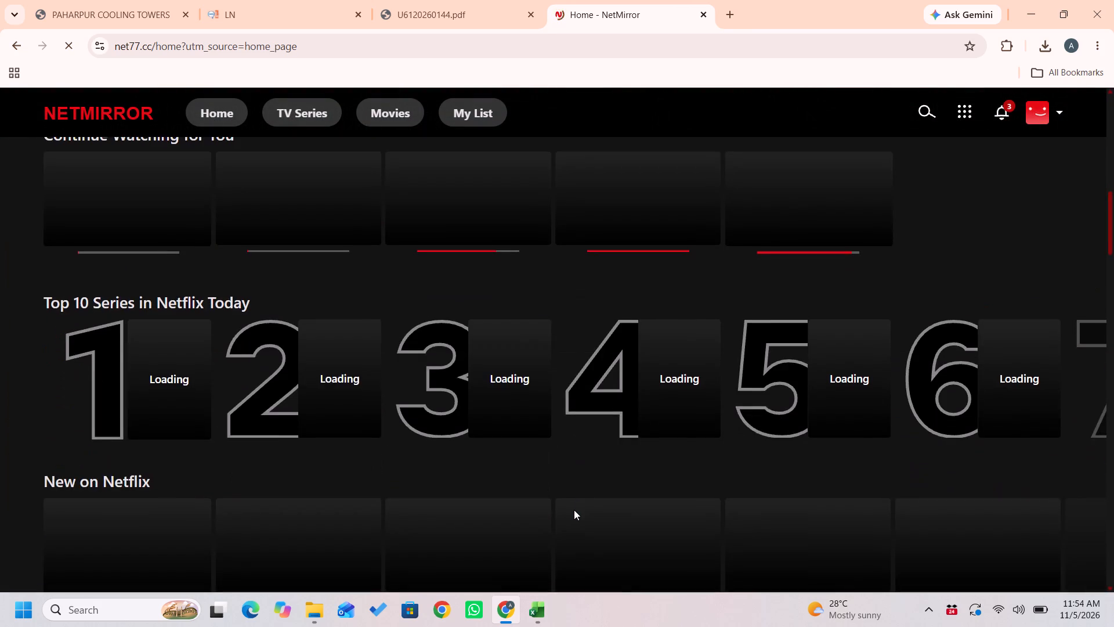
scroll(574, 510, "up", 4)
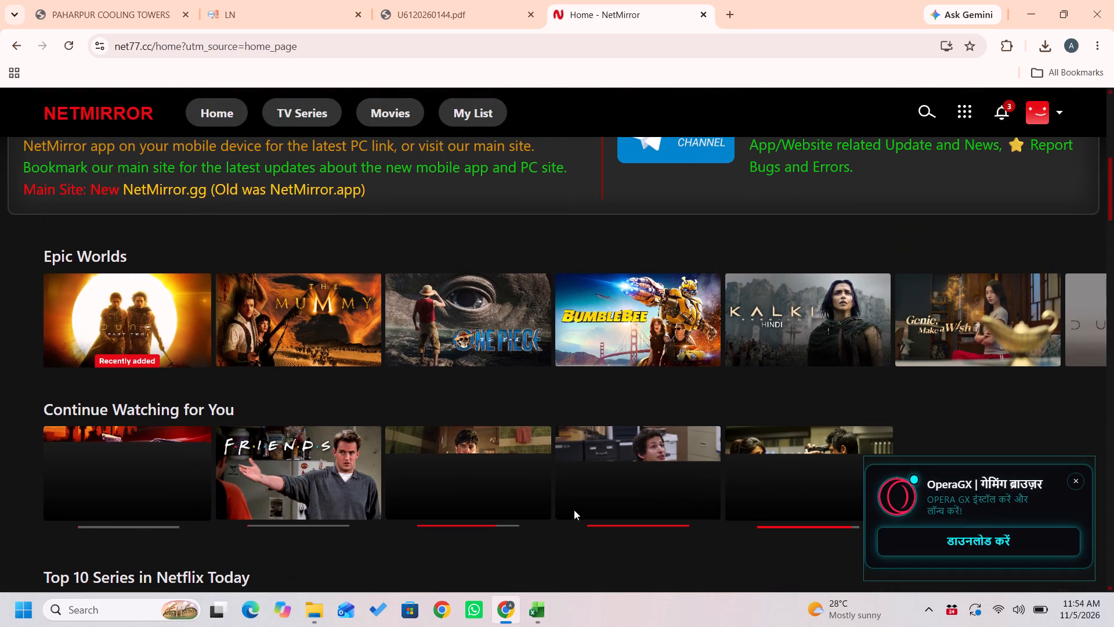
scroll(574, 510, "down", 1)
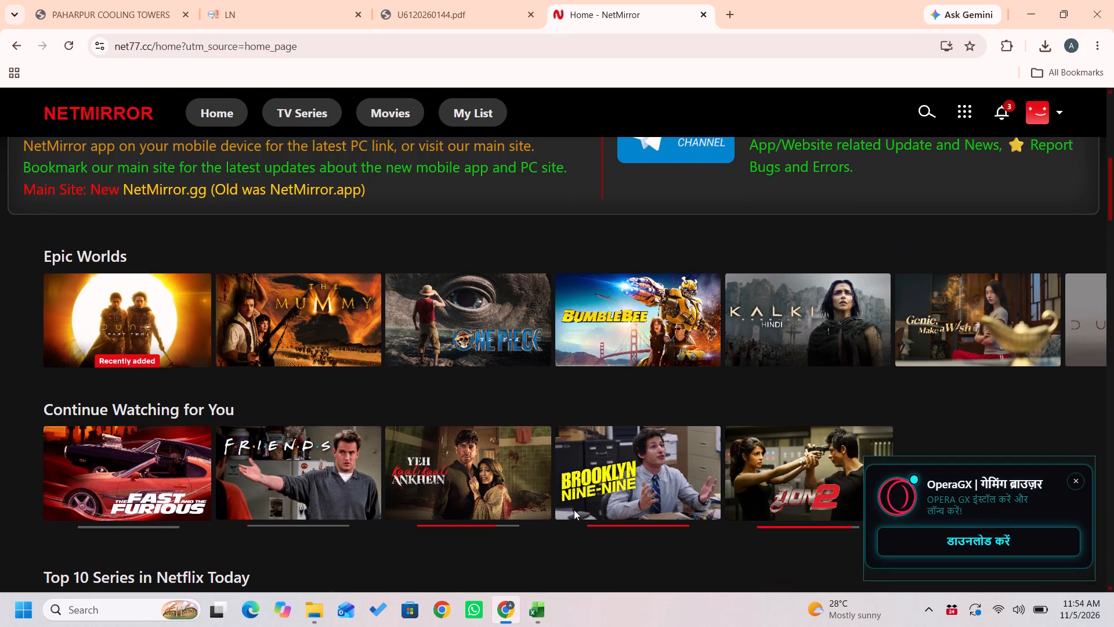
scroll(574, 510, "down", 1)
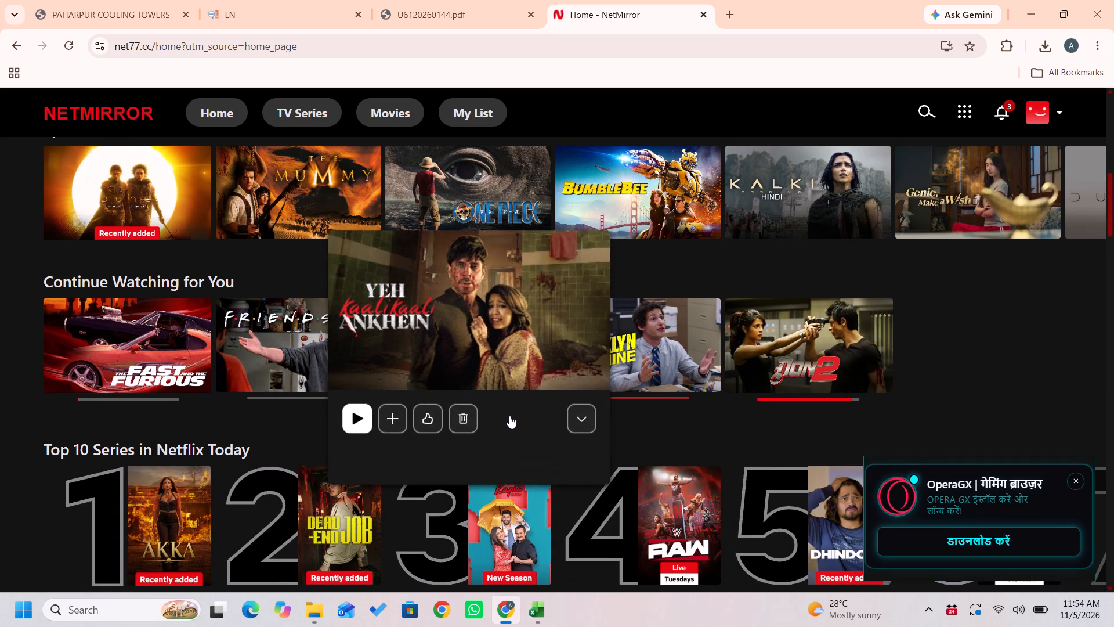